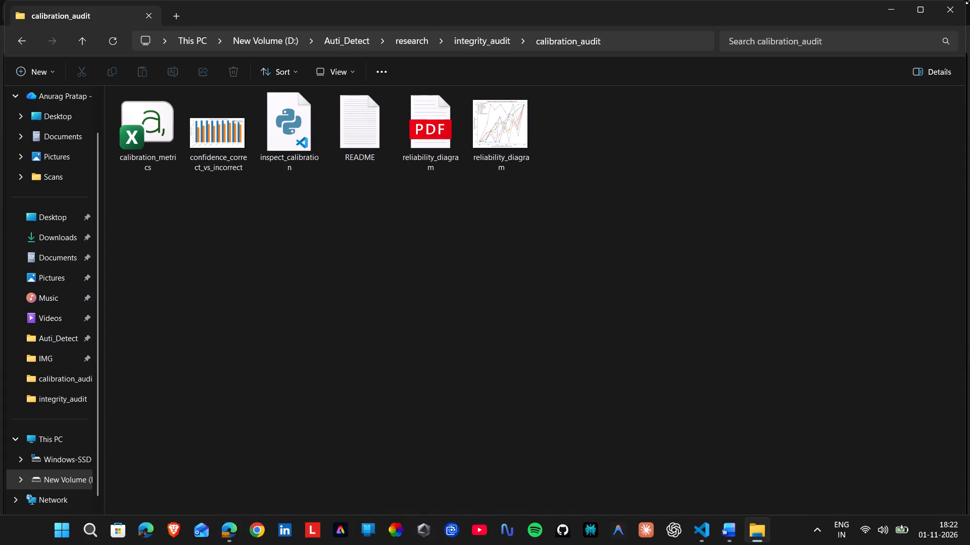
pyautogui.click(477, 36)
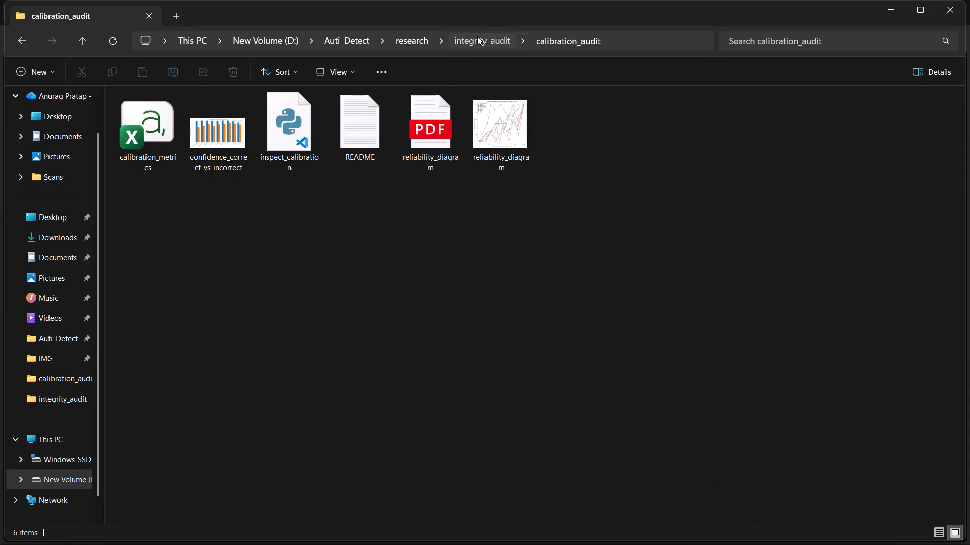
pyautogui.doubleClick(243, 136)
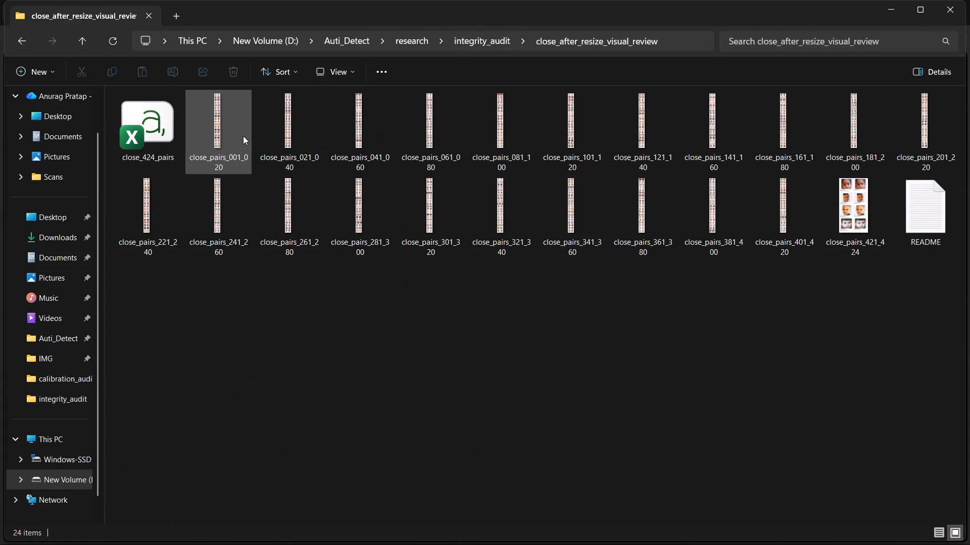
pyautogui.click(18, 42)
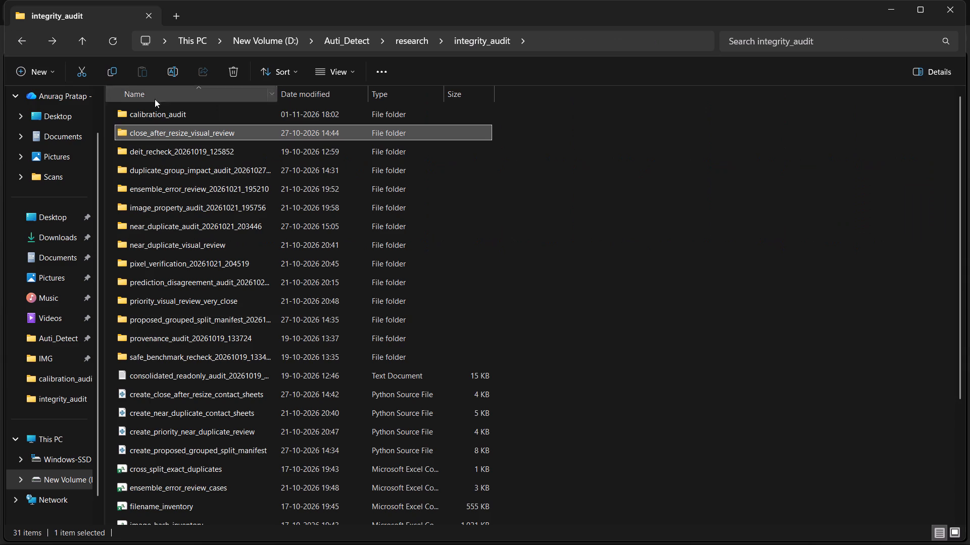
pyautogui.doubleClick(207, 148)
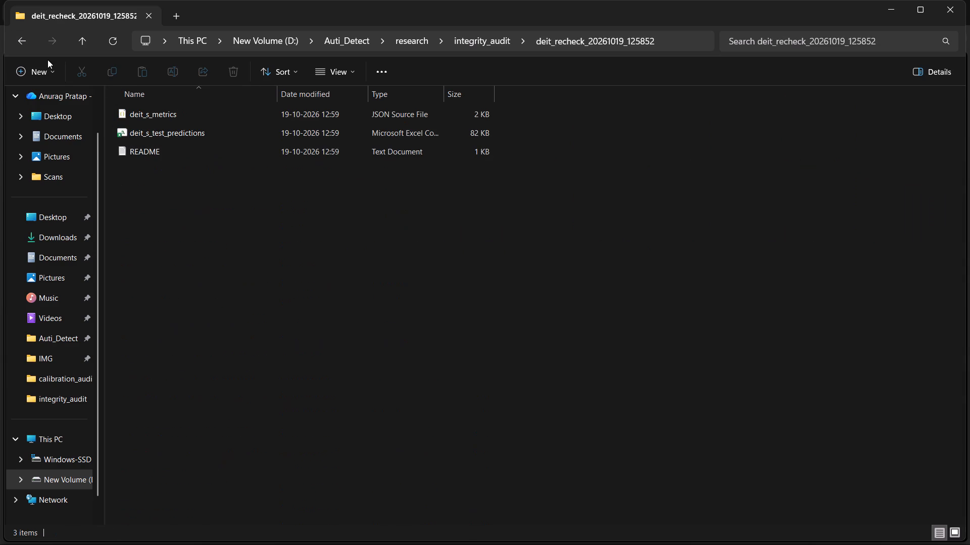
pyautogui.click(20, 44)
pyautogui.doubleClick(202, 177)
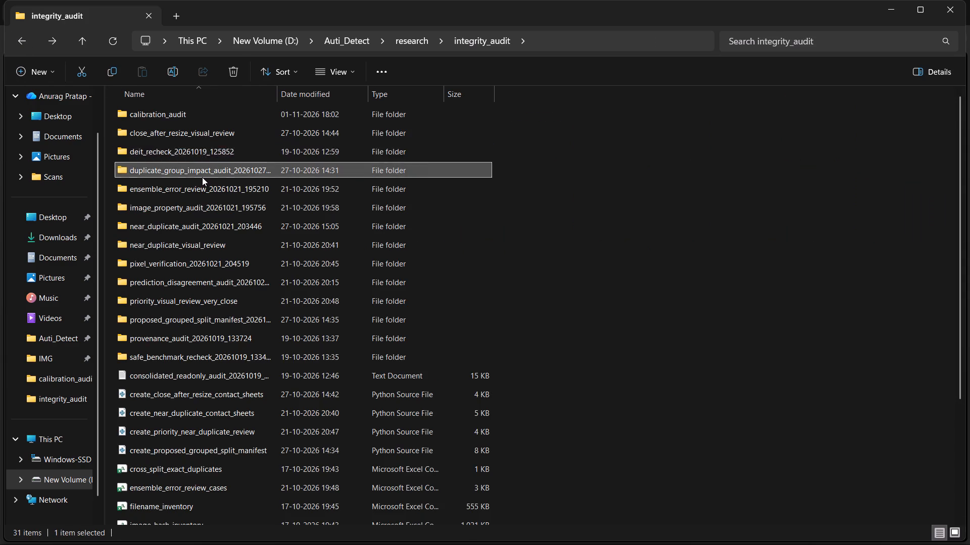
pyautogui.click(20, 44)
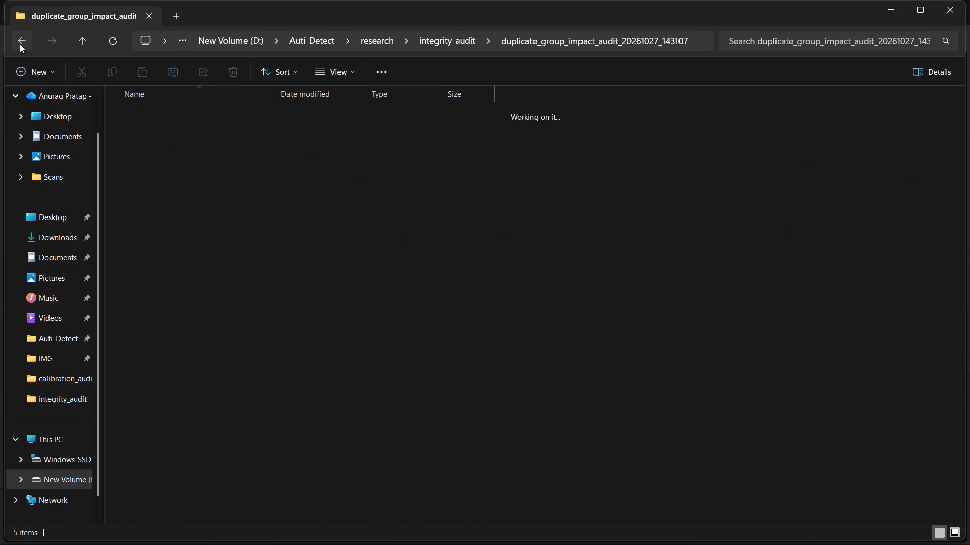
pyautogui.click(191, 196)
pyautogui.doubleClick(182, 188)
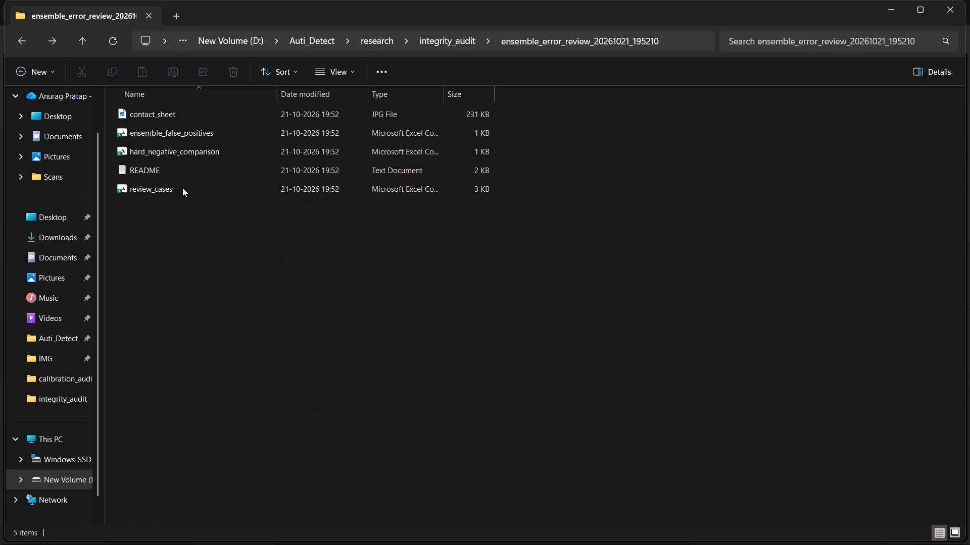
pyautogui.click(22, 45)
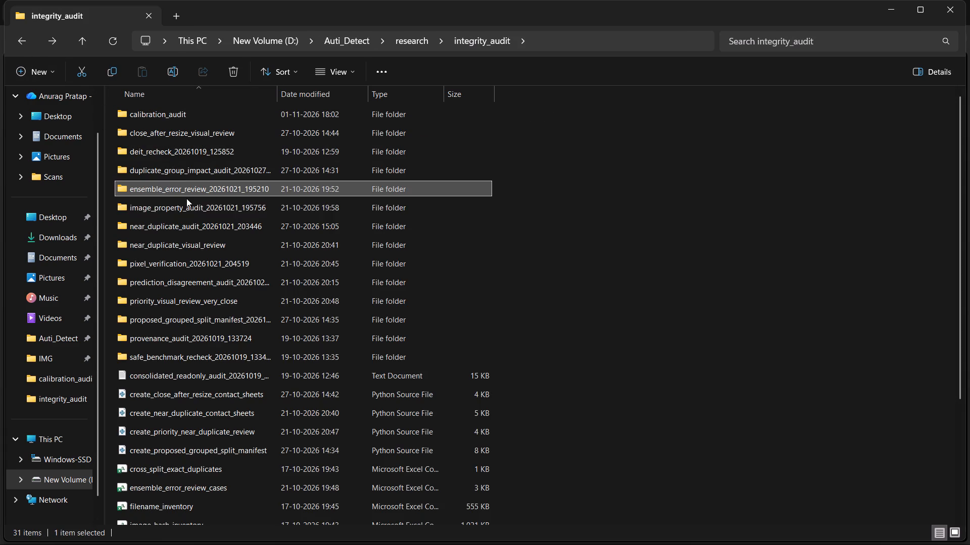
# View the boxplot_aspect_ratio and boxplot_file_size_bytes PNG charts in the image_property_audit folder.
pyautogui.doubleClick(189, 204)
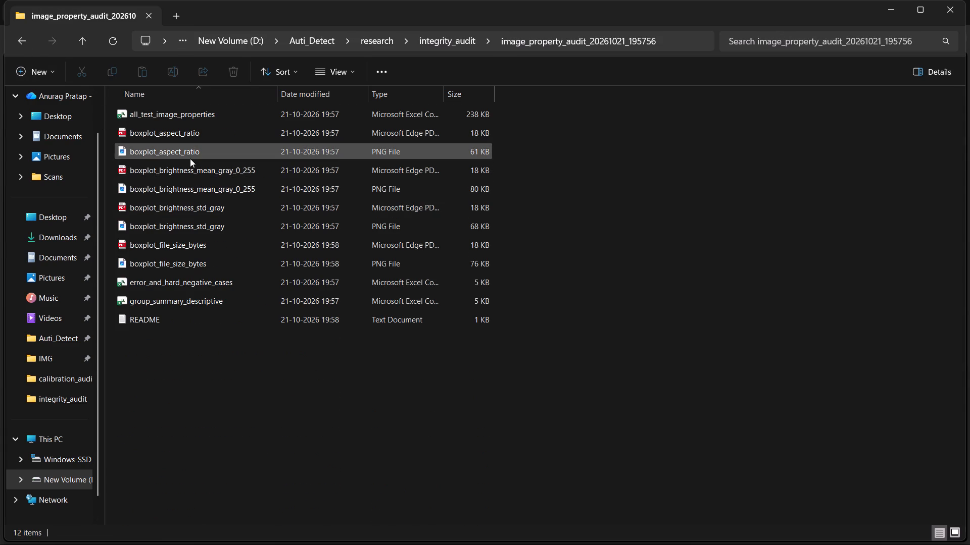
pyautogui.doubleClick(190, 158)
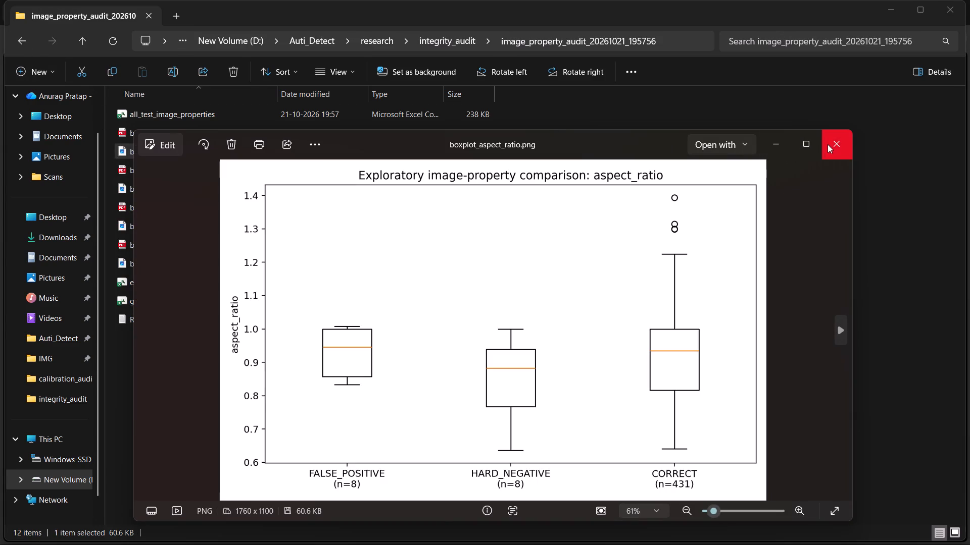
pyautogui.click(834, 144)
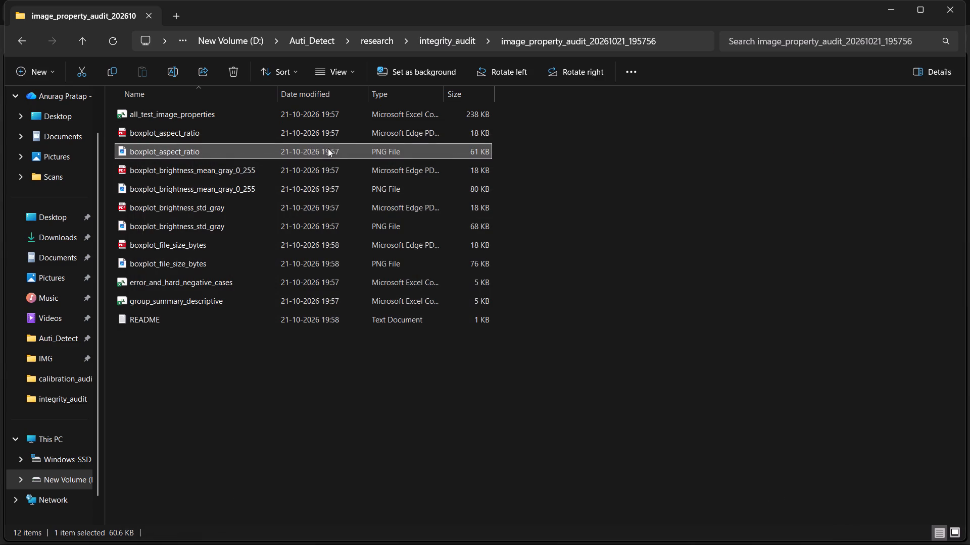
pyautogui.doubleClick(173, 260)
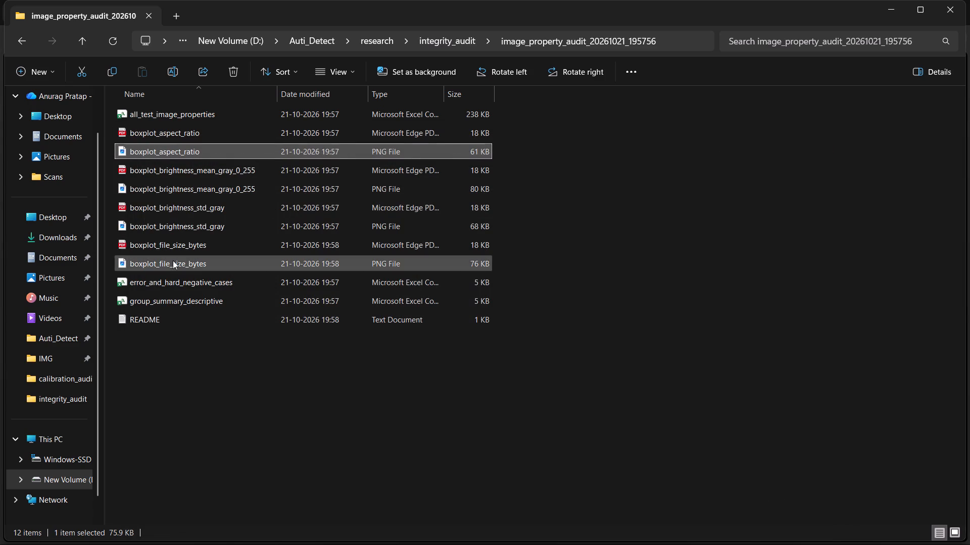
pyautogui.click(846, 143)
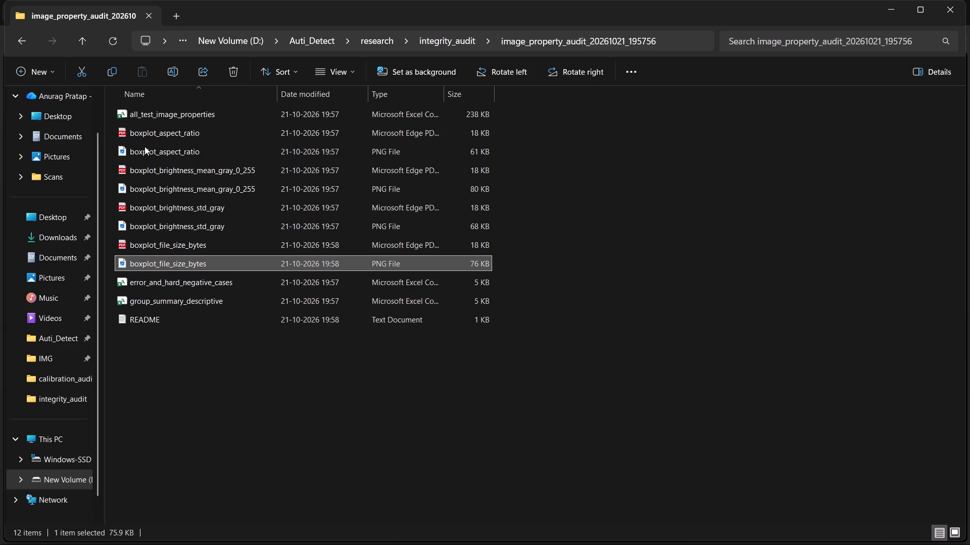
pyautogui.click(17, 43)
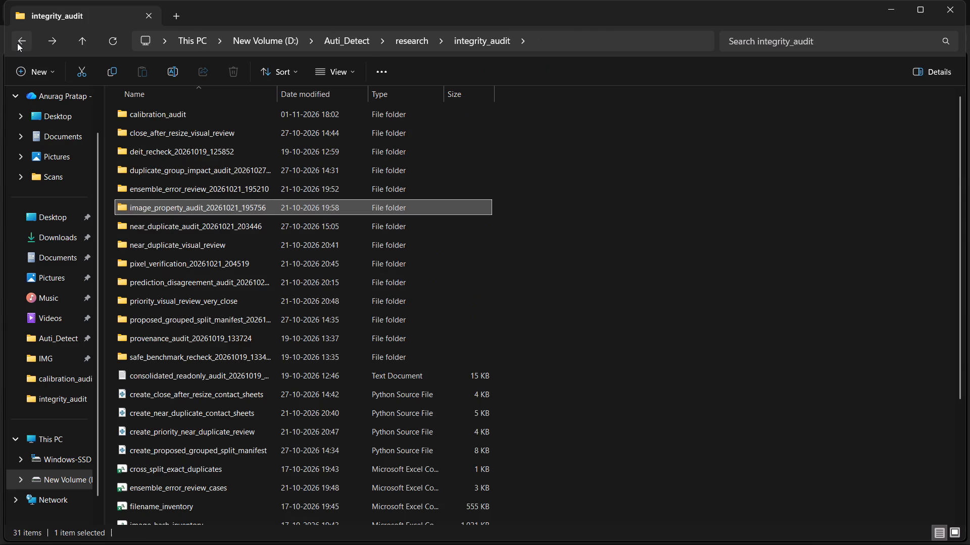
# Examine the contents of the near_duplicate_audit folder with its candidate group analysis, near_duplicate_visual_review and pixel_verification.
pyautogui.doubleClick(187, 228)
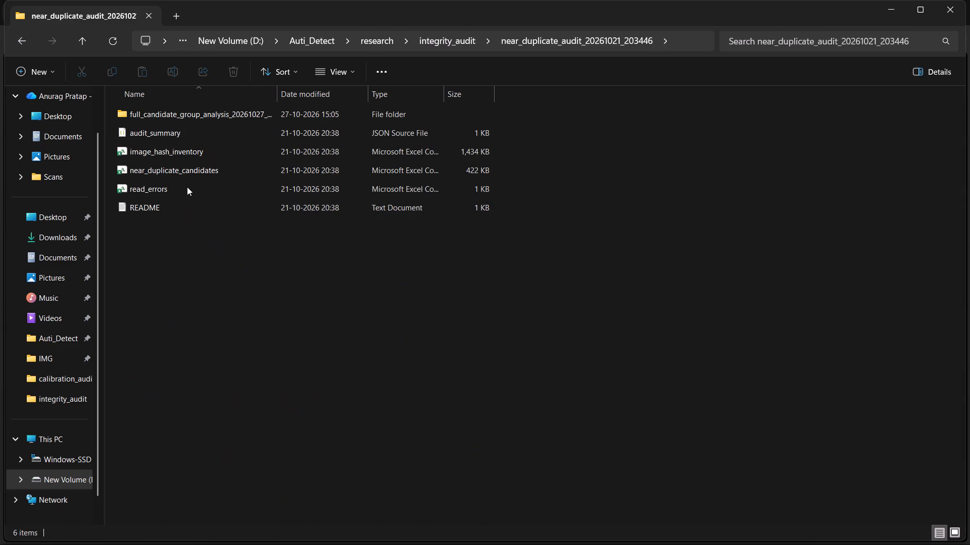
pyautogui.doubleClick(171, 110)
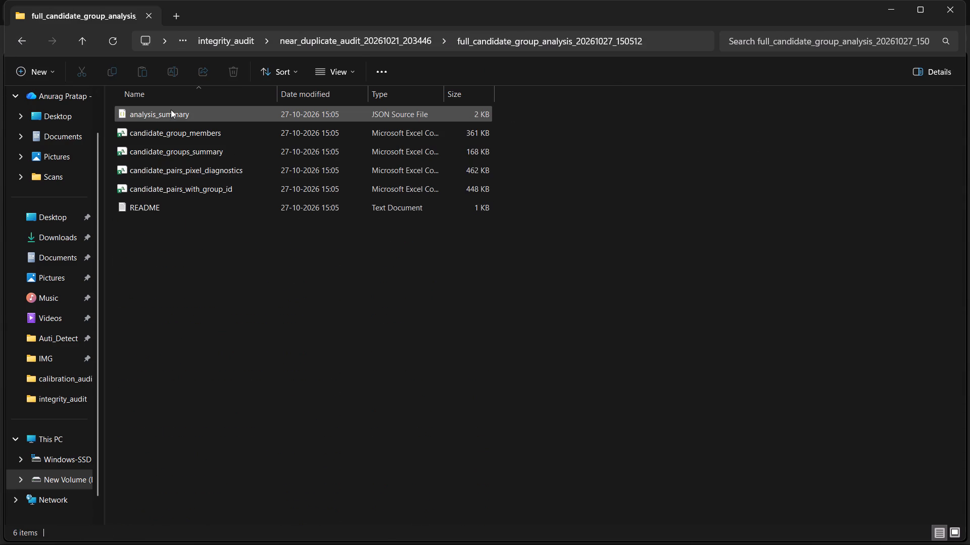
pyautogui.click(22, 40)
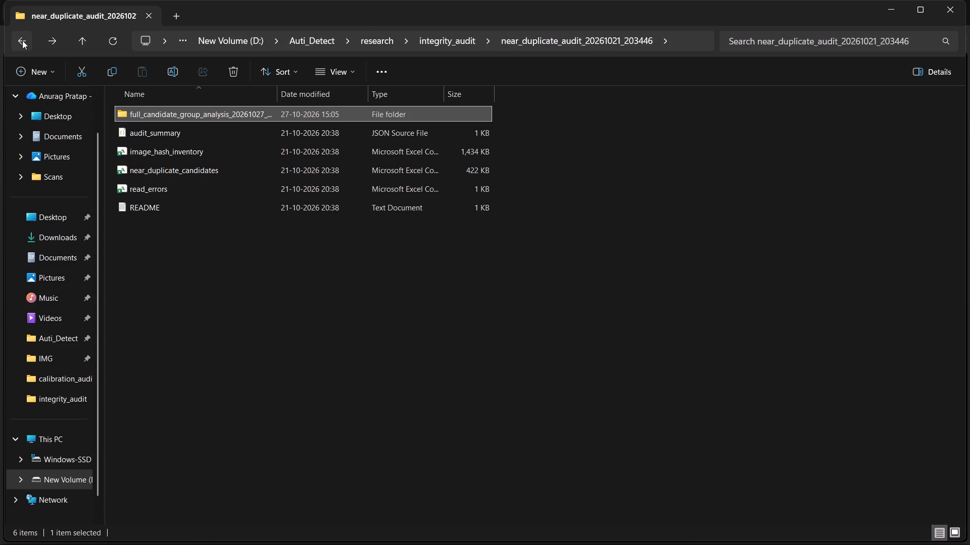
pyautogui.click(22, 40)
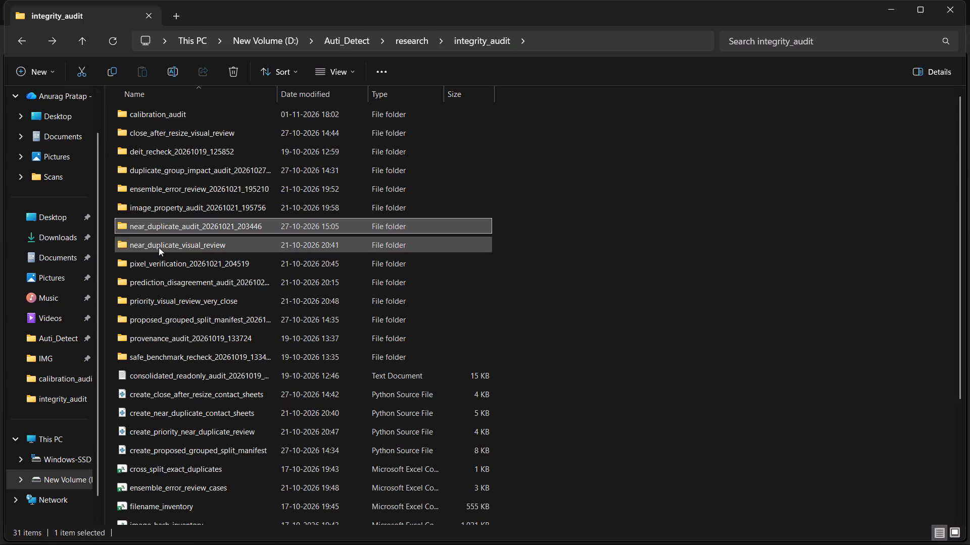
pyautogui.doubleClick(159, 247)
pyautogui.scroll(-7, 159, 247)
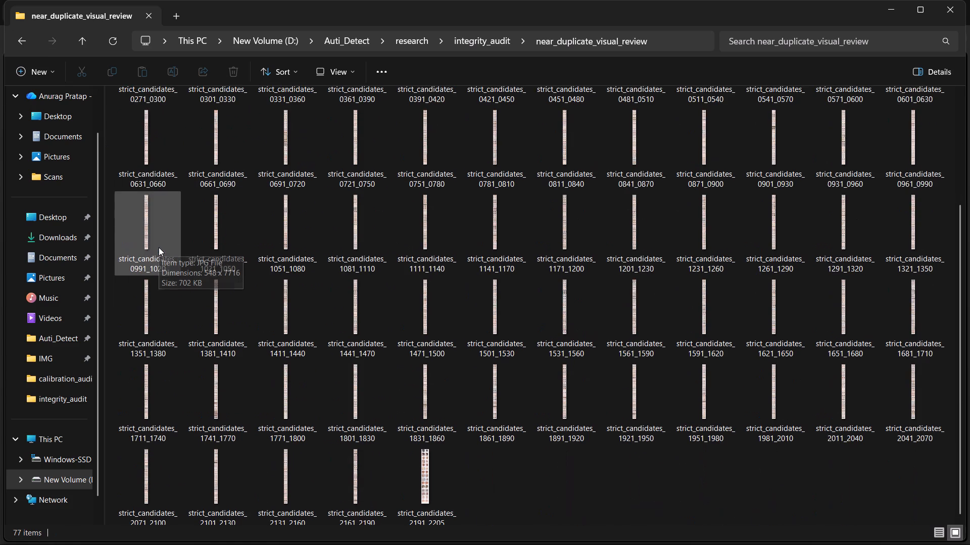
pyautogui.click(22, 38)
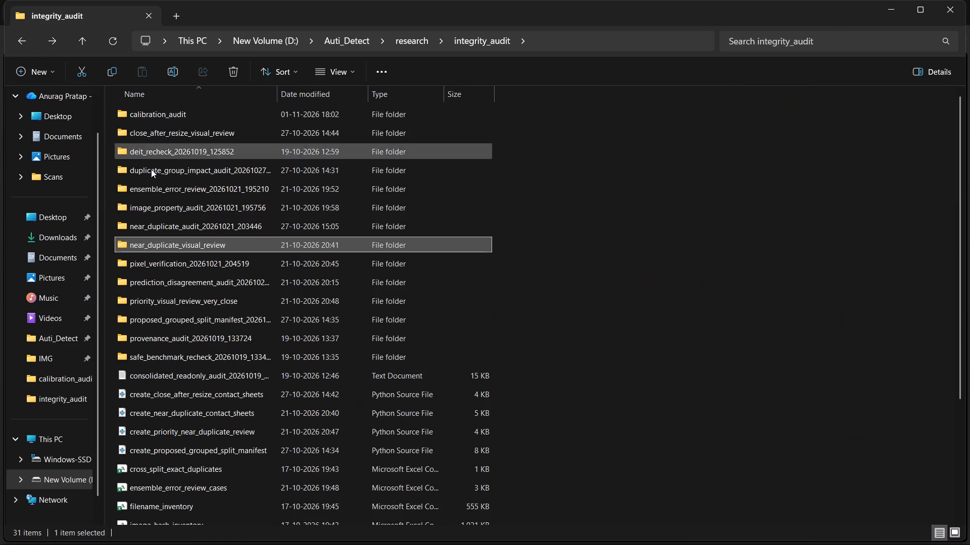
pyautogui.doubleClick(188, 263)
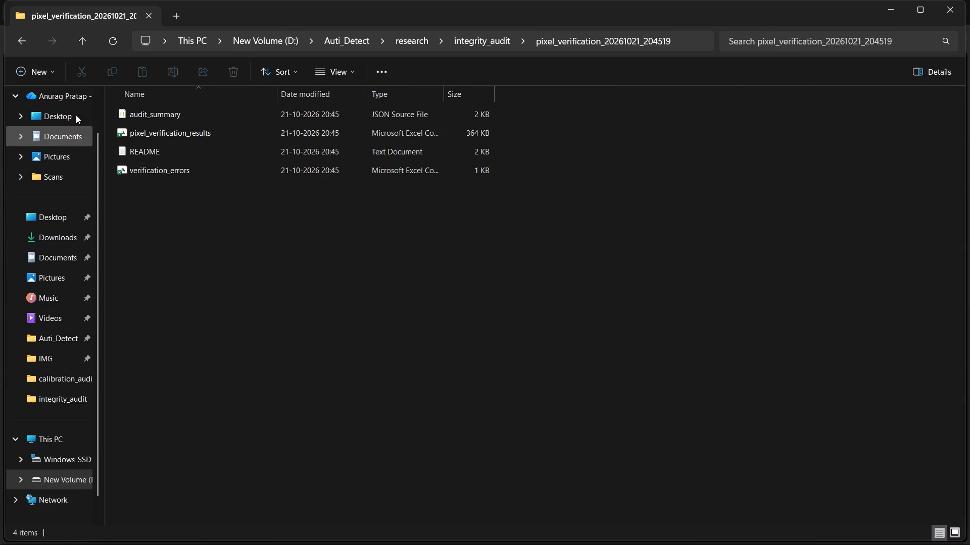
pyautogui.click(21, 51)
pyautogui.click(21, 46)
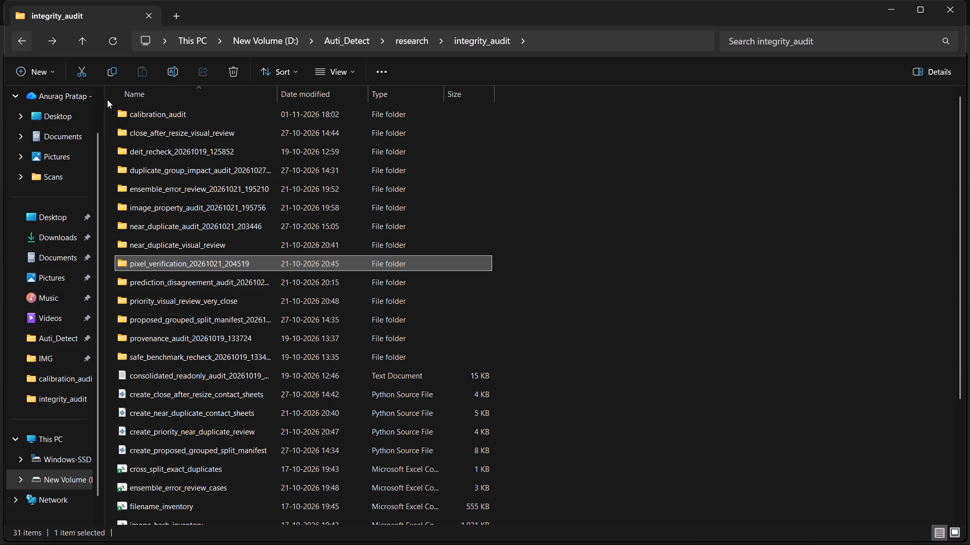
# View the model_accuracy_rechecked PNG chart in the prediction_disagreement_audit folder.
pyautogui.doubleClick(170, 286)
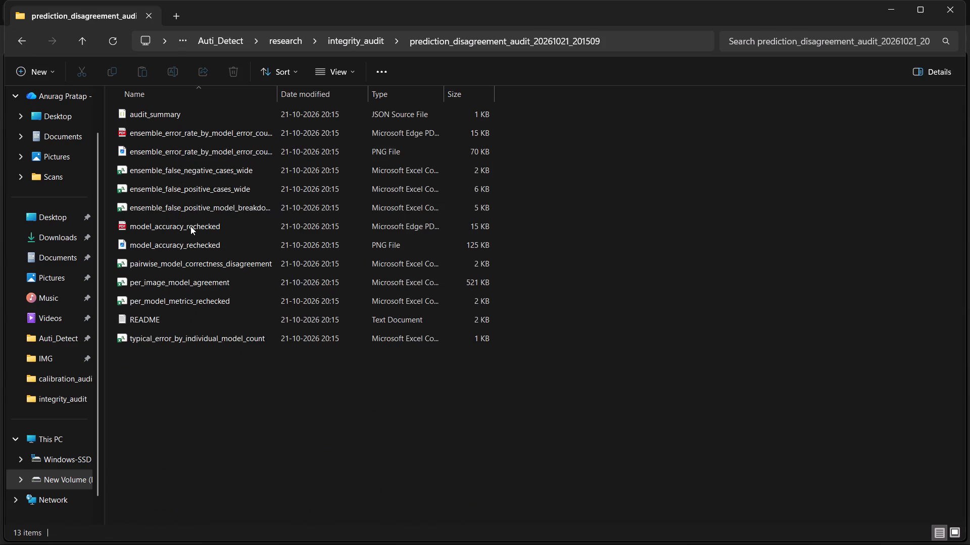
pyautogui.doubleClick(184, 239)
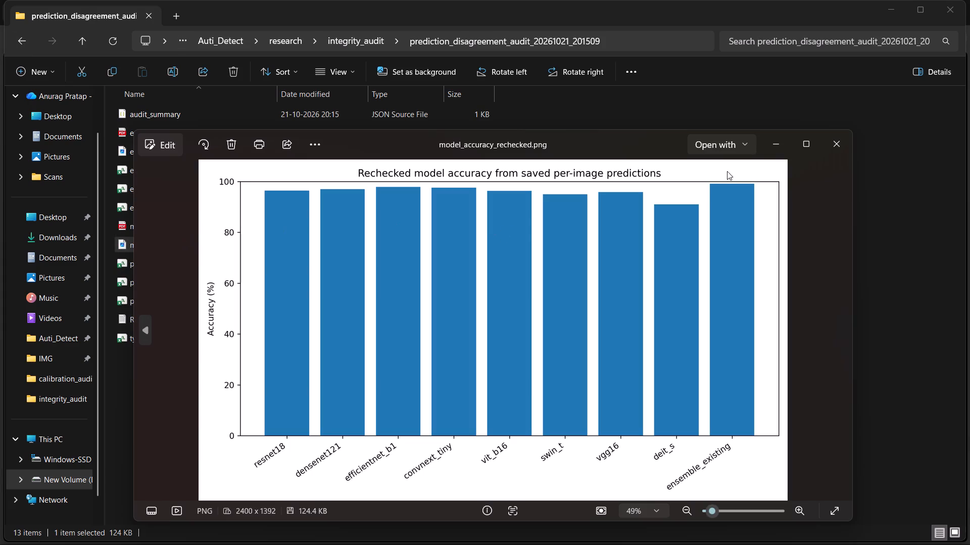
pyautogui.click(836, 141)
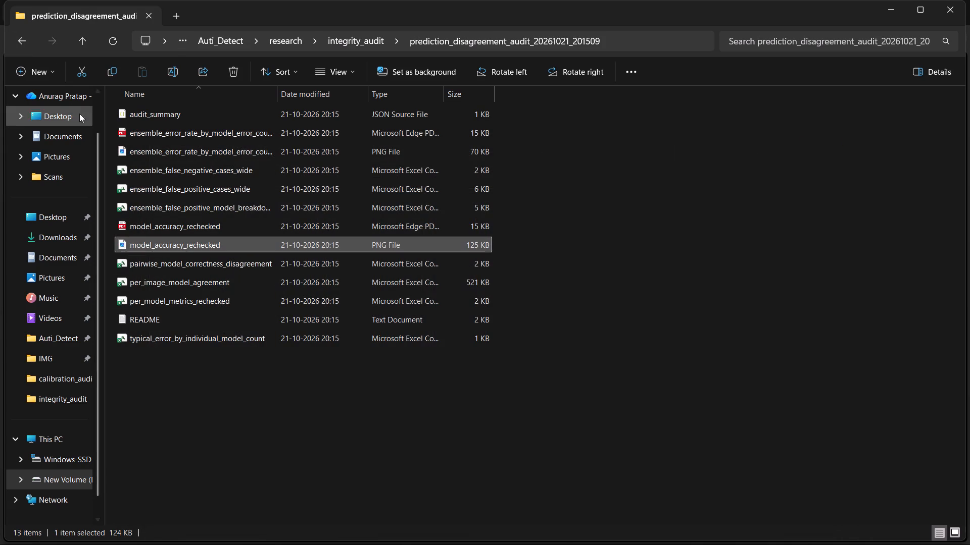
pyautogui.click(24, 38)
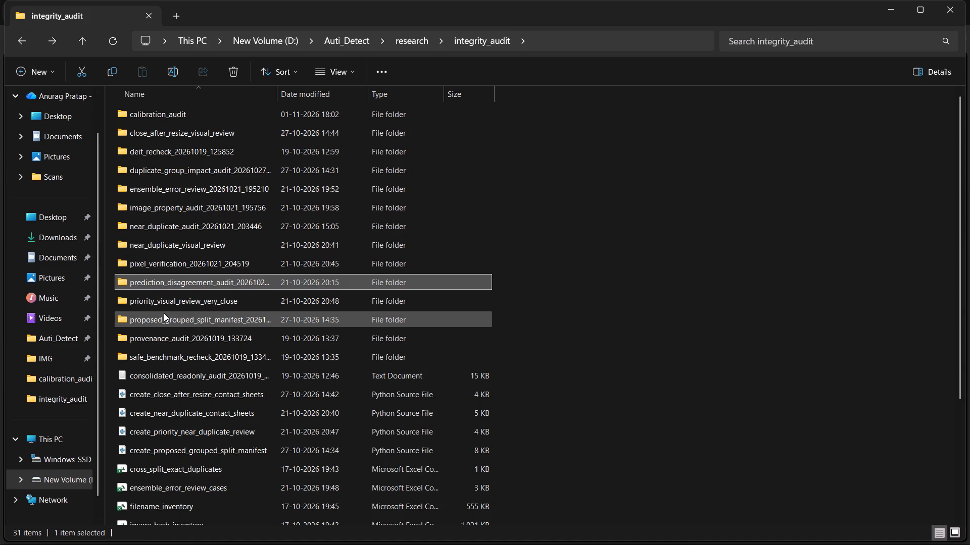
# Examine the contents of the priority_visual_review_very_close, proposed_grouped_split_manifest, provenance_audit and safe_benchmark_recheck folders.
pyautogui.doubleClick(199, 304)
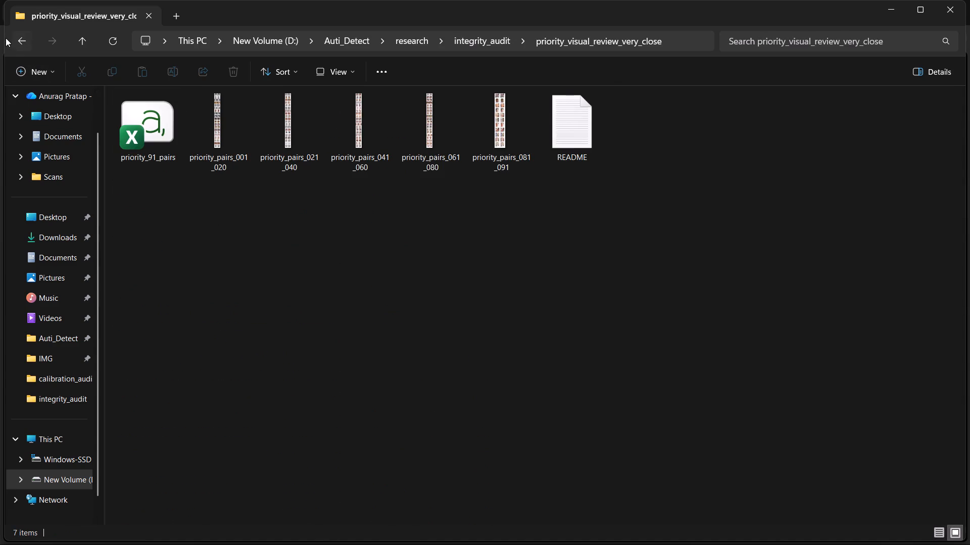
pyautogui.moveTo(6, 38); pyautogui.dragTo(15, 39)
pyautogui.click(15, 39)
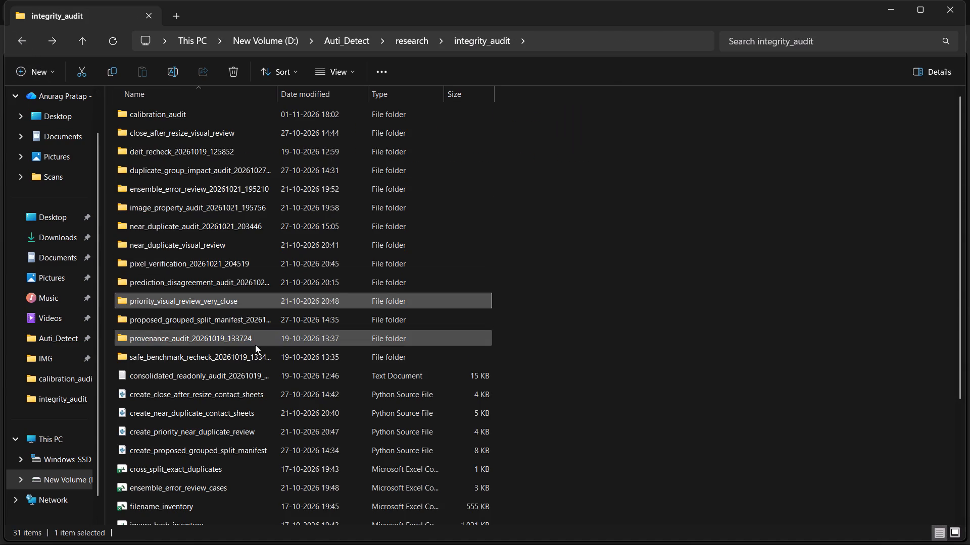
pyautogui.doubleClick(218, 322)
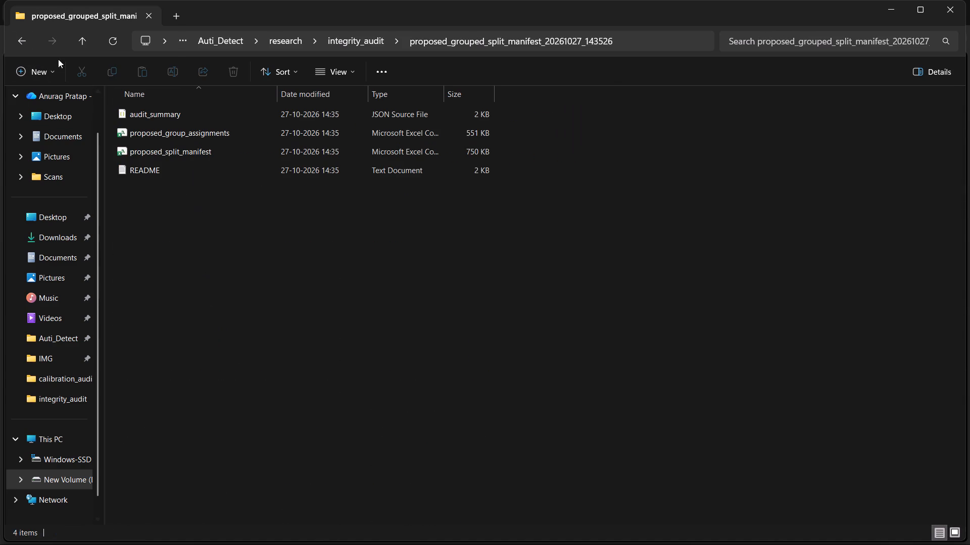
pyautogui.click(20, 33)
pyautogui.doubleClick(220, 337)
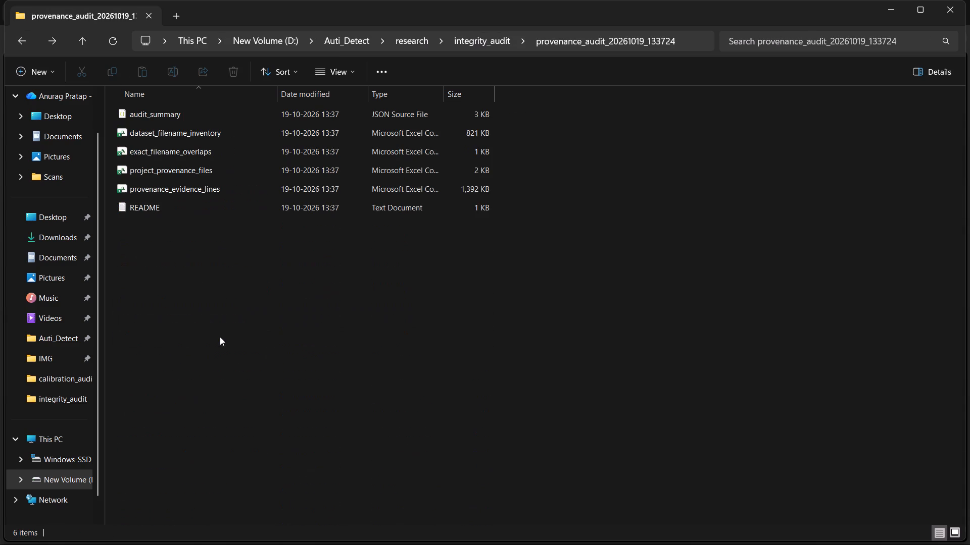
pyautogui.click(24, 40)
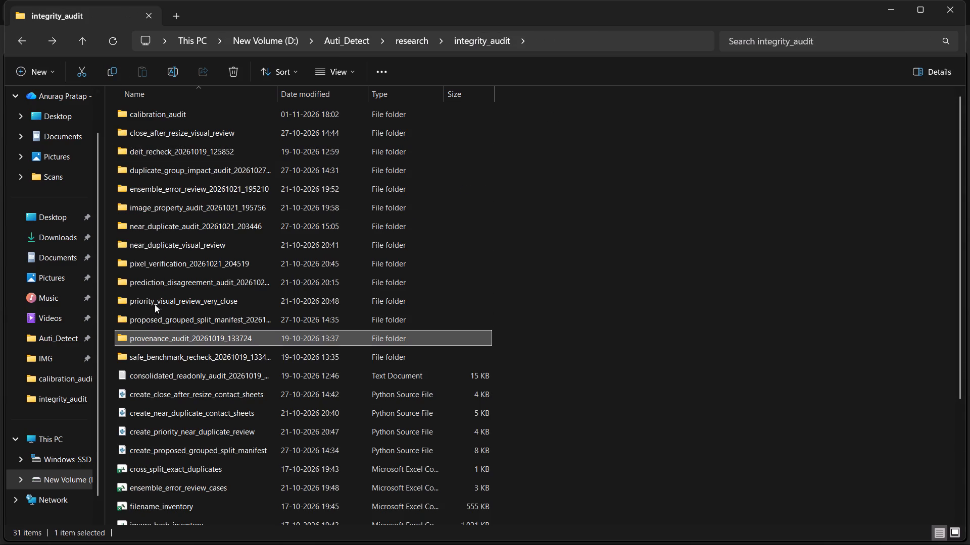
pyautogui.doubleClick(167, 354)
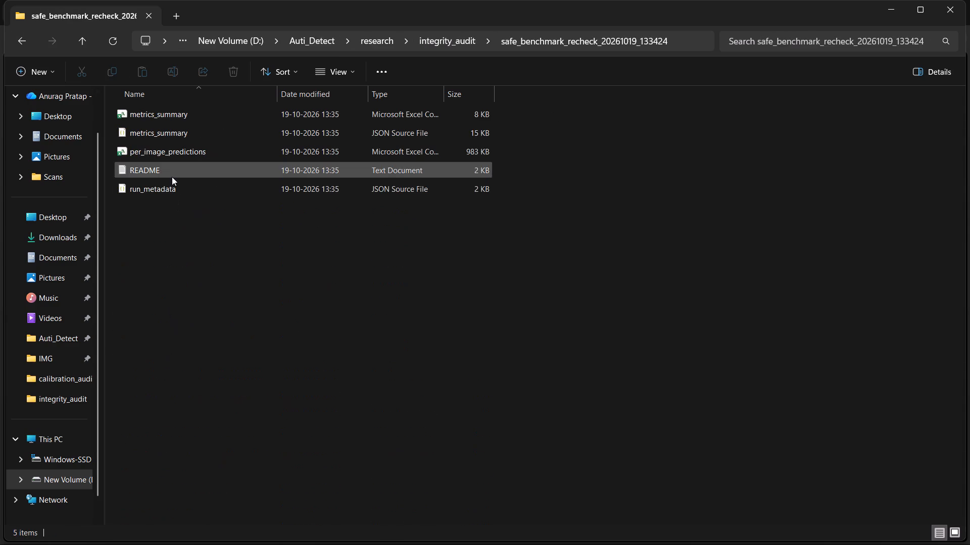
pyautogui.click(951, 12)
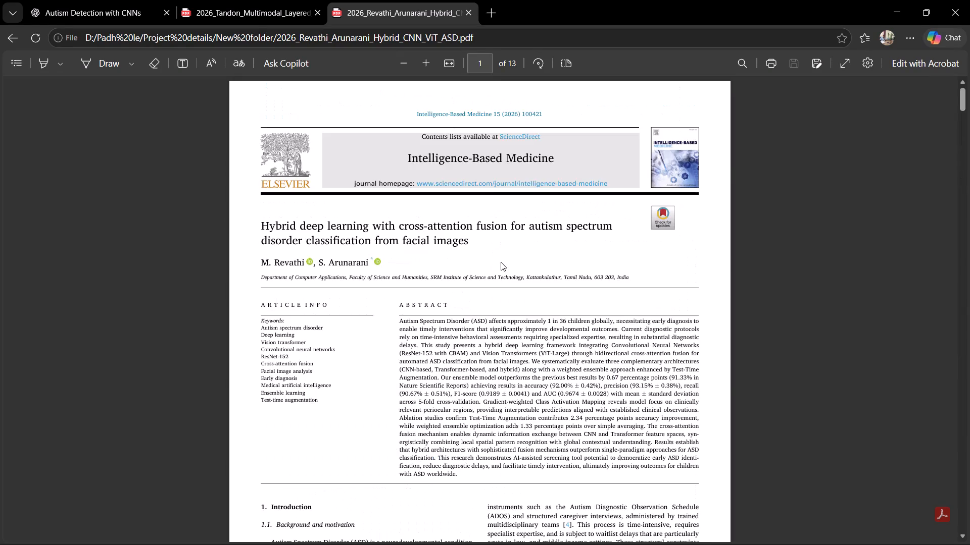
pyautogui.scroll(-7, 501, 262)
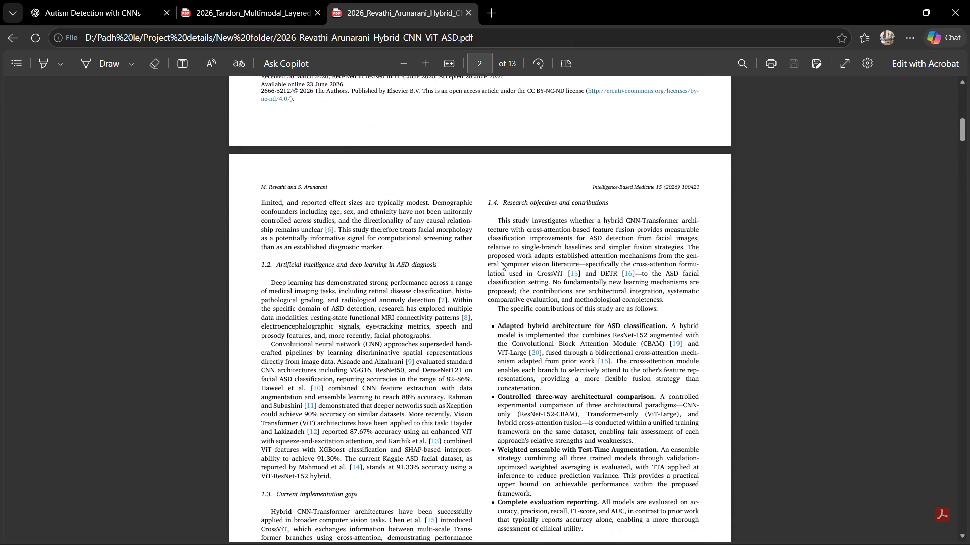
pyautogui.scroll(-3, 501, 262)
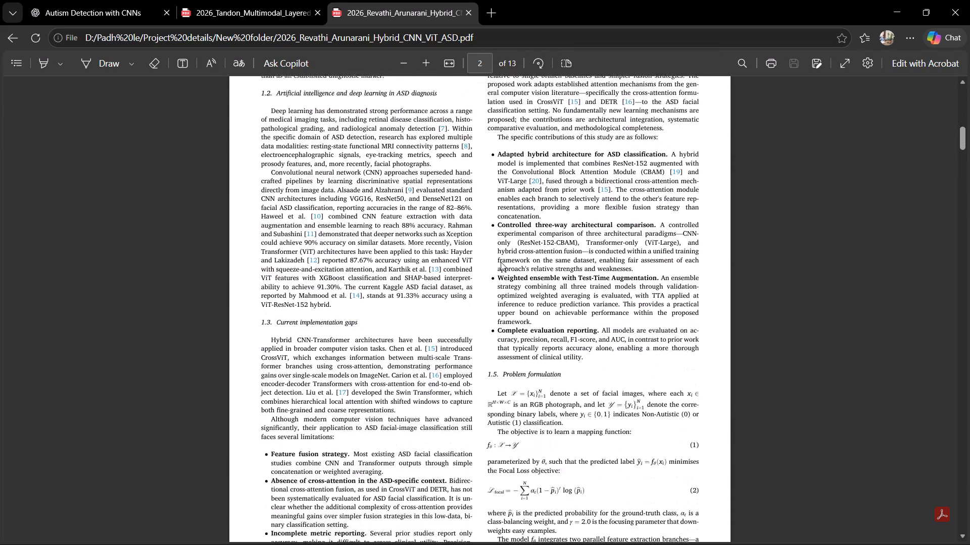
pyautogui.scroll(-6, 501, 262)
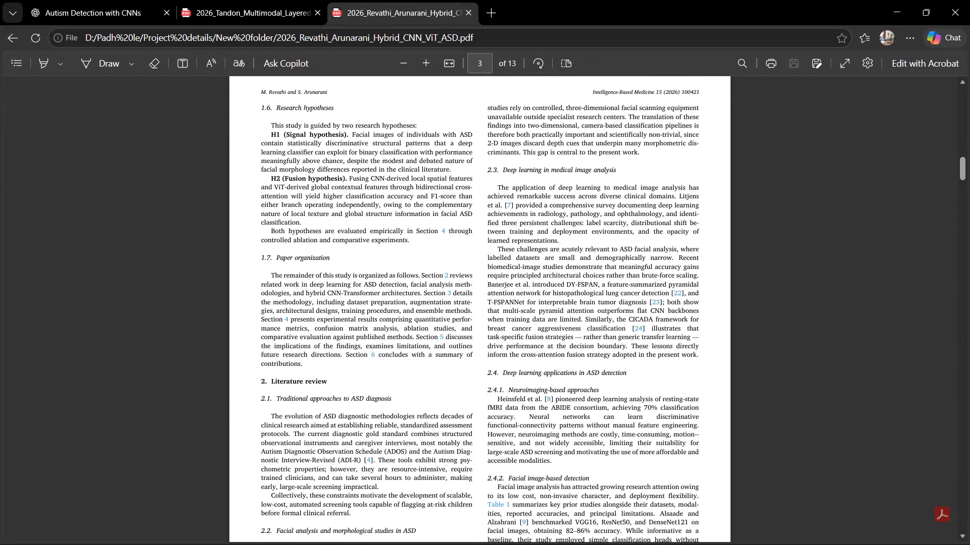
pyautogui.scroll(-9, 472, 196)
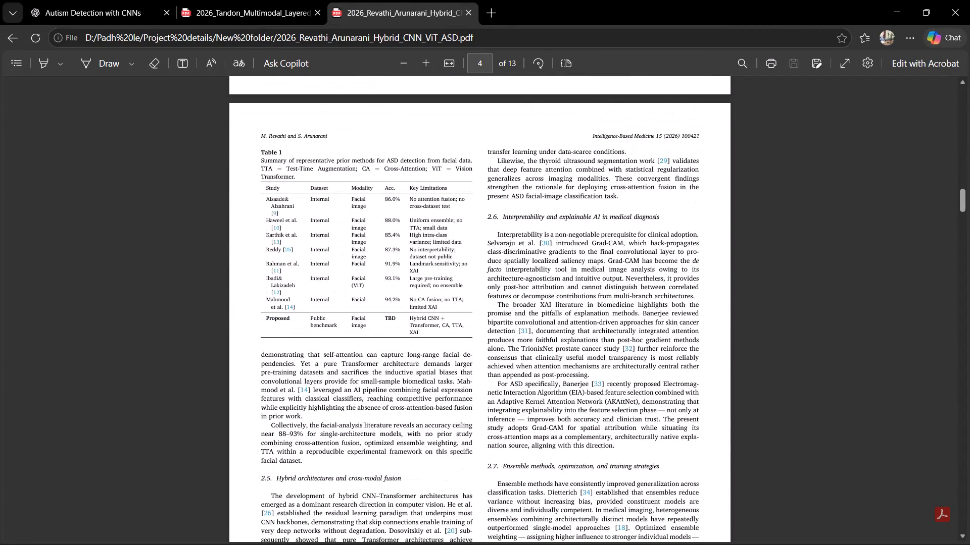
pyautogui.scroll(-4, 472, 196)
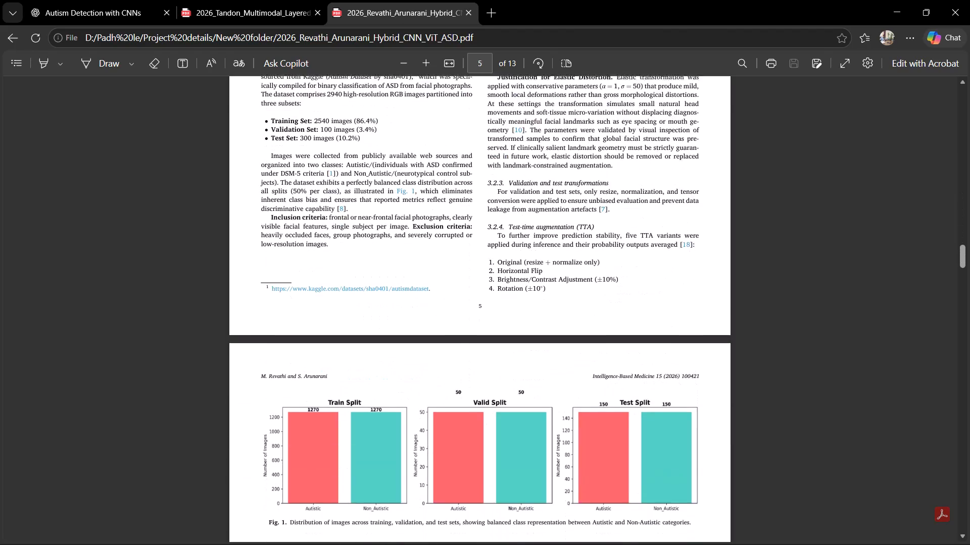
pyautogui.scroll(-7, 472, 196)
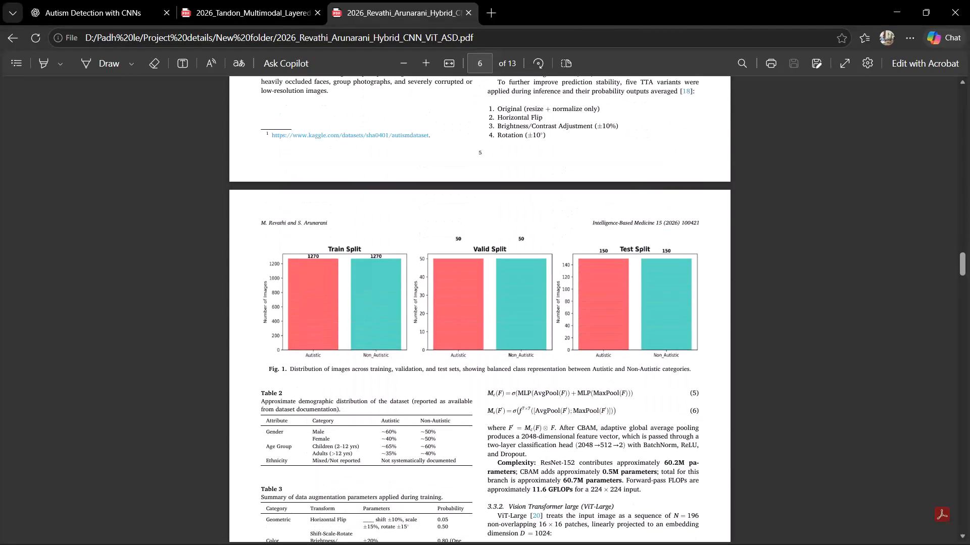
pyautogui.scroll(-5, 472, 196)
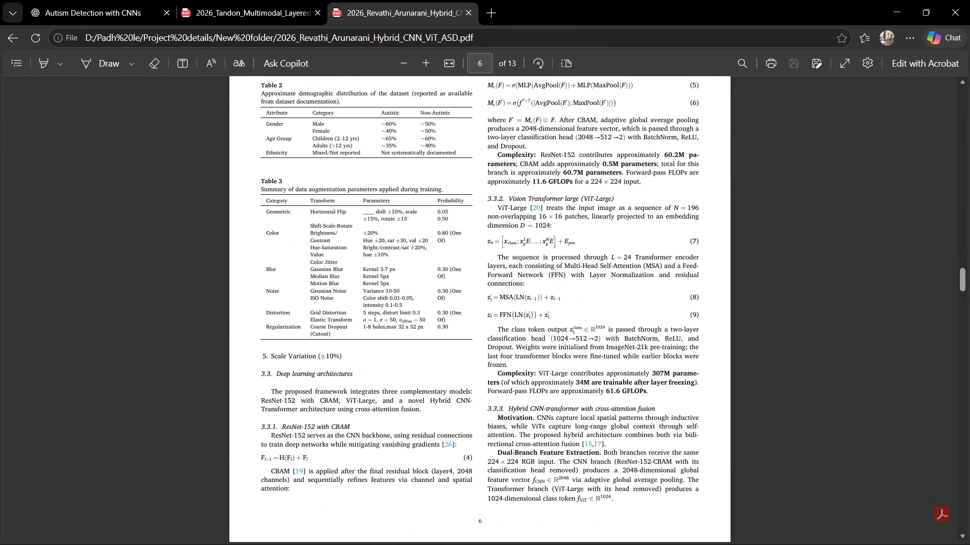
pyautogui.scroll(-2, 472, 196)
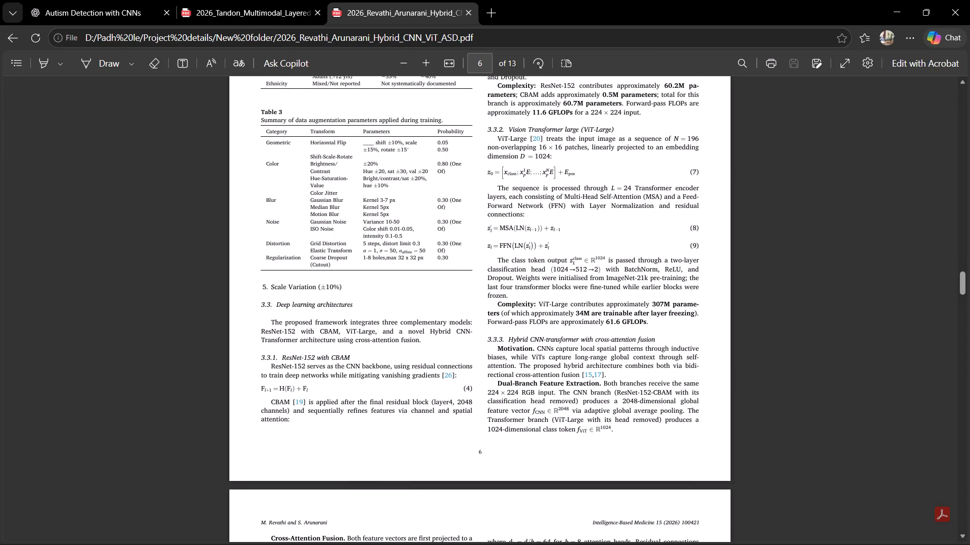
# Examine the same paper's fusion equations, architecture diagram, algorithm, results tables, Grad-CAM figure, conclusion and references.
pyautogui.scroll(-8, 472, 196)
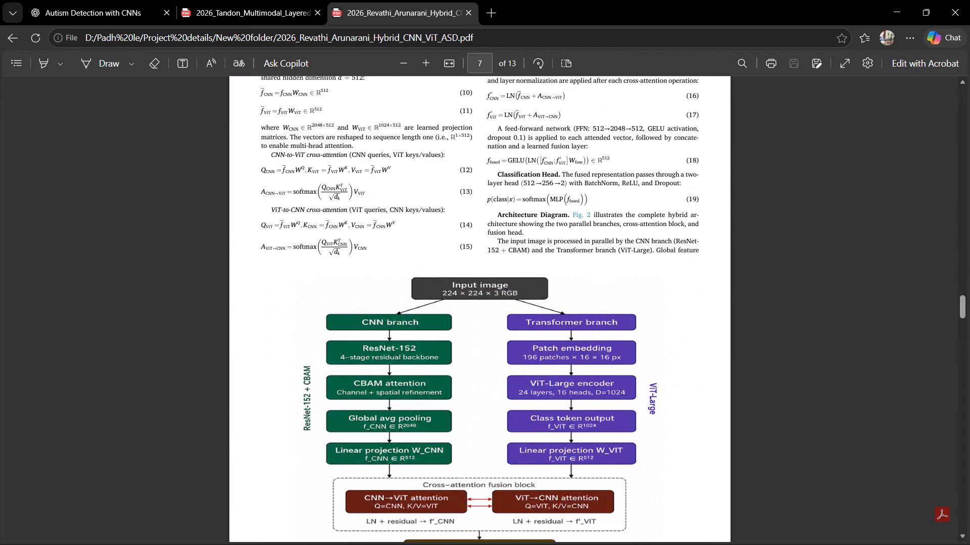
pyautogui.scroll(-2, 472, 196)
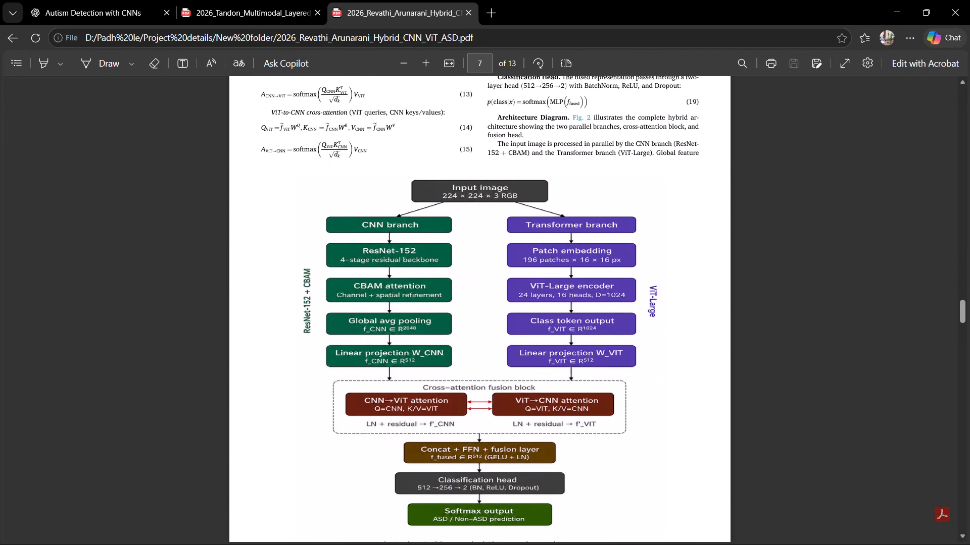
pyautogui.scroll(-3, 472, 196)
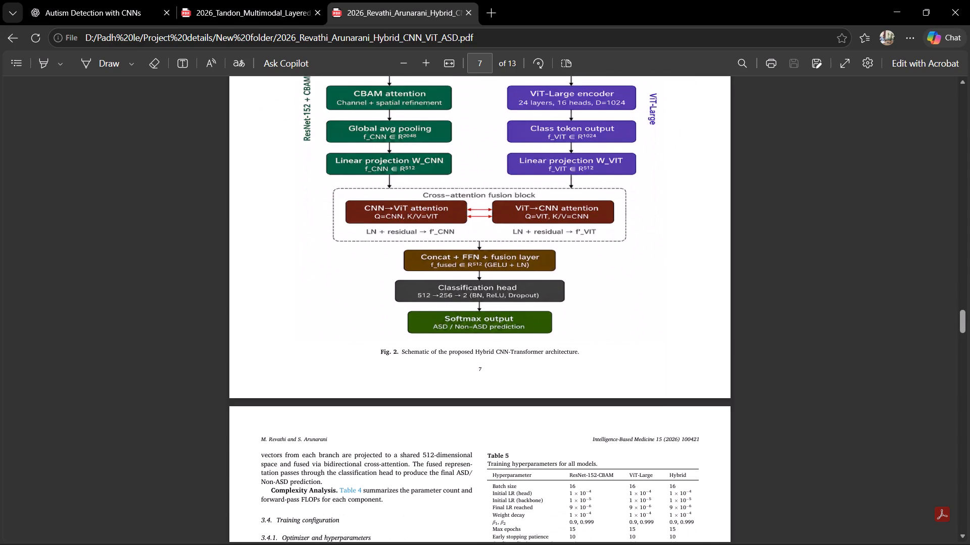
pyautogui.scroll(-9, 472, 196)
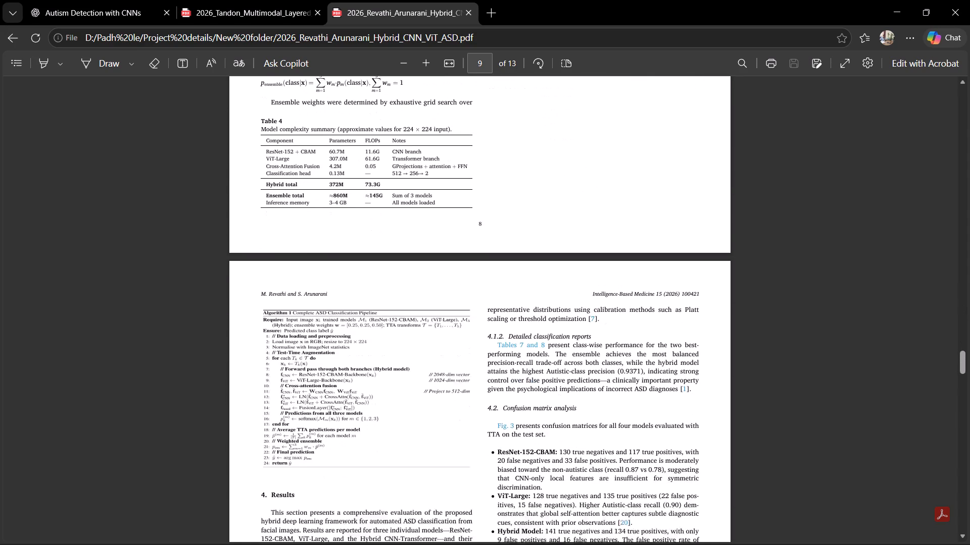
pyautogui.scroll(-2, 472, 196)
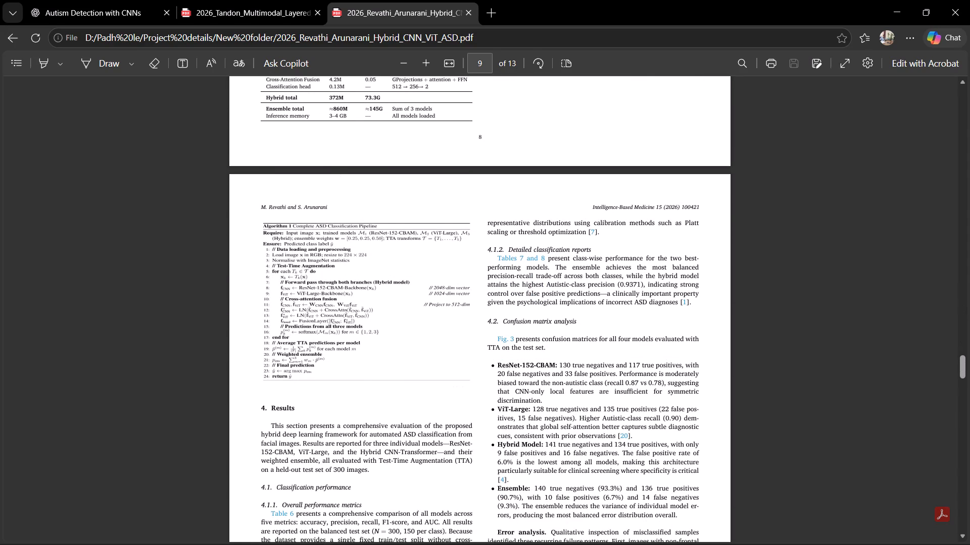
pyautogui.scroll(-2, 472, 196)
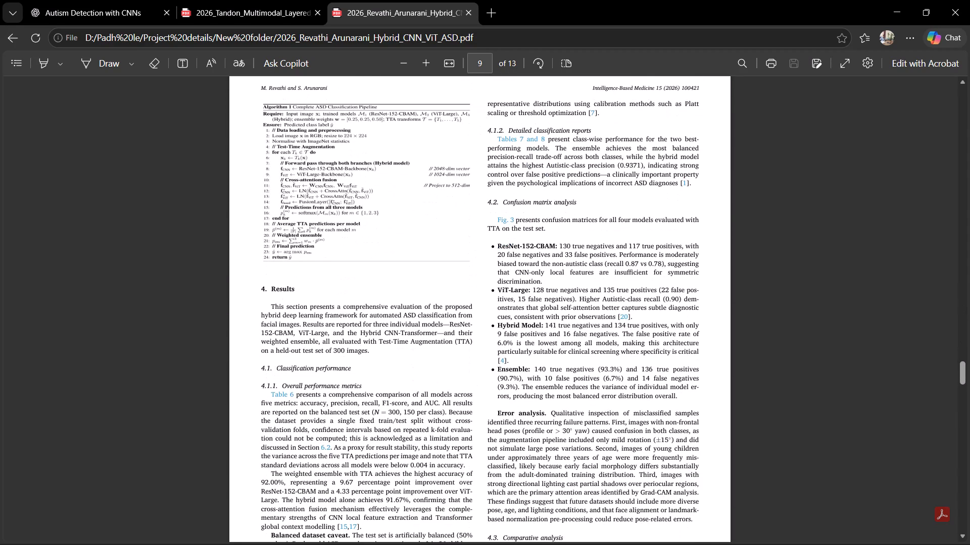
pyautogui.scroll(-11, 472, 196)
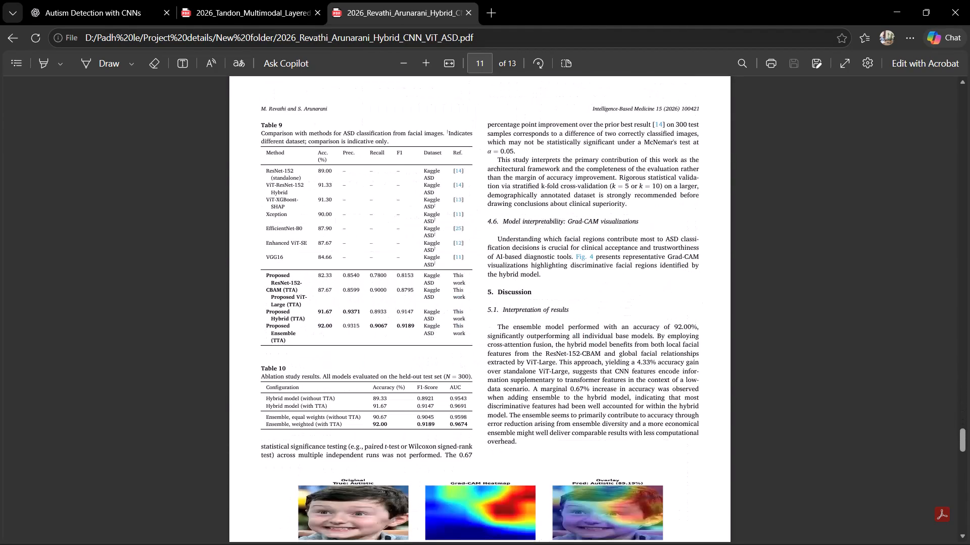
pyautogui.scroll(-2, 472, 196)
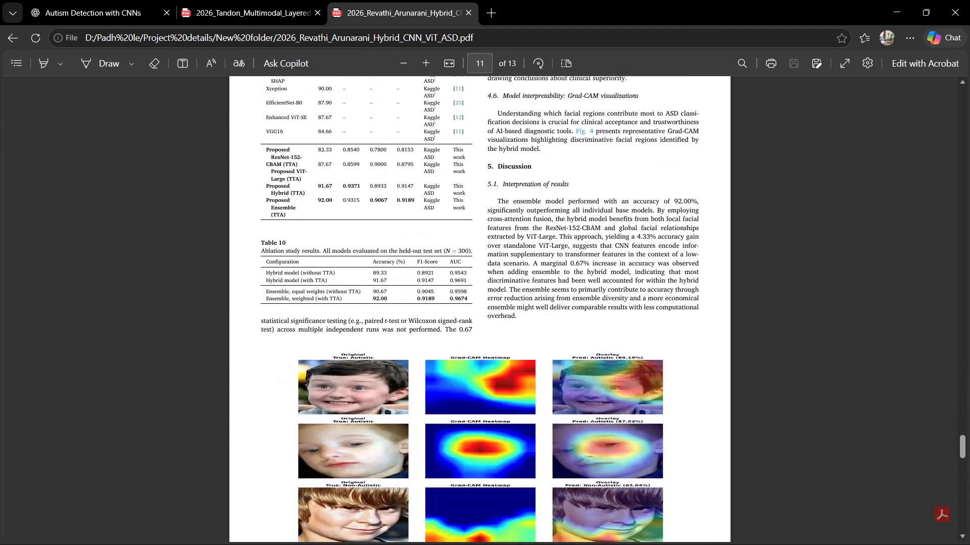
pyautogui.scroll(-7, 472, 196)
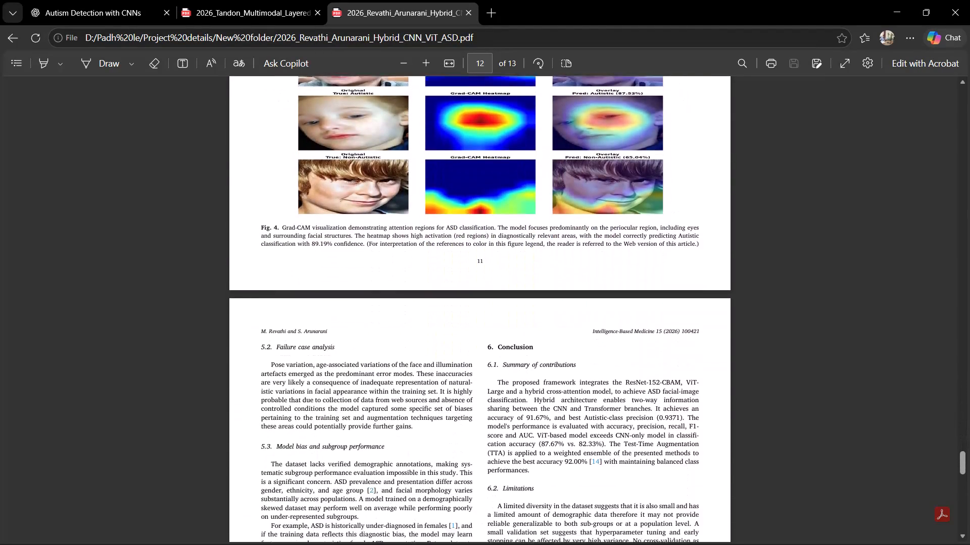
pyautogui.scroll(-9, 472, 196)
pyautogui.scroll(3, 472, 196)
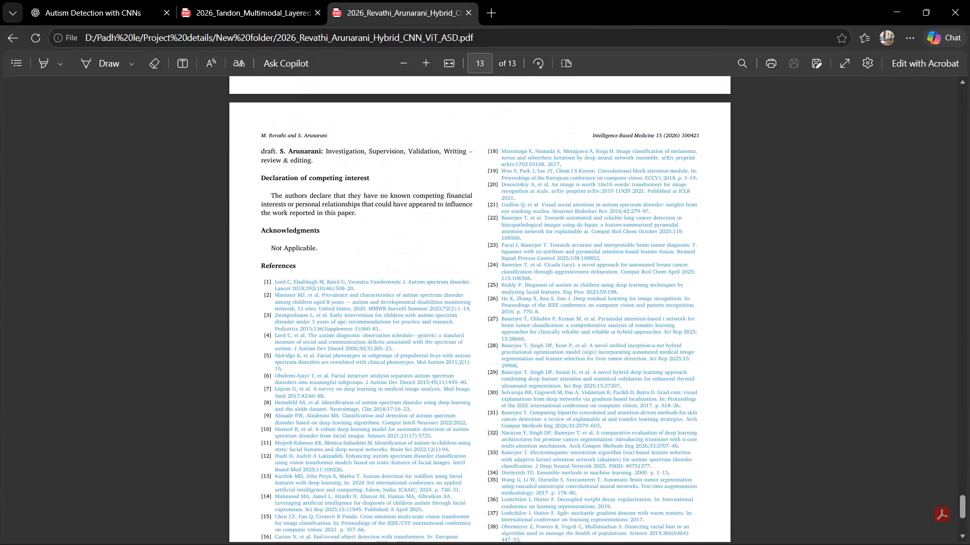
pyautogui.scroll(7, 472, 196)
# Copy the entire text of the hybrid CNN-ViT paper and close the PDF.
pyautogui.hotkey('ctrl', 'a')
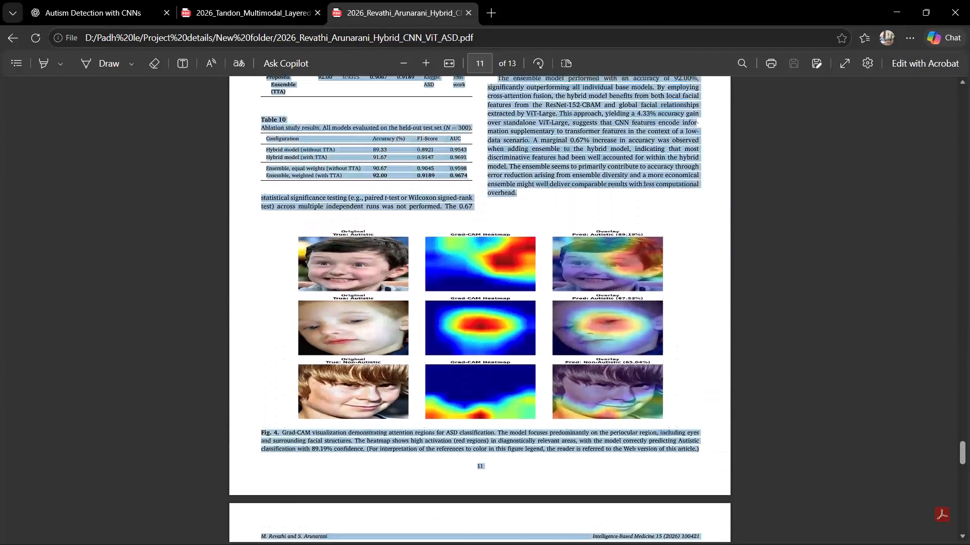
pyautogui.hotkey('ctrl', 'c')
pyautogui.hotkey('ctrl', 'c')
pyautogui.hotkey('ctrl', 'c')
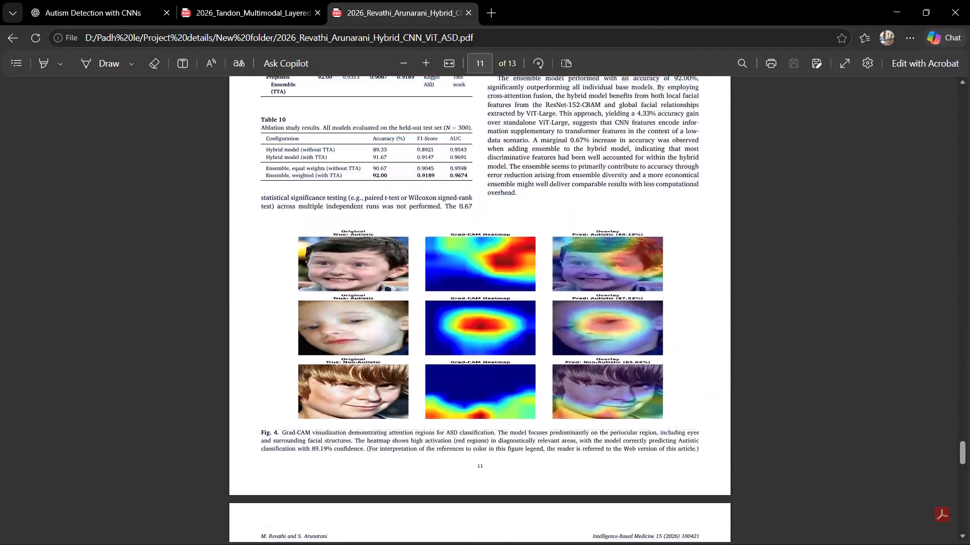
pyautogui.click(472, 196)
pyautogui.click(471, 14)
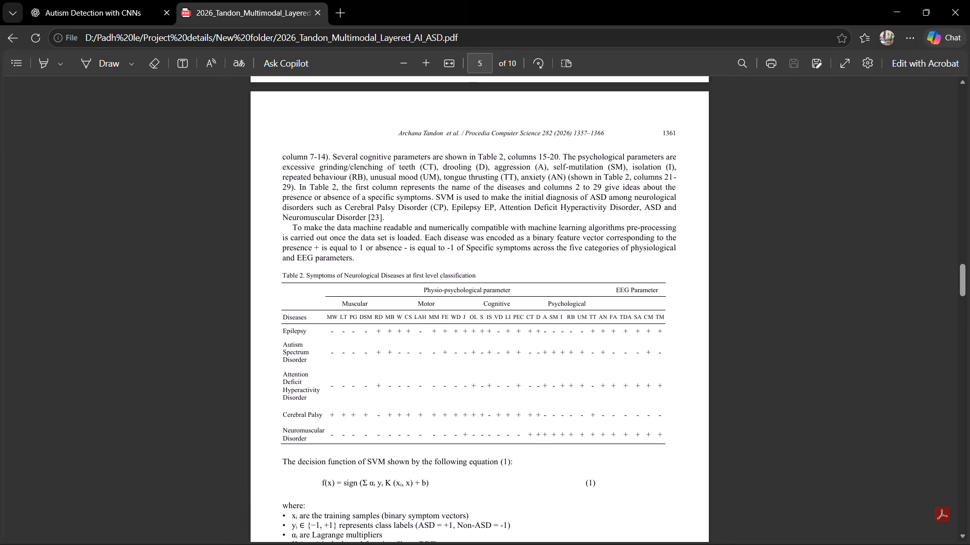
# Switch to Chrome, search Google for "pdf to word" and open iLovePDF's PDF to Word converter.
pyautogui.scroll(15, 448, 224)
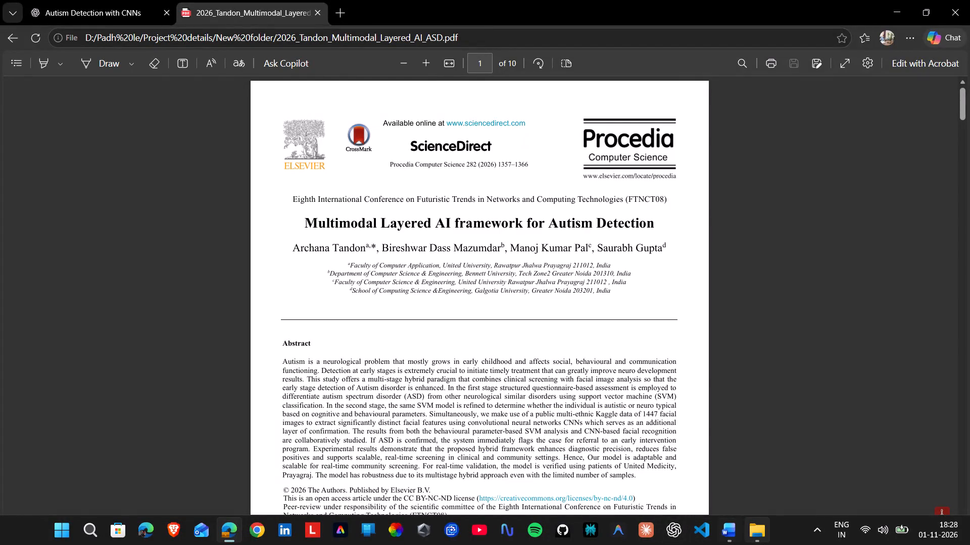
pyautogui.click(763, 544)
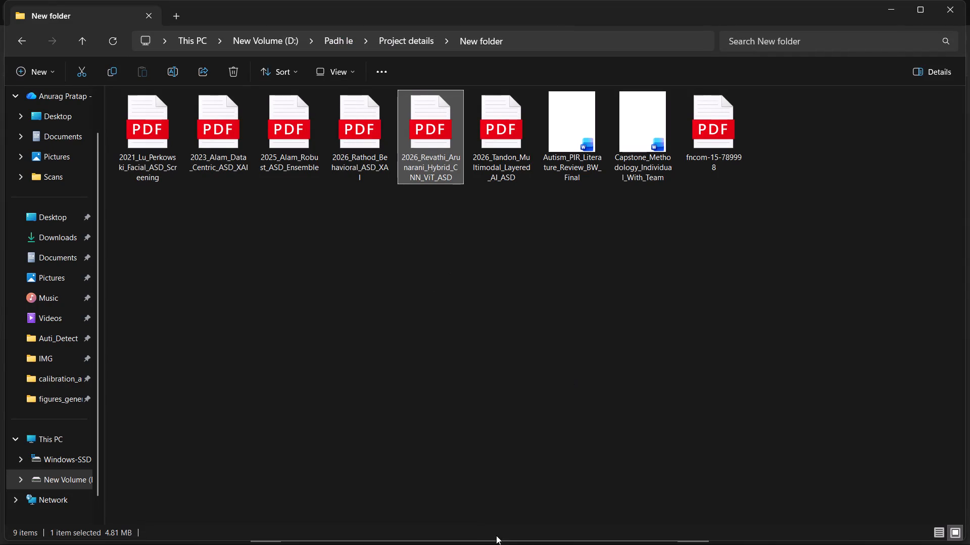
pyautogui.click(269, 529)
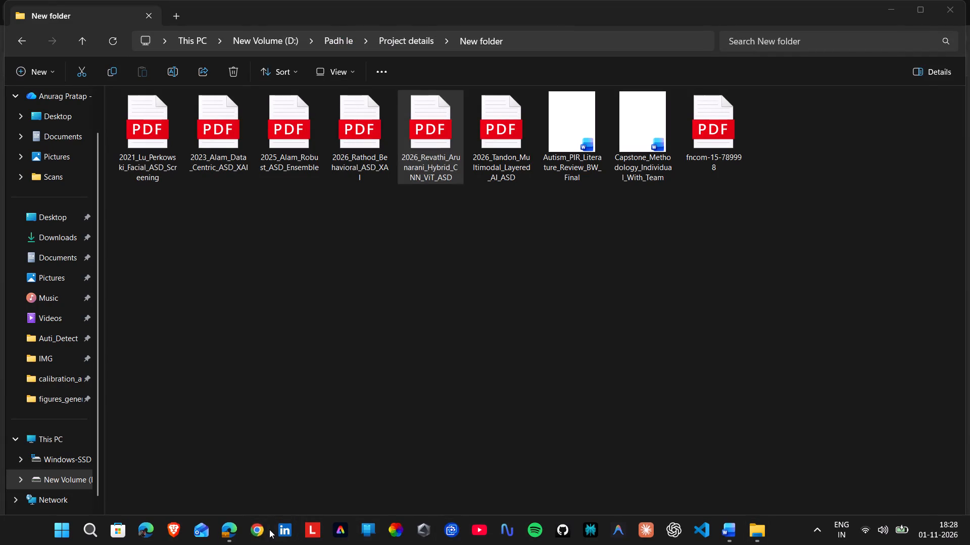
pyautogui.write('pdf r')
pyautogui.press('BackSpace')
pyautogui.write('to word')
pyautogui.press('Return')
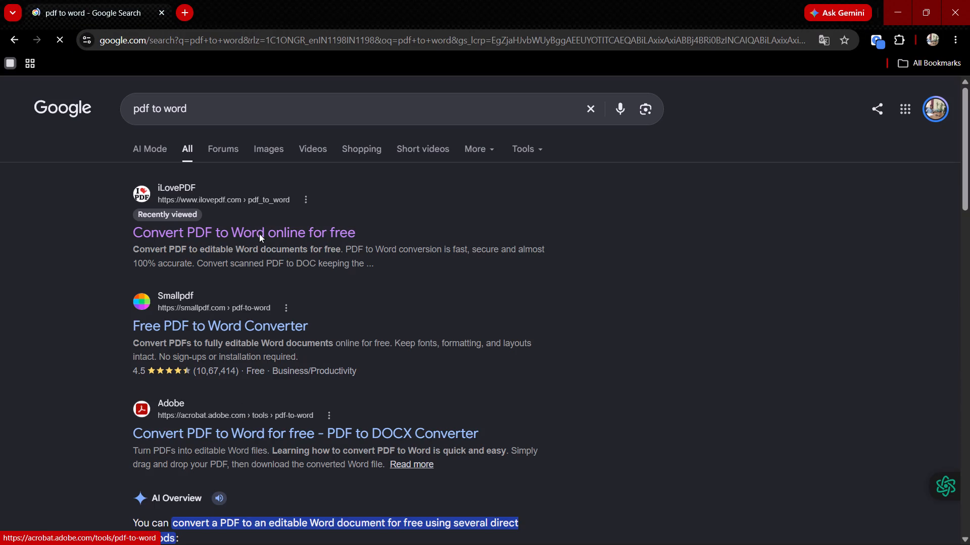
pyautogui.click(260, 231)
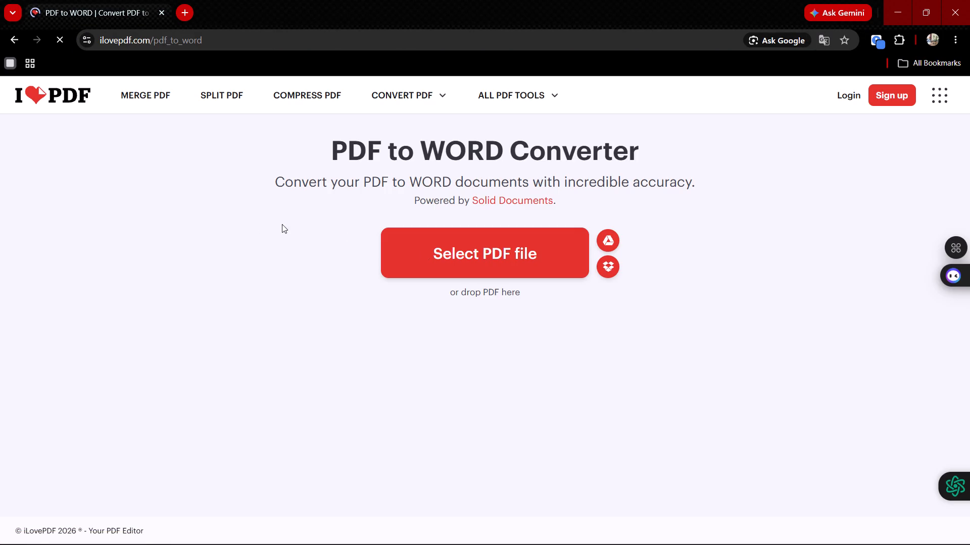
# Upload 2026_Tandon_Multimodal_Layered_AI_ASD from New folder under Padh le > Project details on drive D to the converter.
pyautogui.click(471, 250)
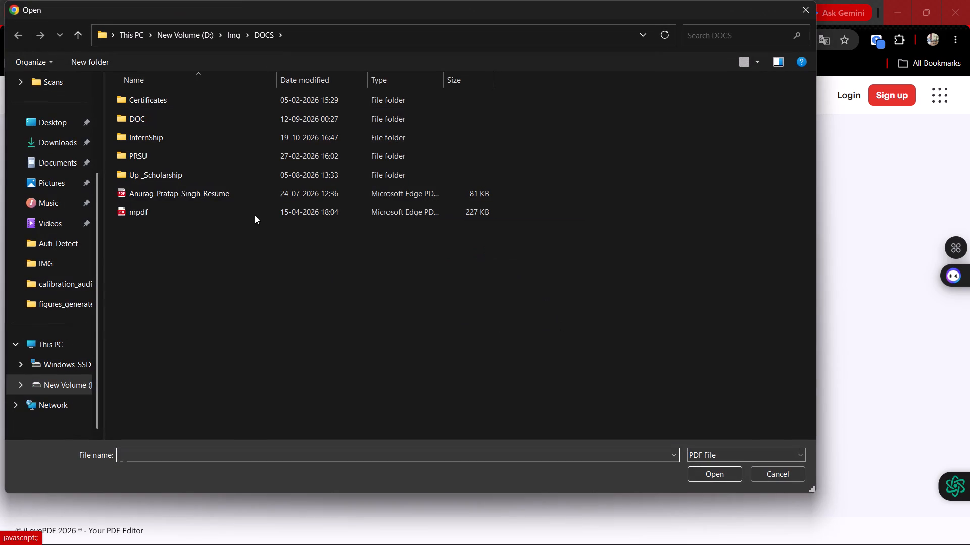
pyautogui.click(51, 381)
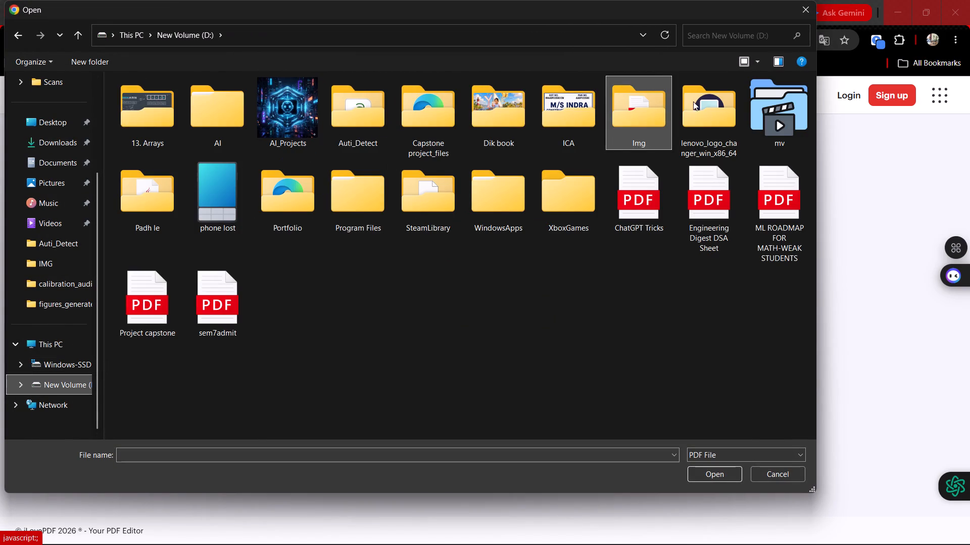
pyautogui.click(651, 114)
pyautogui.doubleClick(651, 114)
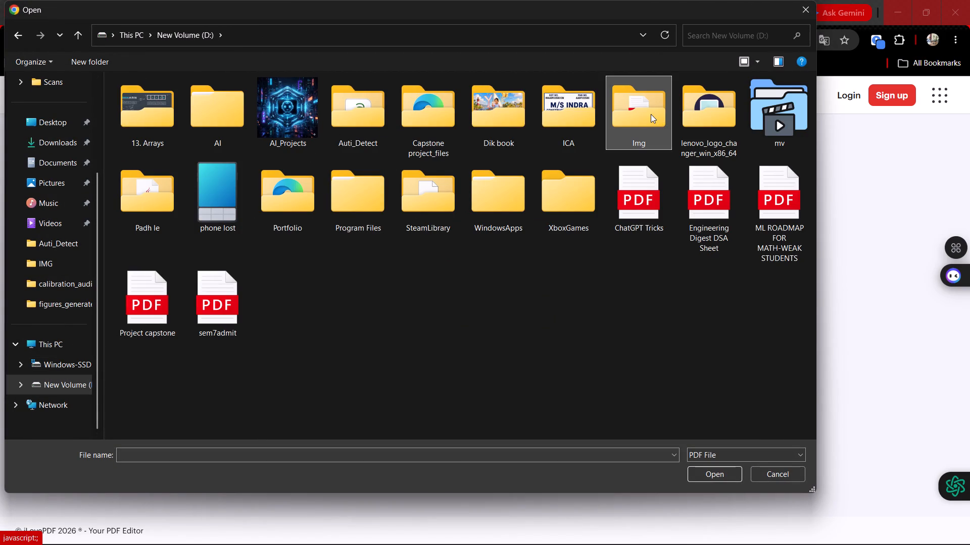
pyautogui.click(204, 35)
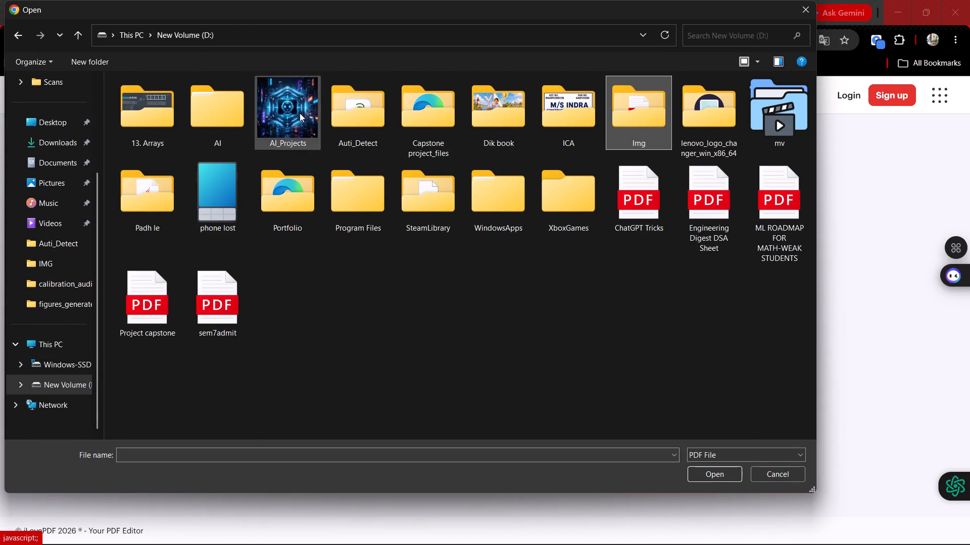
pyautogui.doubleClick(150, 204)
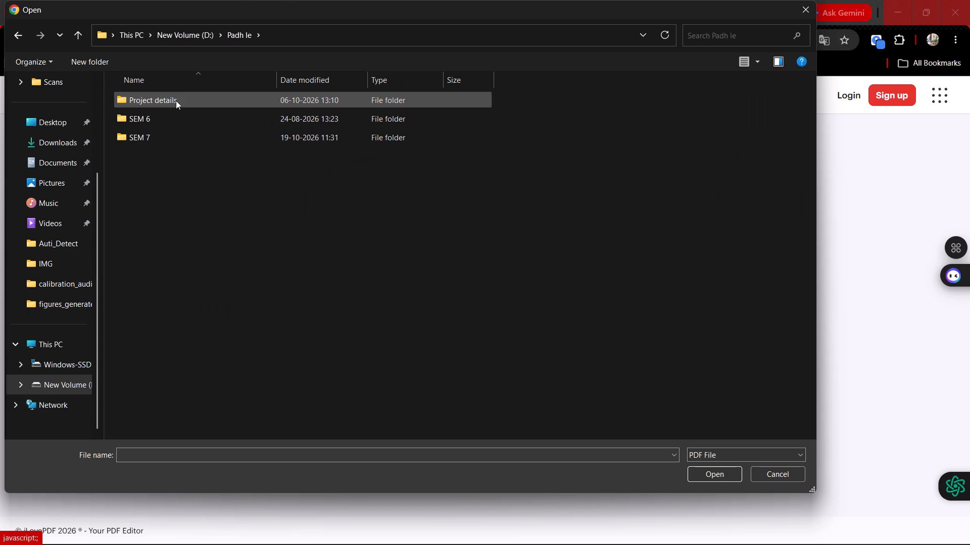
pyautogui.doubleClick(176, 100)
pyautogui.doubleClick(176, 100)
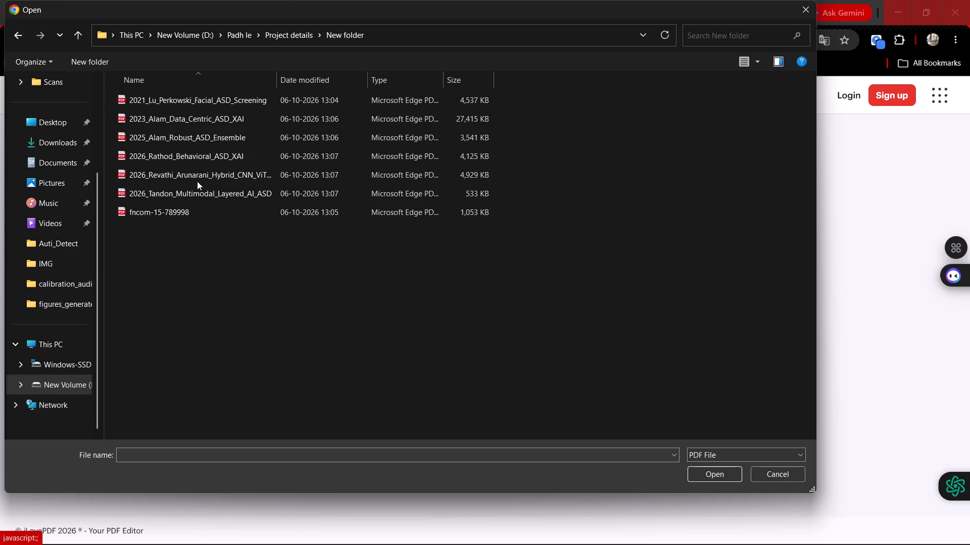
pyautogui.click(188, 196)
pyautogui.click(700, 469)
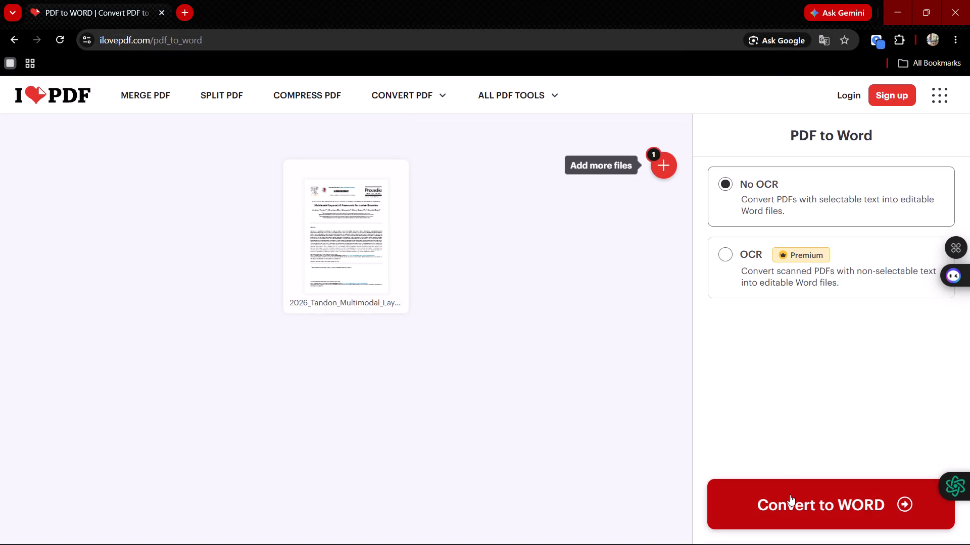
# Convert the uploaded PDF to a Word document and download the converted file.
pyautogui.click(790, 495)
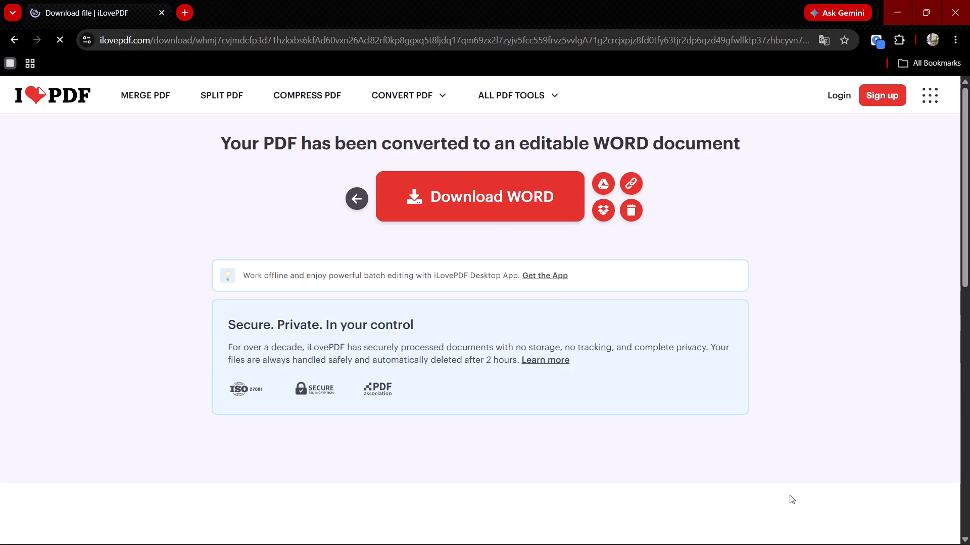
pyautogui.click(512, 189)
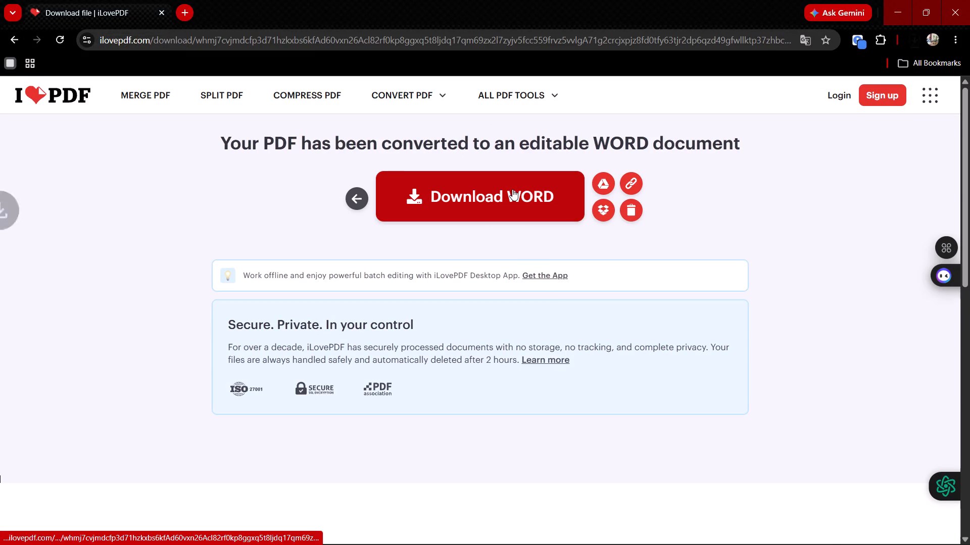
# Open the downloaded 2026_Tandon_Multimodal_Layered_AI_ASD document from its folder in Word and enable editing.
pyautogui.click(902, 38)
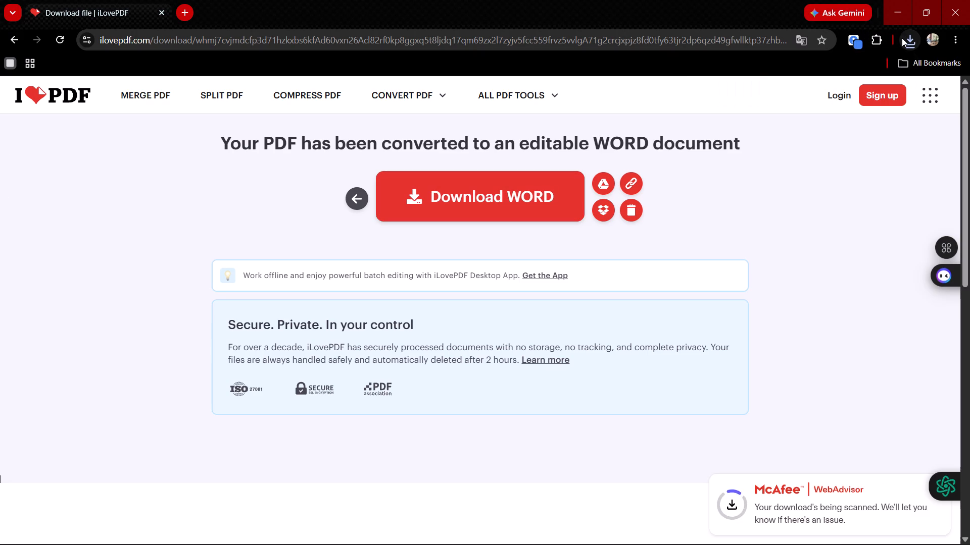
pyautogui.click(904, 40)
pyautogui.click(879, 102)
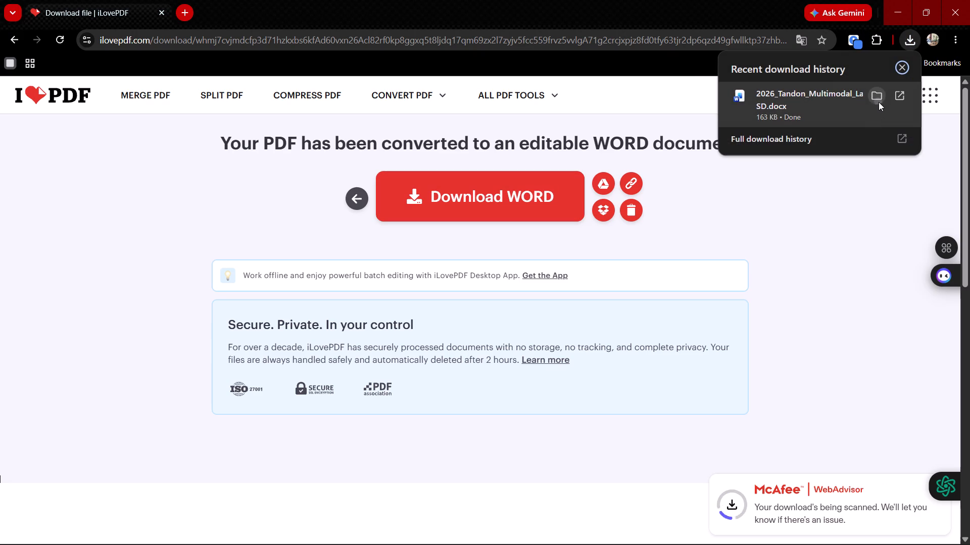
pyautogui.doubleClick(257, 129)
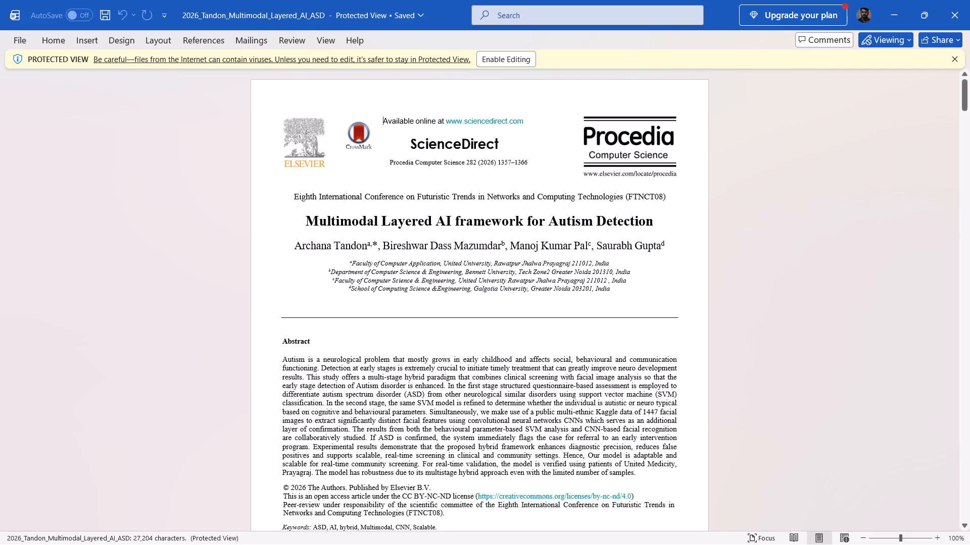
pyautogui.click(513, 58)
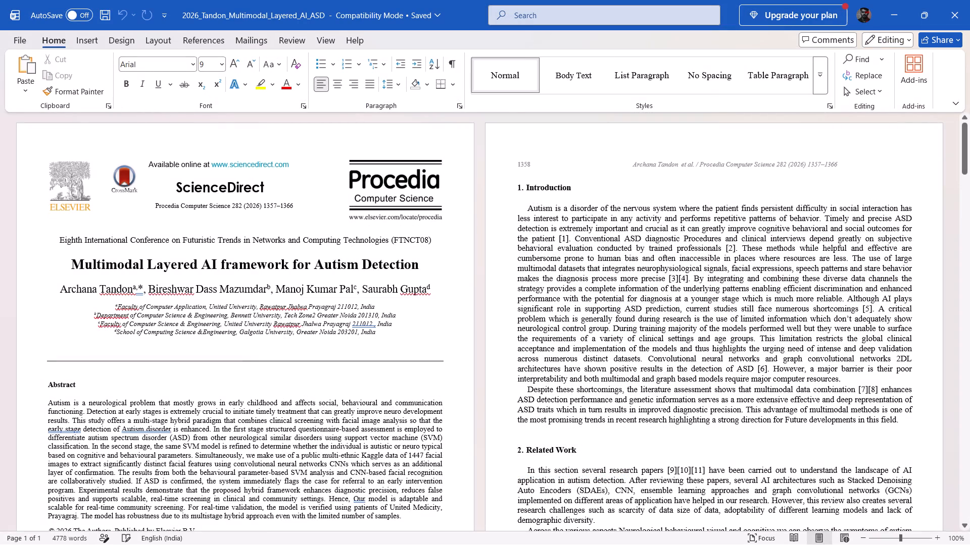
pyautogui.scroll(-3, 582, 321)
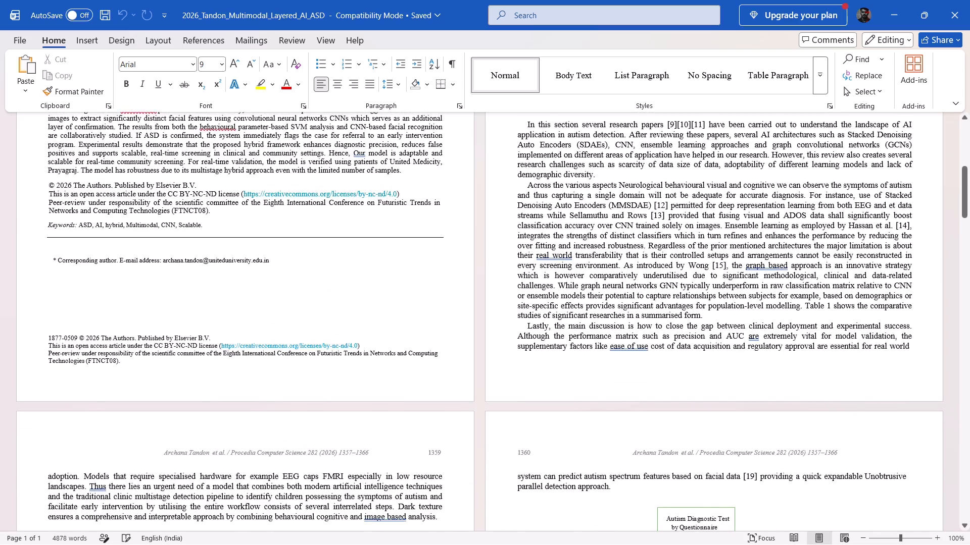
pyautogui.scroll(5, 582, 321)
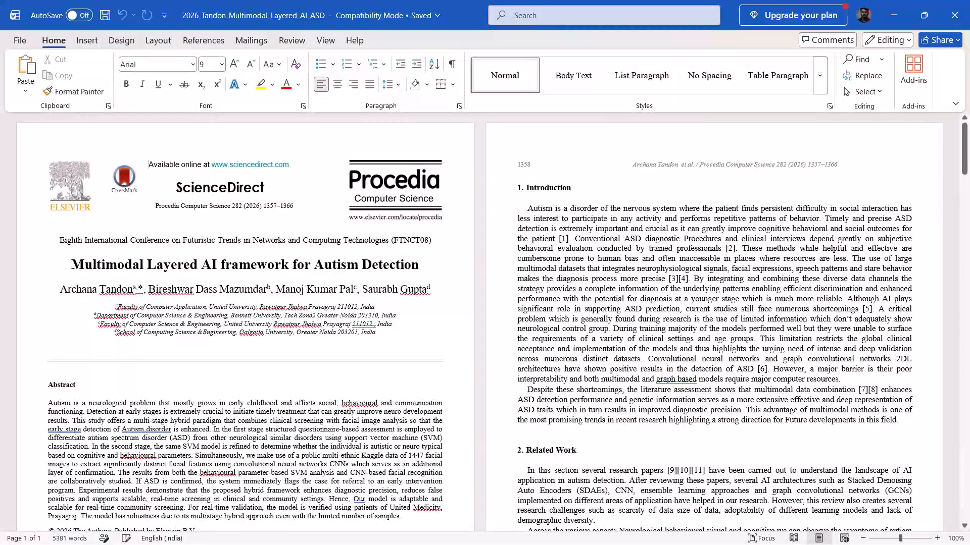
# Delete the Procedia Computer Science and Elsevier logos from the first page header.
pyautogui.click(428, 191)
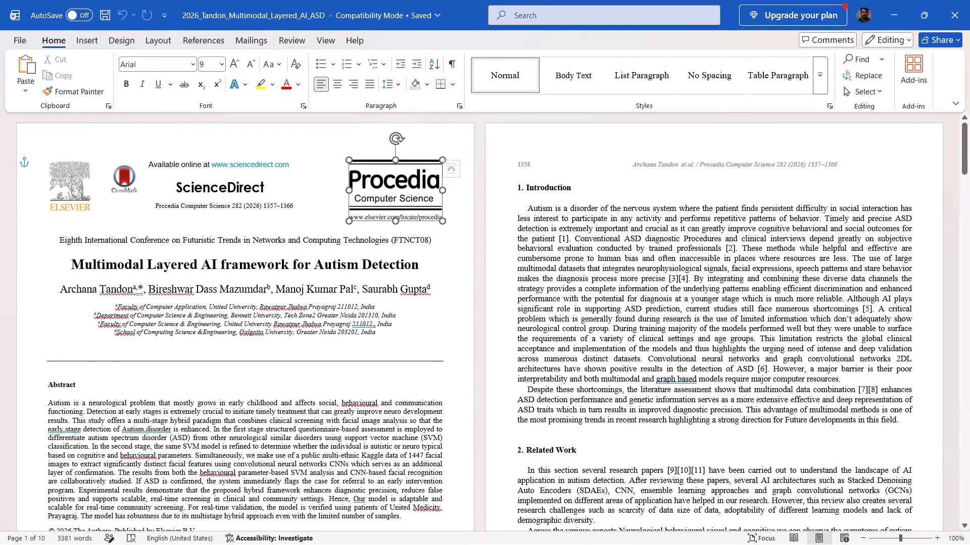
pyautogui.press('BackSpace')
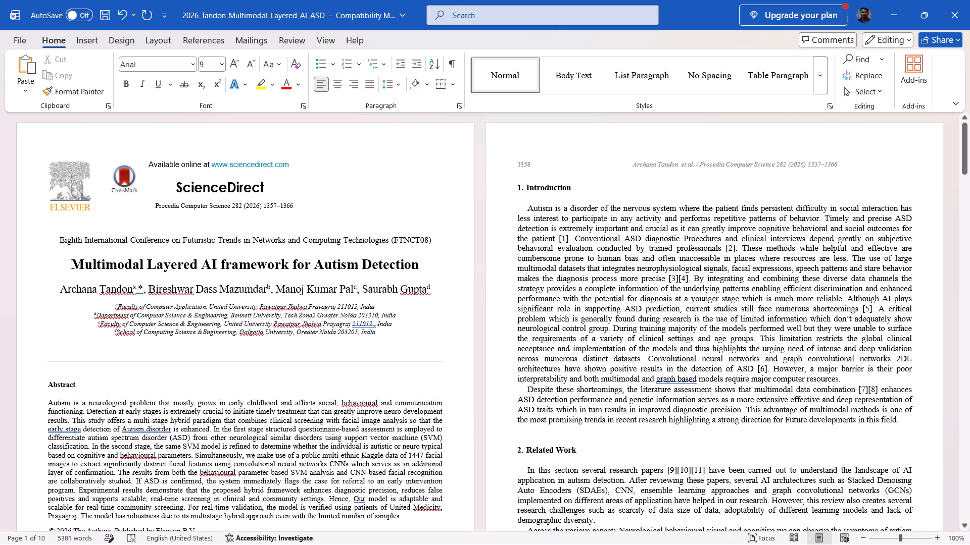
pyautogui.click(71, 181)
pyautogui.press('BackSpace')
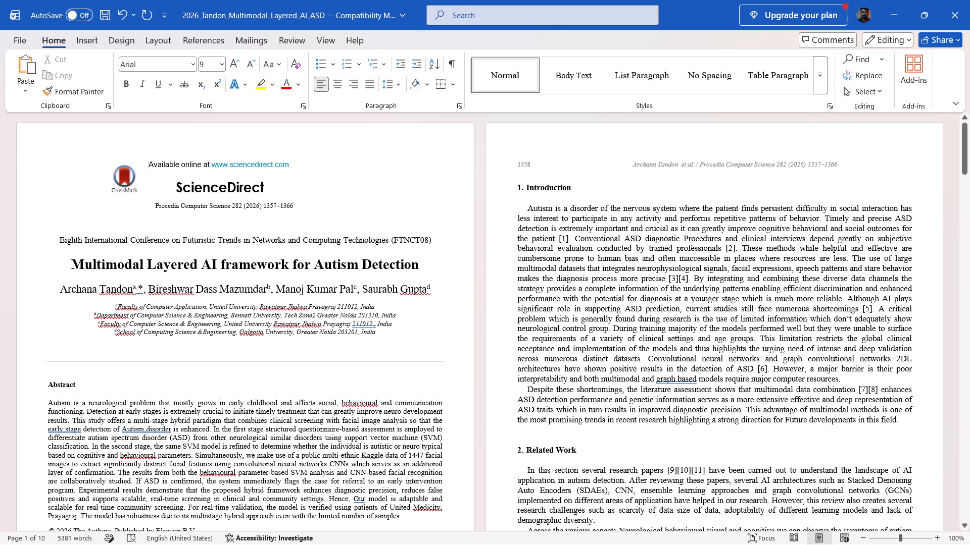
# Delete the ScienceDirect availability text, Procedia citation and FTNCT08 conference line above the paper title, along with their blank lines.
pyautogui.click(378, 246)
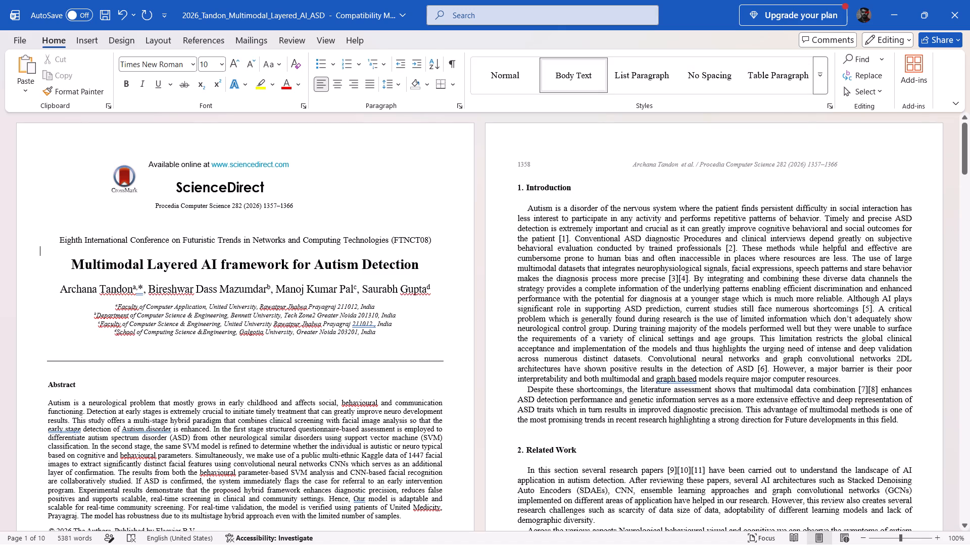
pyautogui.press('BackSpace')
pyautogui.press('BackSpace')
pyautogui.press('BackSpace')
pyautogui.press('BackSpace')
pyautogui.press('BackSpace')
pyautogui.press('BackSpace')
pyautogui.press('BackSpace')
pyautogui.press('BackSpace')
pyautogui.press('BackSpace')
pyautogui.press('BackSpace')
pyautogui.press('BackSpace')
pyautogui.press('BackSpace')
pyautogui.press('BackSpace')
pyautogui.press('BackSpace')
pyautogui.press('BackSpace')
pyautogui.press('BackSpace')
pyautogui.press('BackSpace')
pyautogui.press('BackSpace')
pyautogui.press('BackSpace')
pyautogui.press('BackSpace')
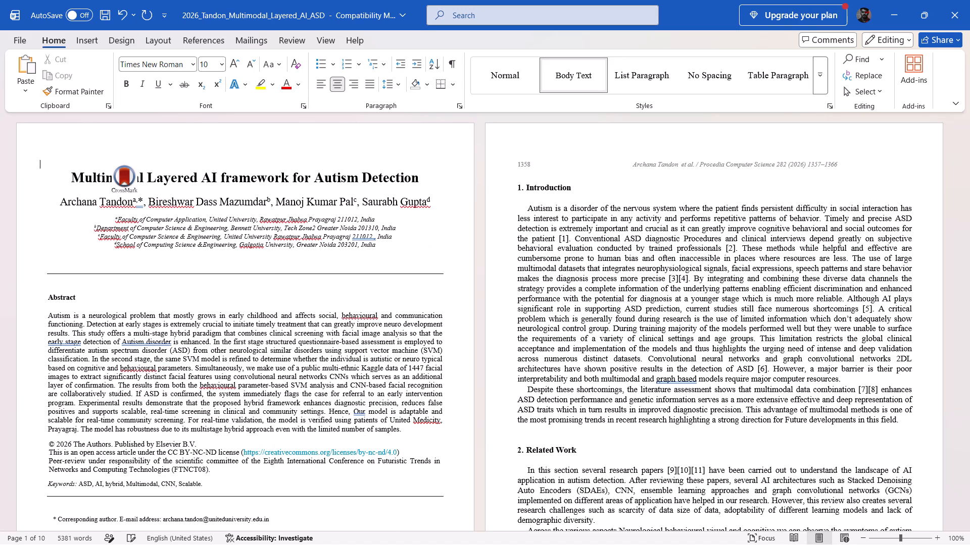
pyautogui.press('BackSpace')
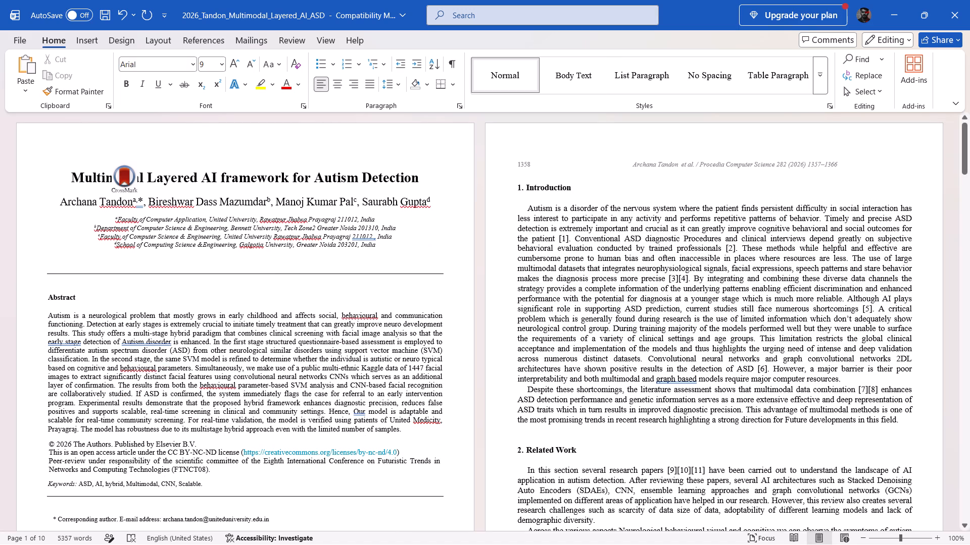
# Delete the CrossMark badge that overlaps the paper title.
pyautogui.click(119, 175)
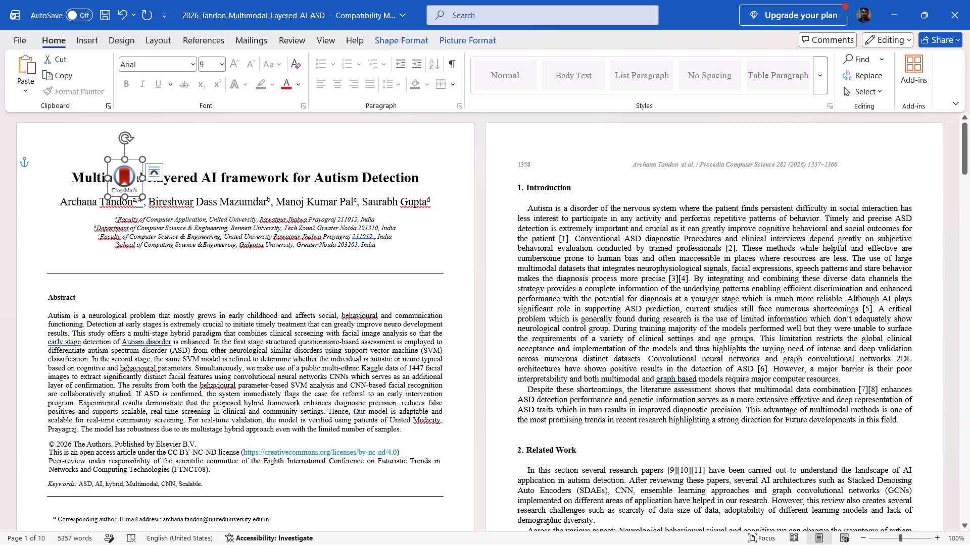
pyautogui.press('BackSpace')
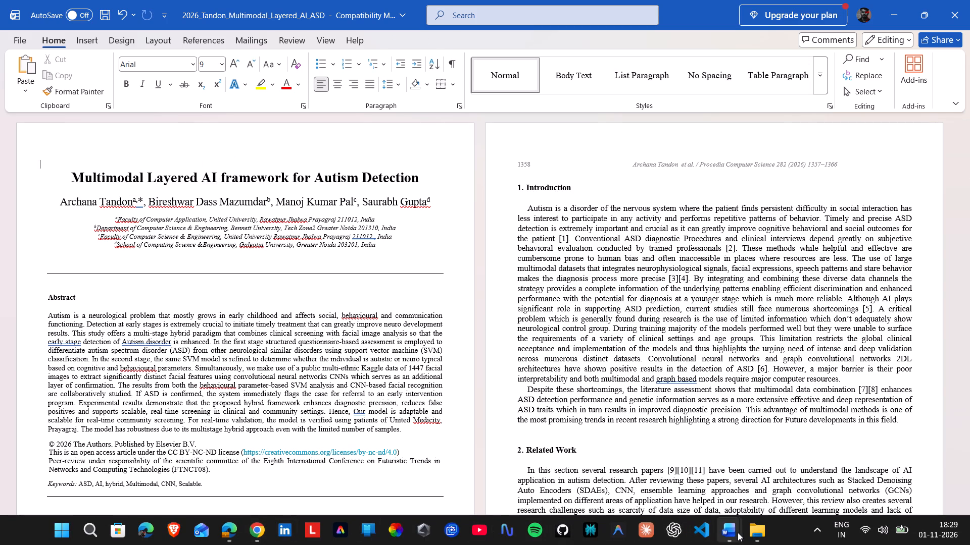
# Copy the full paper title from the Autism_Facial_Image_Research_Paper document.
pyautogui.click(690, 474)
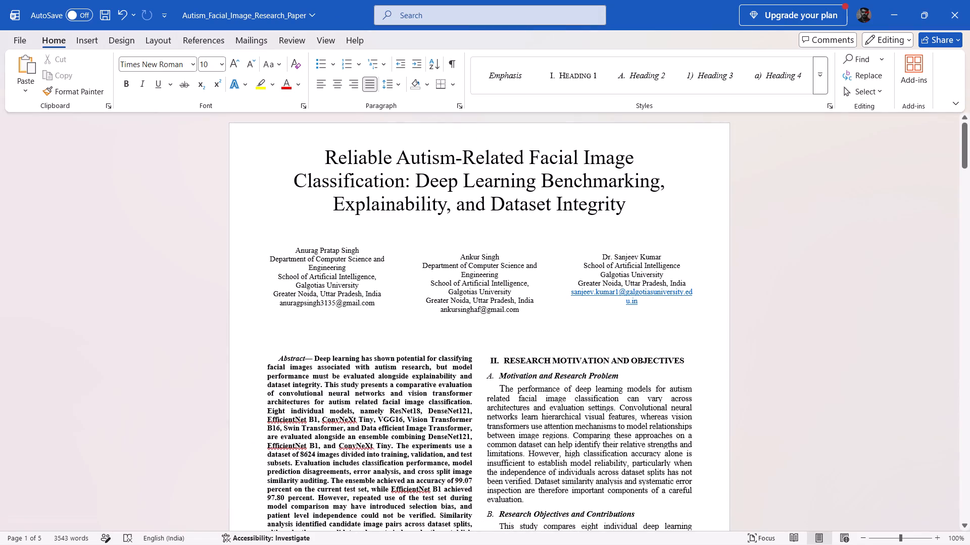
pyautogui.moveTo(329, 152); pyautogui.dragTo(598, 208)
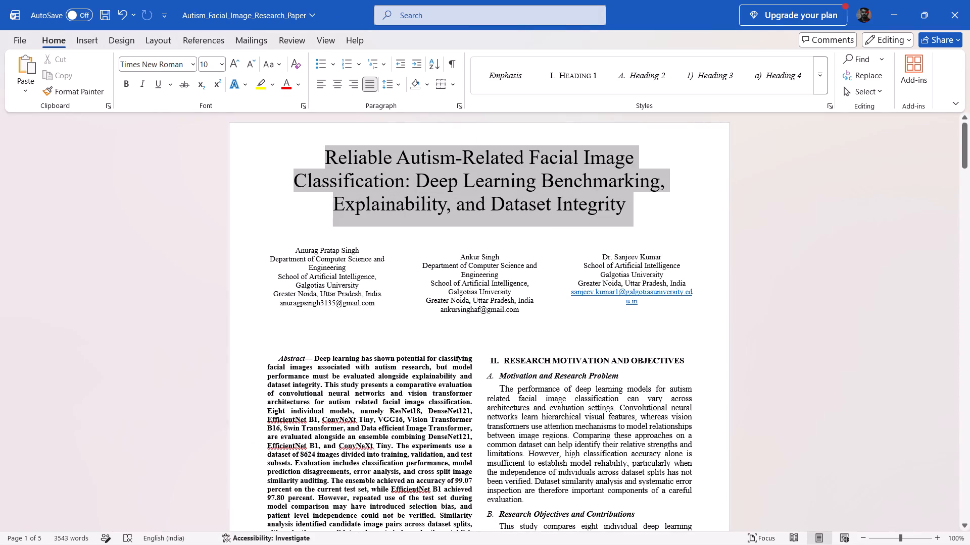
pyautogui.moveTo(598, 208); pyautogui.dragTo(597, 208)
pyautogui.hotkey('ctrl', 'c')
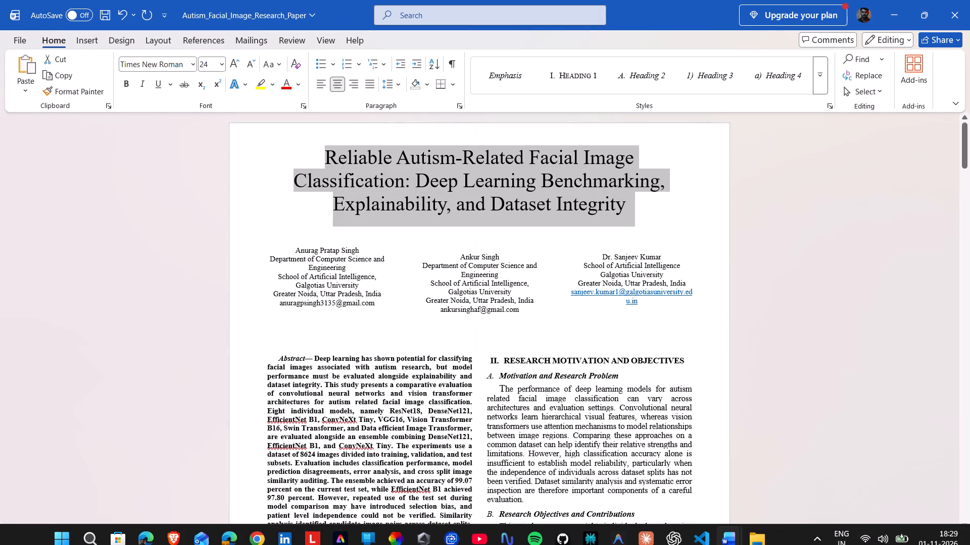
# In the 2026_Tandon_Multimodal_Layered_AI_ASD document, replace the title Multimodal Layered AI framework for Autism Detection with the copied paper title, leaving no stray letters.
pyautogui.click(772, 476)
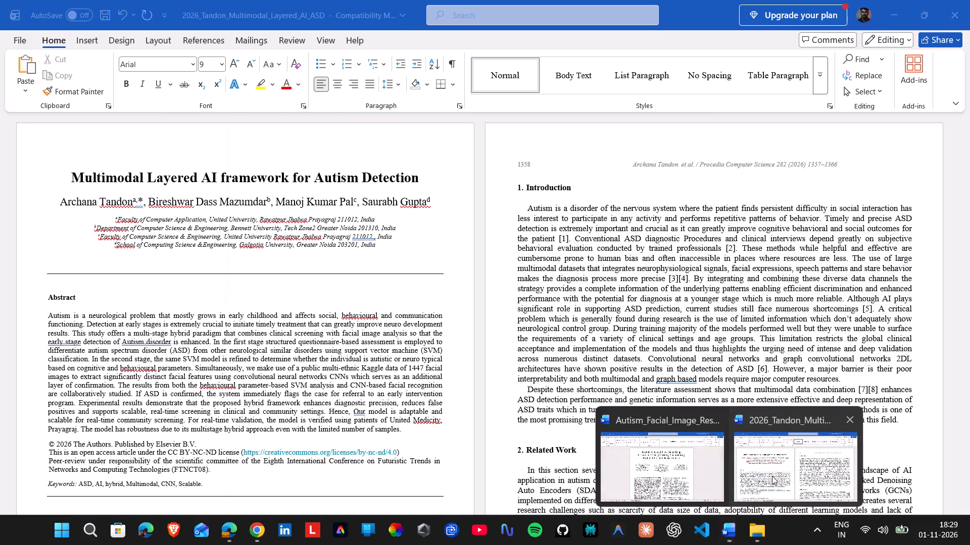
pyautogui.scroll(2, 377, 223)
pyautogui.click(418, 178)
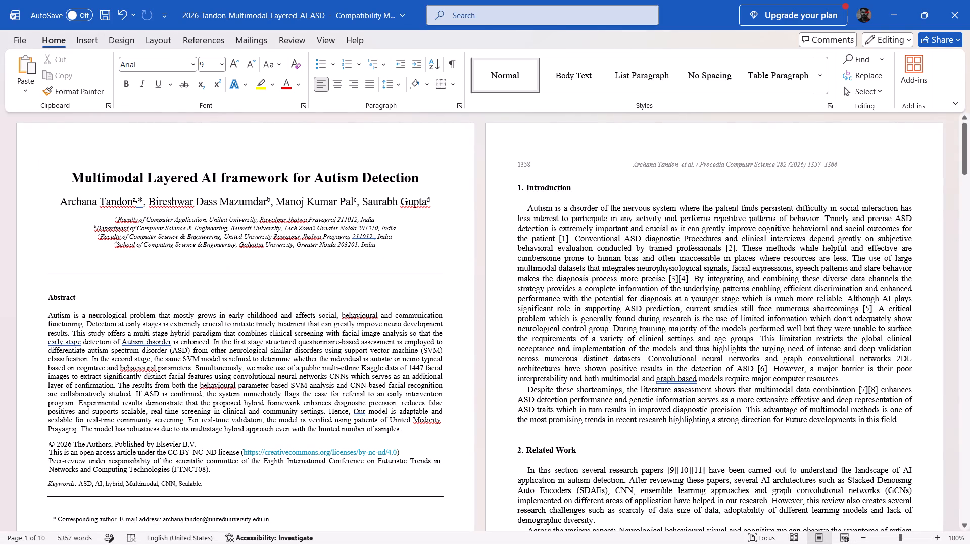
pyautogui.press('BackSpace')
pyautogui.press('BackSpace')
pyautogui.press('BackSpace')
pyautogui.press('BackSpace')
pyautogui.press('BackSpace')
pyautogui.press('BackSpace')
pyautogui.press('BackSpace')
pyautogui.press('BackSpace')
pyautogui.press('BackSpace')
pyautogui.press('BackSpace')
pyautogui.press('BackSpace')
pyautogui.press('BackSpace')
pyautogui.press('BackSpace')
pyautogui.press('BackSpace')
pyautogui.press('BackSpace')
pyautogui.press('BackSpace')
pyautogui.press('BackSpace')
pyautogui.press('BackSpace')
pyautogui.press('BackSpace')
pyautogui.press('BackSpace')
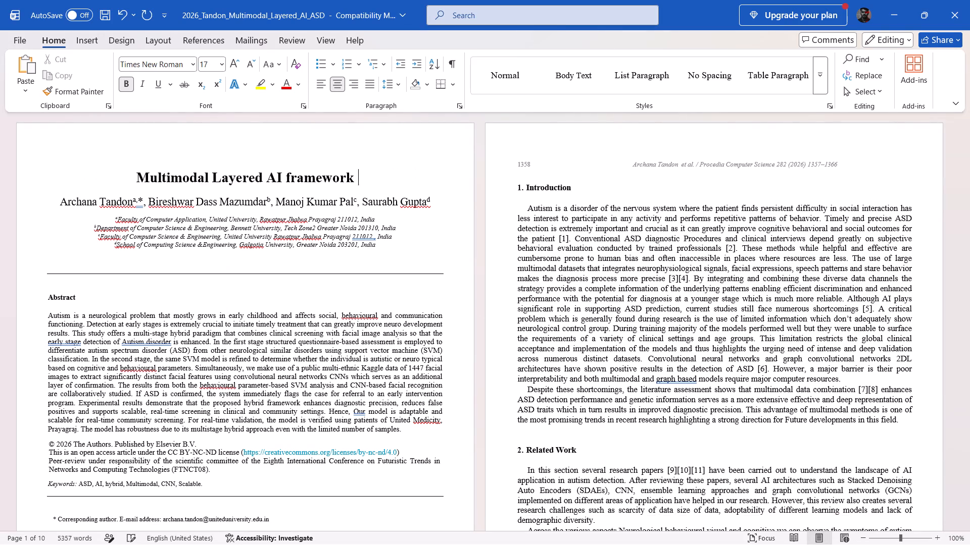
pyautogui.press('BackSpace')
pyautogui.press('BackSpace')
pyautogui.press('BackSpace')
pyautogui.press('BackSpace')
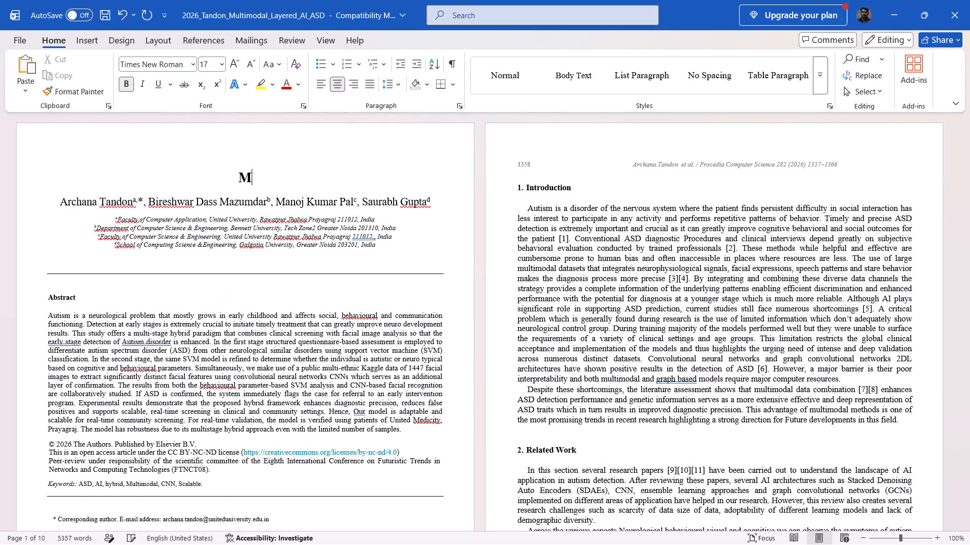
pyautogui.hotkey('ctrl', 'v')
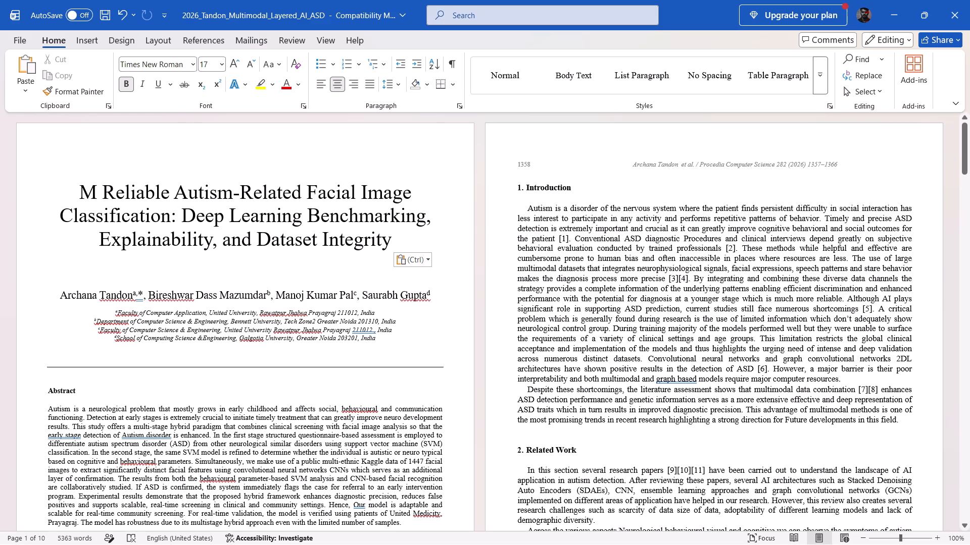
pyautogui.click(106, 190)
pyautogui.press('BackSpace')
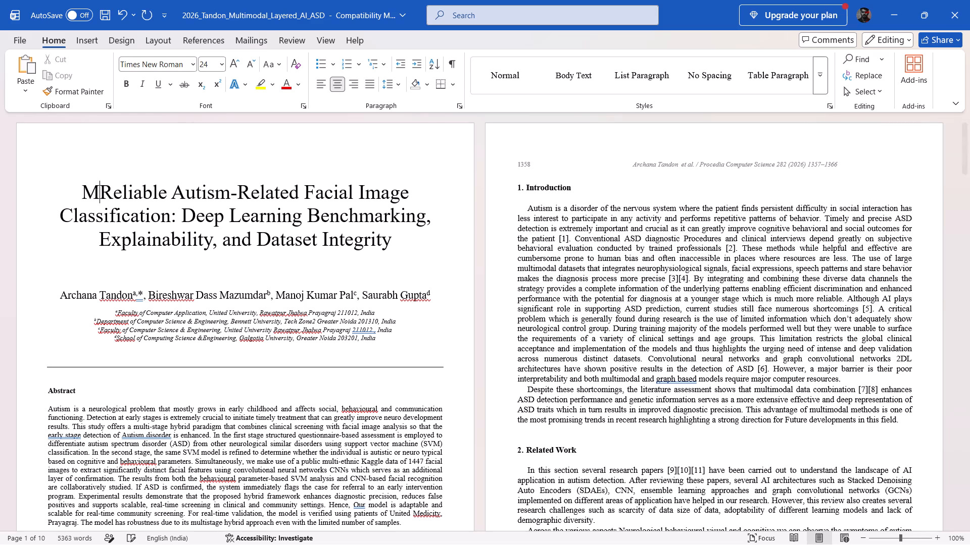
pyautogui.press('BackSpace')
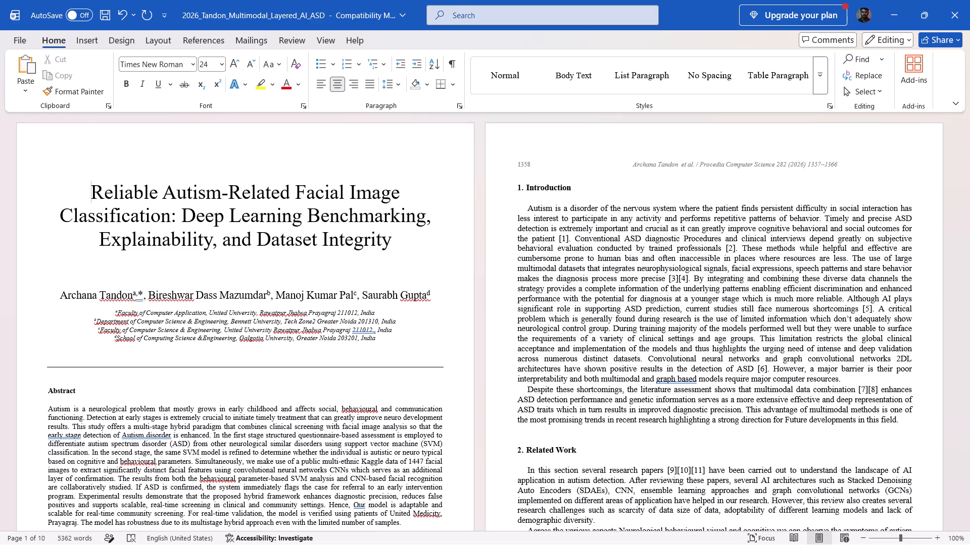
# Remove the blank space above the pasted title and centre the title on the page.
pyautogui.press('BackSpace')
pyautogui.press('BackSpace')
pyautogui.press('BackSpace')
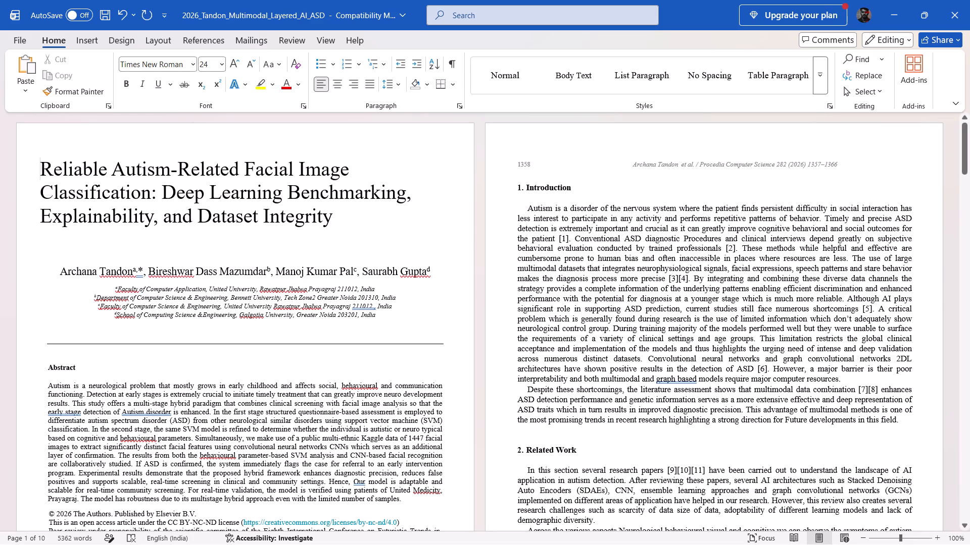
pyautogui.moveTo(38, 161); pyautogui.dragTo(312, 231)
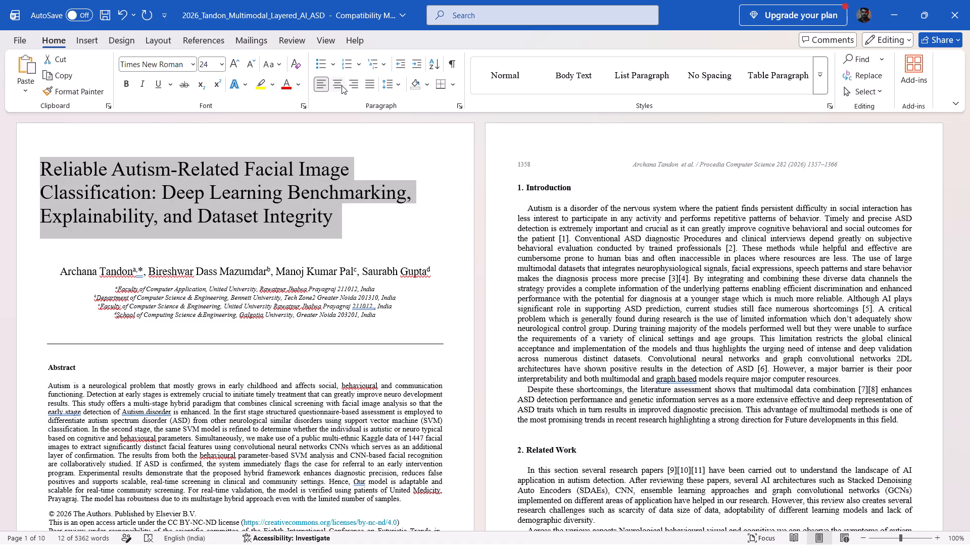
pyautogui.click(364, 84)
pyautogui.click(340, 84)
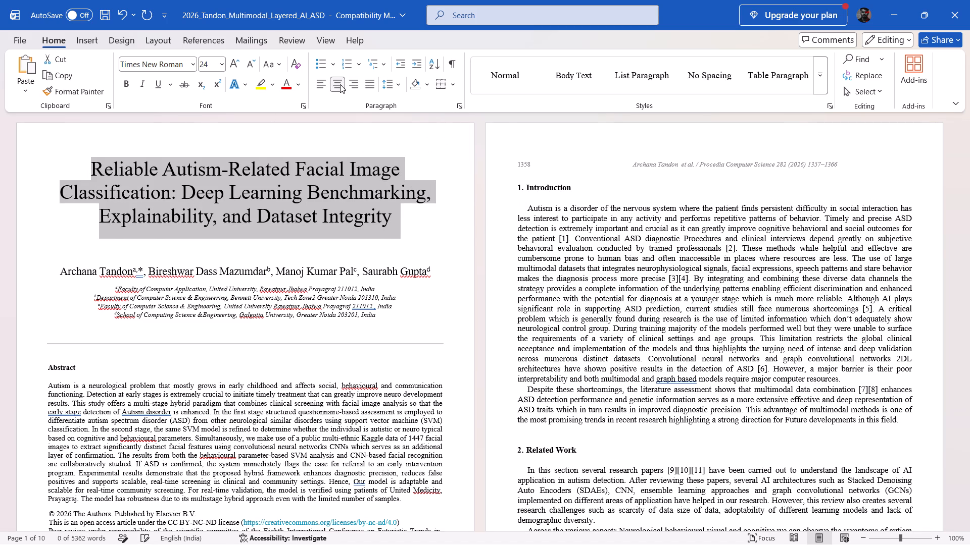
pyautogui.click(452, 228)
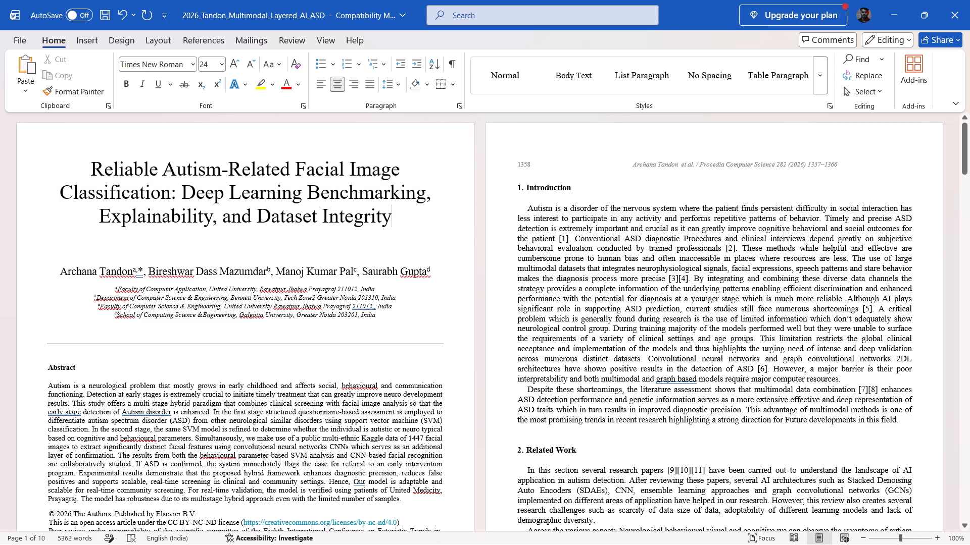
# Delete the blank lines between the title and the author names.
pyautogui.click(314, 250)
pyautogui.press('BackSpace')
pyautogui.press('BackSpace')
pyautogui.press('BackSpace')
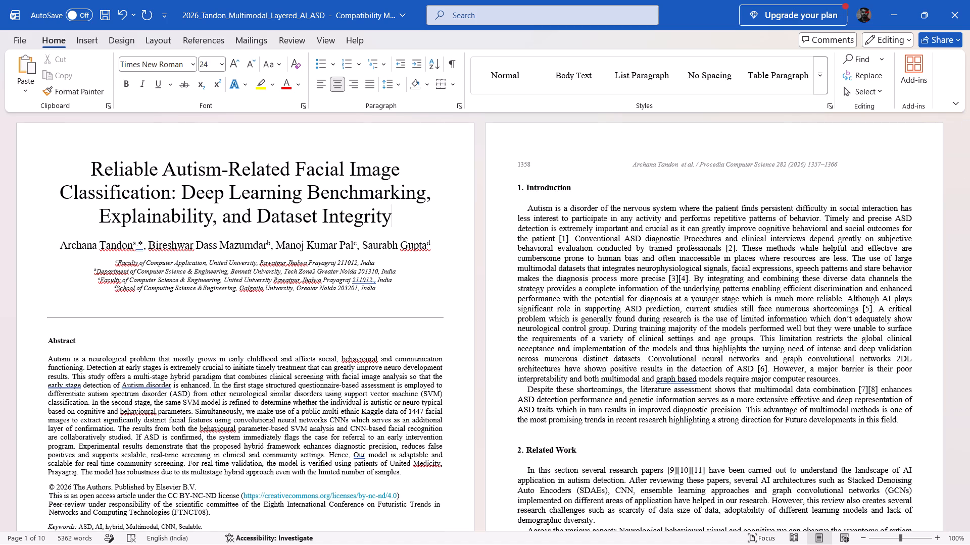
# Copy the full abstract text, without its Abstract label, from the Autism_Facial_Image_Research_Paper document.
pyautogui.scroll(-1, 279, 339)
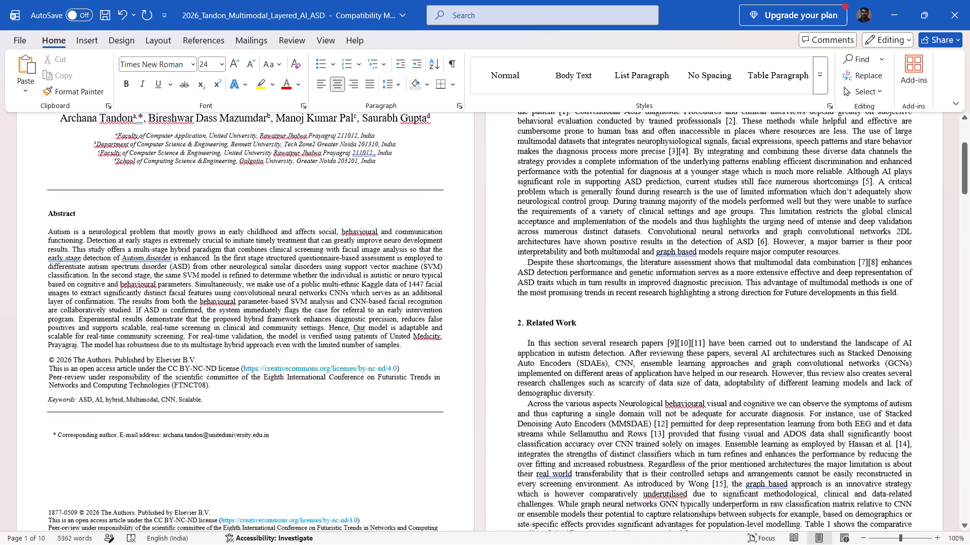
pyautogui.scroll(-1, 279, 339)
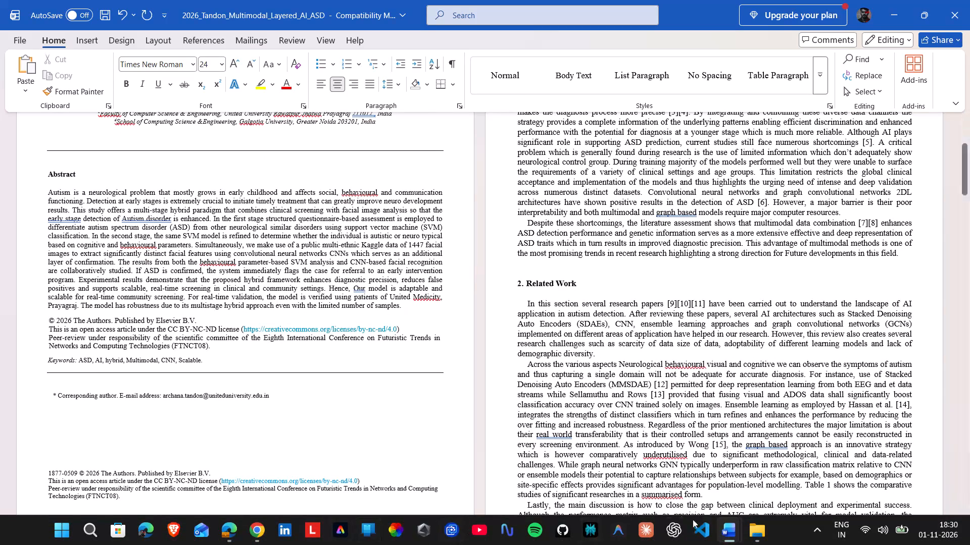
pyautogui.click(685, 477)
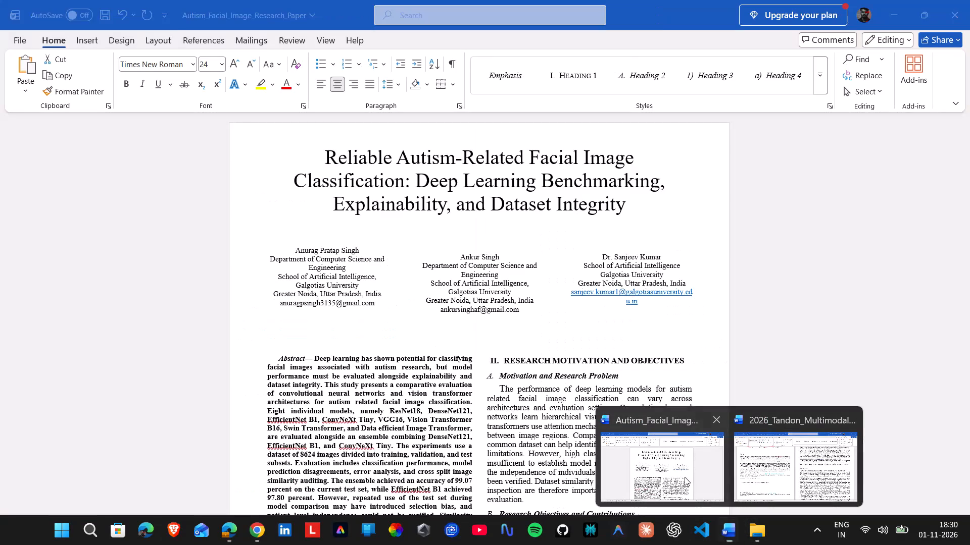
pyautogui.scroll(-1, 339, 316)
pyautogui.click(339, 316)
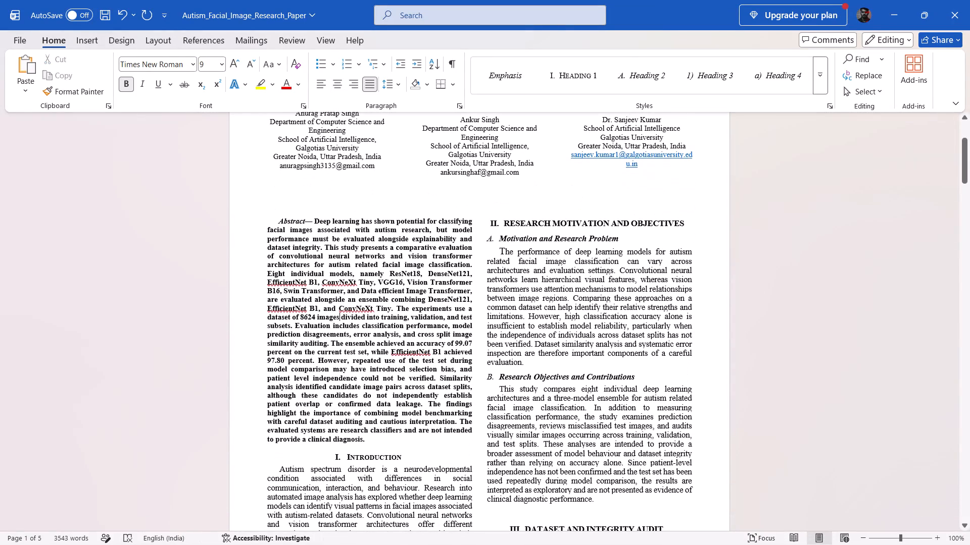
pyautogui.moveTo(316, 220); pyautogui.dragTo(366, 434)
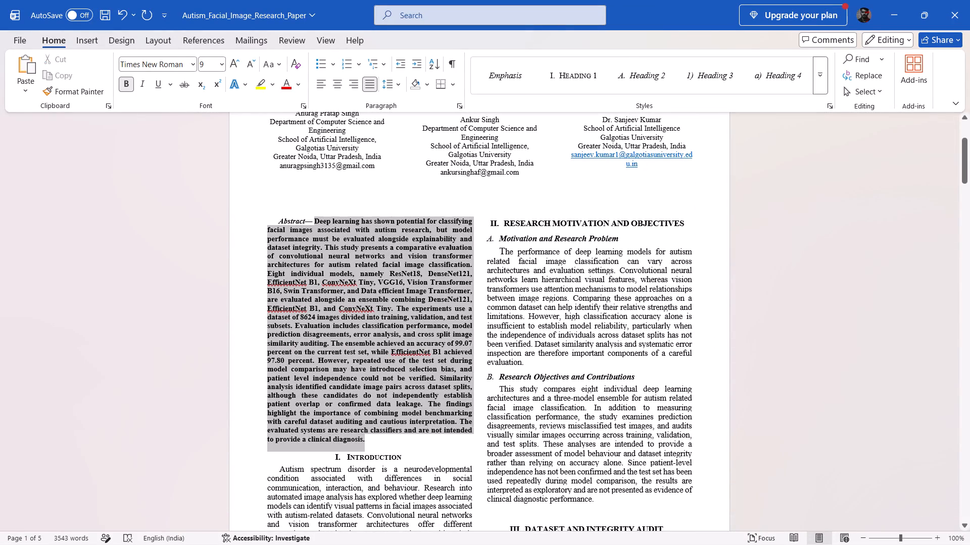
pyautogui.moveTo(366, 434); pyautogui.dragTo(365, 437)
pyautogui.hotkey('ctrl', 'c')
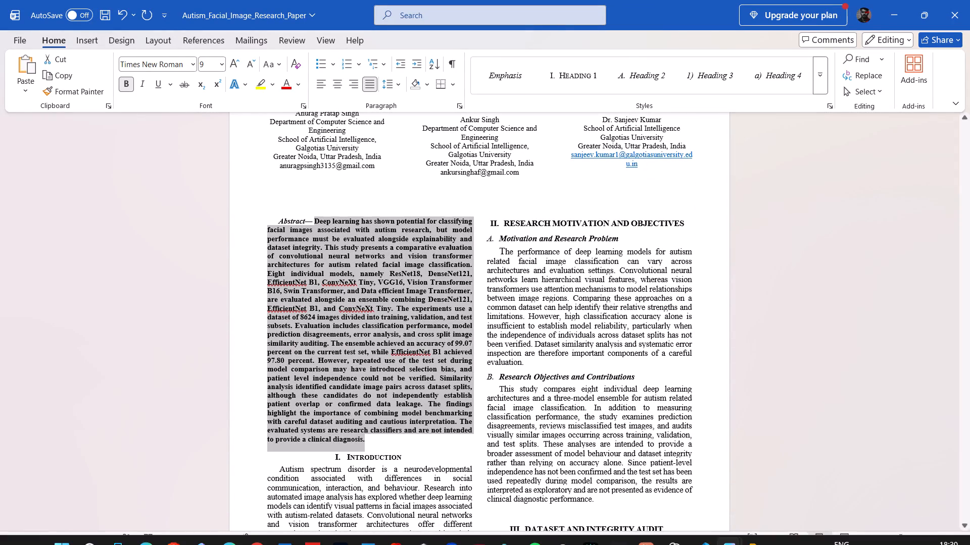
# In the 2026_Tandon_Multimodal_Layered_AI_ASD document, replace the old abstract text, copyright lines and keywords under the Abstract heading with the copied abstract.
pyautogui.click(767, 479)
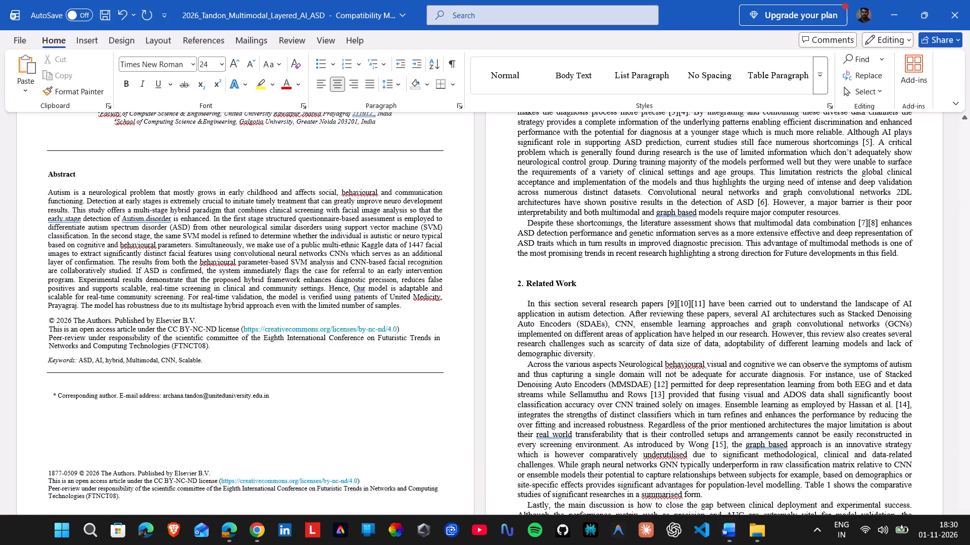
pyautogui.scroll(1, 250, 353)
pyautogui.scroll(-1, 250, 353)
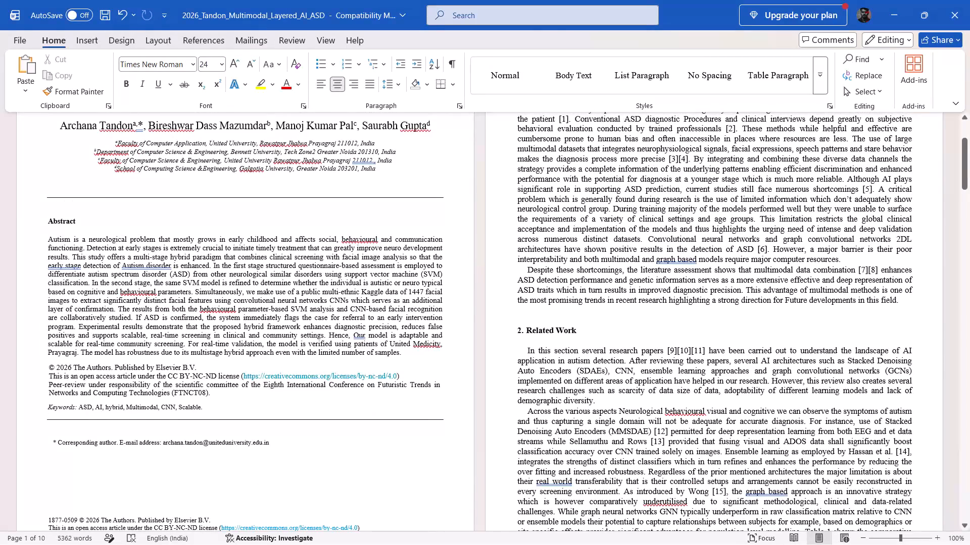
pyautogui.moveTo(206, 408); pyautogui.dragTo(57, 266)
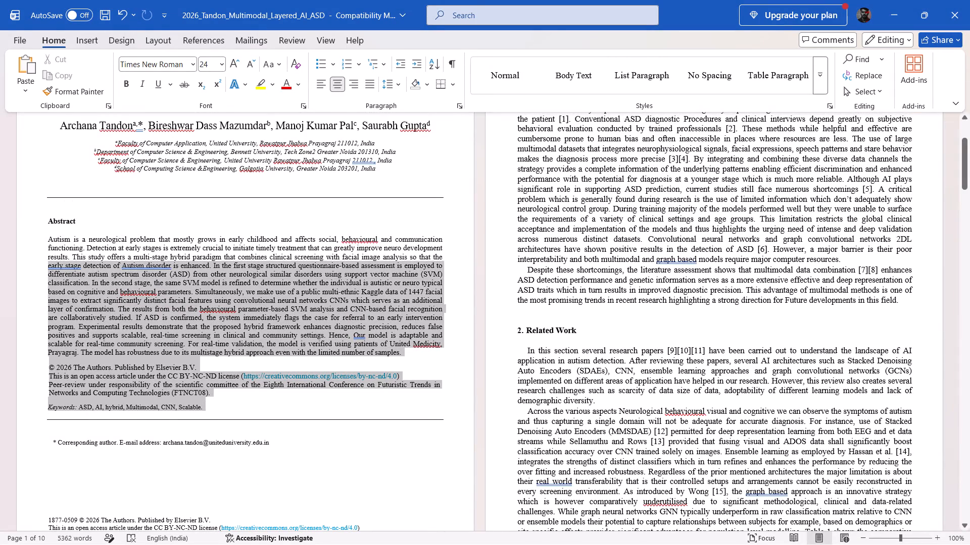
pyautogui.moveTo(57, 266); pyautogui.dragTo(70, 241)
pyautogui.press('BackSpace')
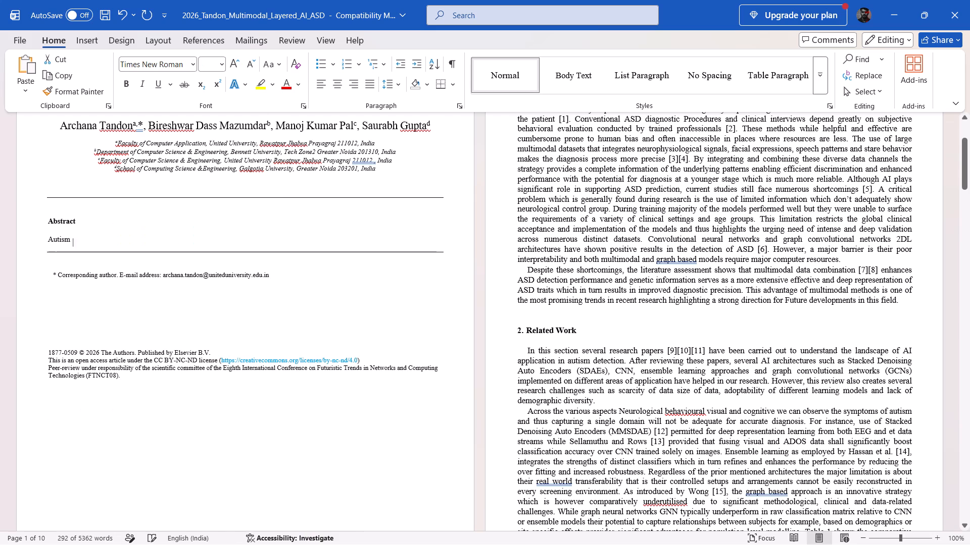
pyautogui.hotkey('ctrl', 'v')
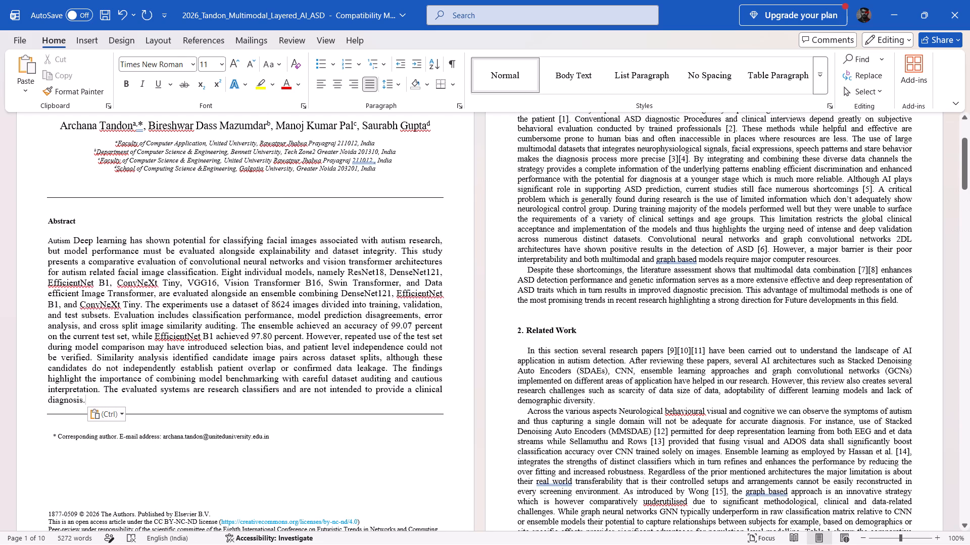
# Set the font size of the pasted abstract text to 9.
pyautogui.click(63, 241)
pyautogui.click(111, 251)
pyautogui.moveTo(75, 239); pyautogui.dragTo(106, 284)
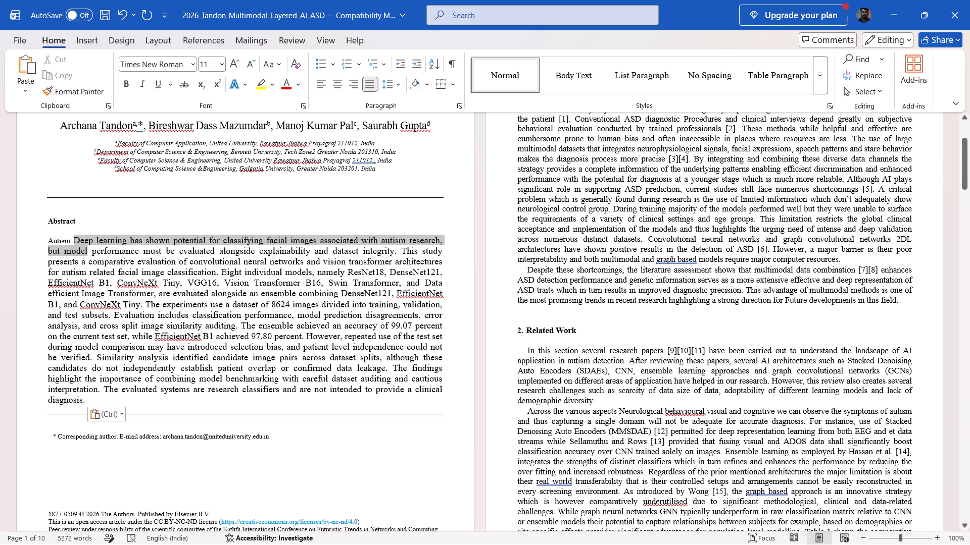
pyautogui.moveTo(106, 284); pyautogui.dragTo(88, 397)
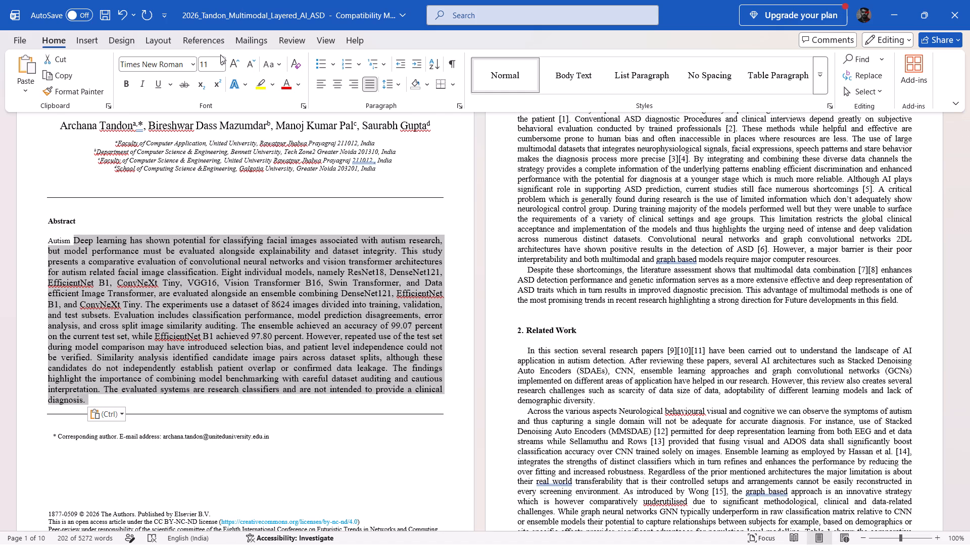
pyautogui.click(222, 63)
pyautogui.click(212, 93)
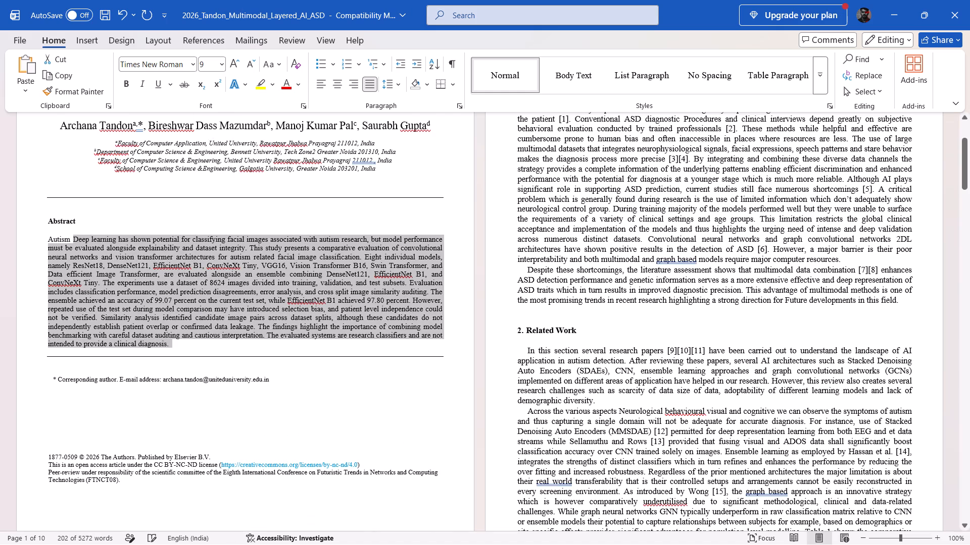
# Delete the leftover word Autism and its trailing space at the start of the abstract.
pyautogui.click(73, 238)
pyautogui.press('BackSpace')
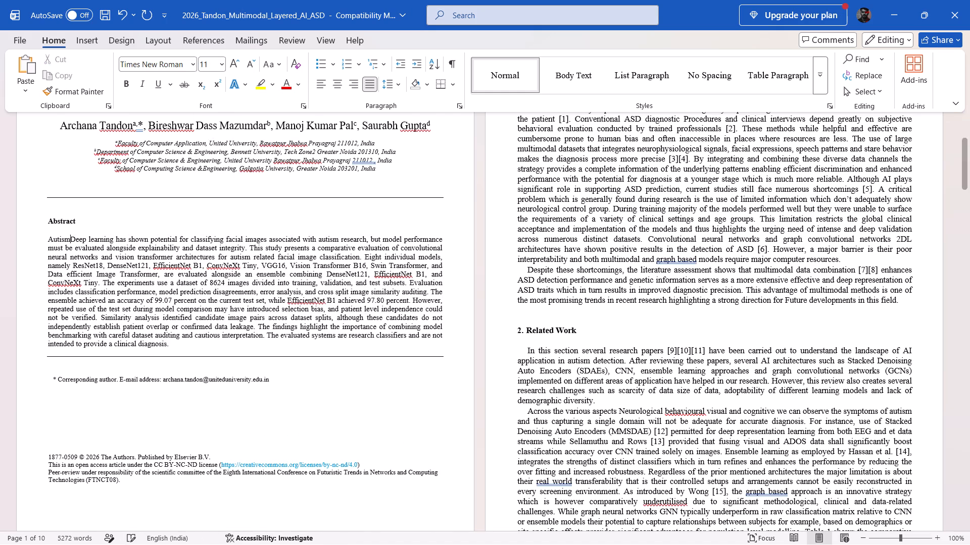
pyautogui.press('BackSpace')
pyautogui.press('BackSpace')
pyautogui.press('BackSpace')
pyautogui.press('BackSpace')
pyautogui.press('BackSpace')
pyautogui.press('BackSpace')
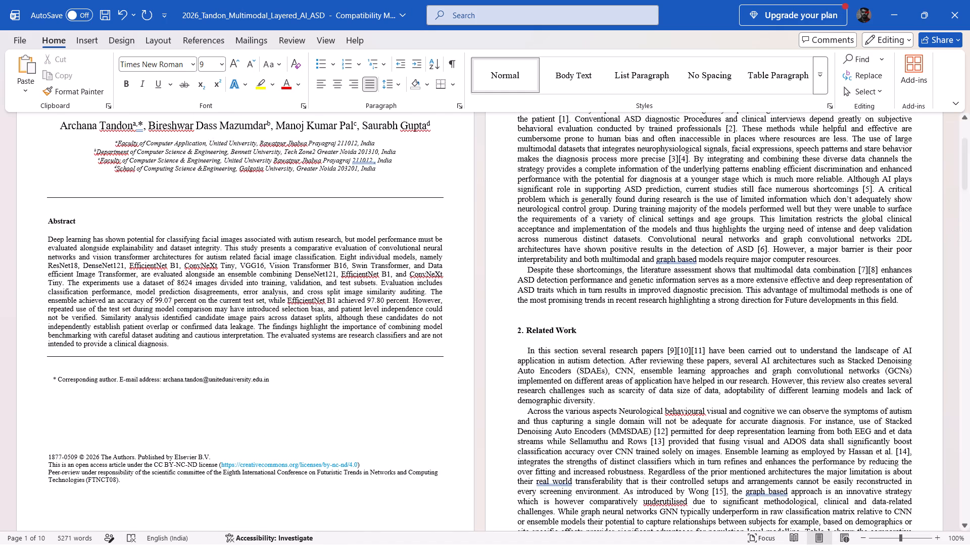
# Delete the 1877-0509 © 2026 copyright, open access licence and peer-review lines below the corresponding author note on the first page.
pyautogui.click(936, 542)
pyautogui.scroll(-3, 796, 381)
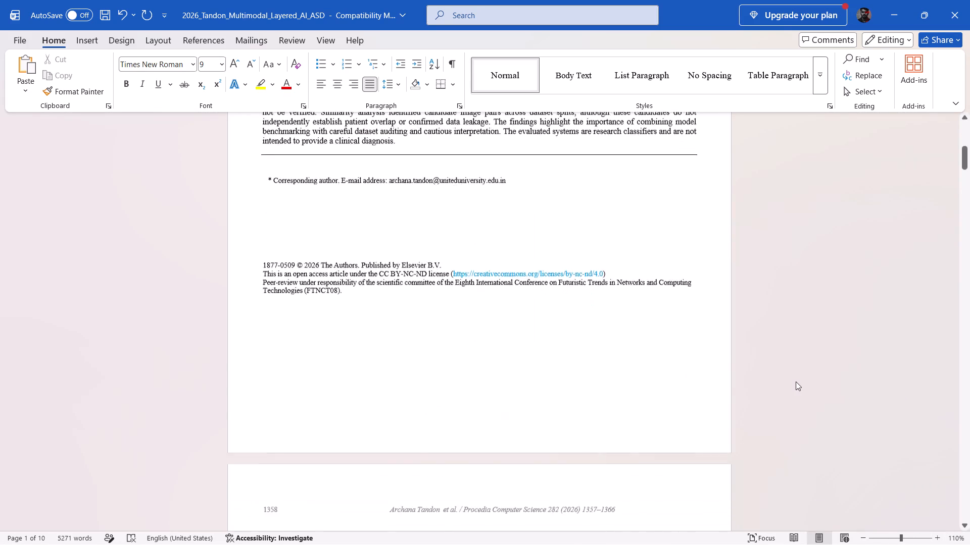
pyautogui.scroll(-1, 796, 381)
pyautogui.scroll(1, 796, 381)
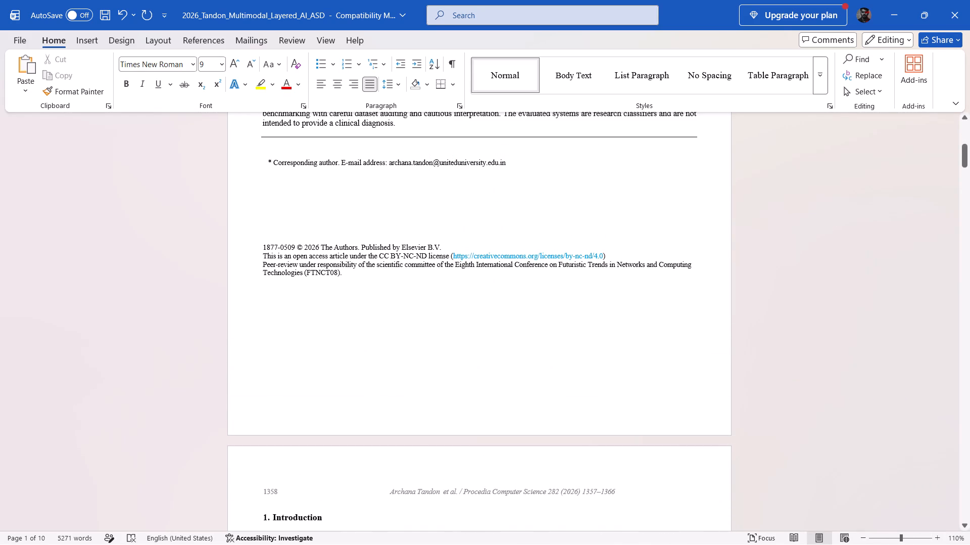
pyautogui.click(413, 370)
pyautogui.press('BackSpace')
pyautogui.press('BackSpace')
pyautogui.press('BackSpace')
pyautogui.press('BackSpace')
pyautogui.press('BackSpace')
pyautogui.press('BackSpace')
pyautogui.press('BackSpace')
pyautogui.press('BackSpace')
pyautogui.press('BackSpace')
pyautogui.press('BackSpace')
pyautogui.press('BackSpace')
pyautogui.press('BackSpace')
pyautogui.press('BackSpace')
pyautogui.press('BackSpace')
pyautogui.press('BackSpace')
pyautogui.press('BackSpace')
pyautogui.press('BackSpace')
pyautogui.press('BackSpace')
pyautogui.press('BackSpace')
pyautogui.press('BackSpace')
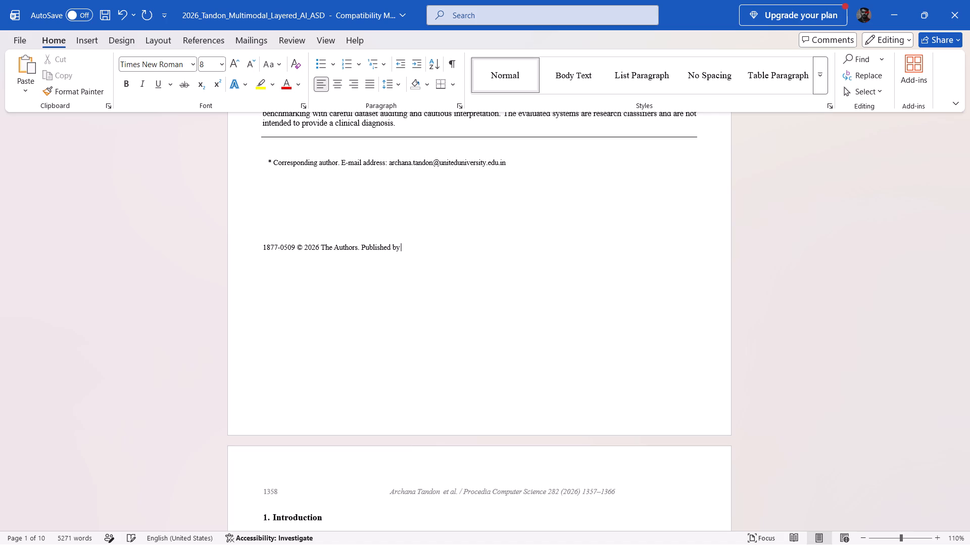
pyautogui.press('BackSpace')
pyautogui.press('BackSpace')
pyautogui.press('BackSpace')
pyautogui.press('BackSpace')
pyautogui.press('BackSpace')
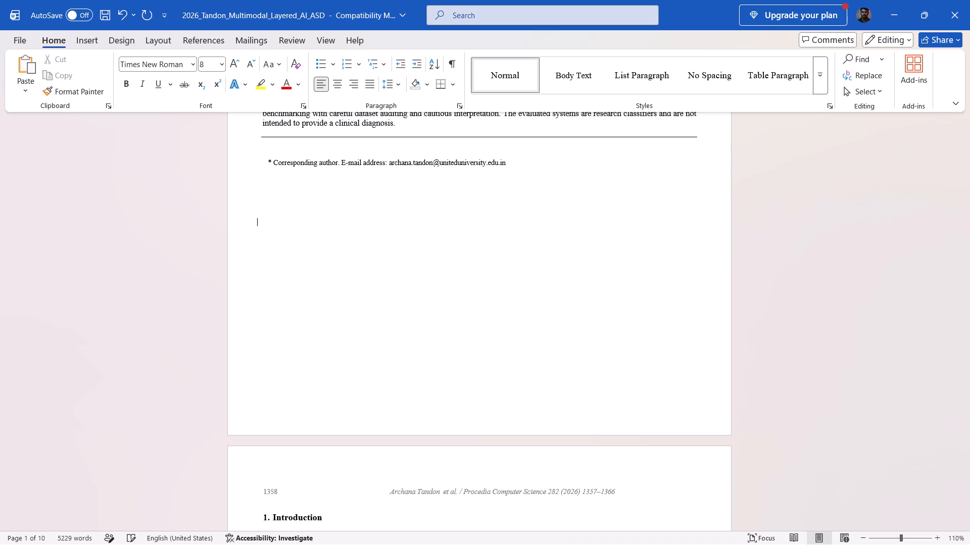
# Delete the corresponding author e-mail note and the blank lines around it below the abstract's bottom rule, keeping the rule.
pyautogui.press('BackSpace')
pyautogui.press('BackSpace')
pyautogui.press('BackSpace')
pyautogui.press('BackSpace')
pyautogui.press('BackSpace')
pyautogui.press('BackSpace')
pyautogui.press('BackSpace')
pyautogui.press('BackSpace')
pyautogui.press('BackSpace')
pyautogui.press('BackSpace')
pyautogui.press('BackSpace')
pyautogui.press('BackSpace')
pyautogui.press('BackSpace')
pyautogui.press('BackSpace')
pyautogui.press('BackSpace')
pyautogui.press('BackSpace')
pyautogui.press('BackSpace')
pyautogui.press('BackSpace')
pyautogui.press('BackSpace')
pyautogui.press('BackSpace')
pyautogui.press('BackSpace')
pyautogui.press('BackSpace')
pyautogui.press('BackSpace')
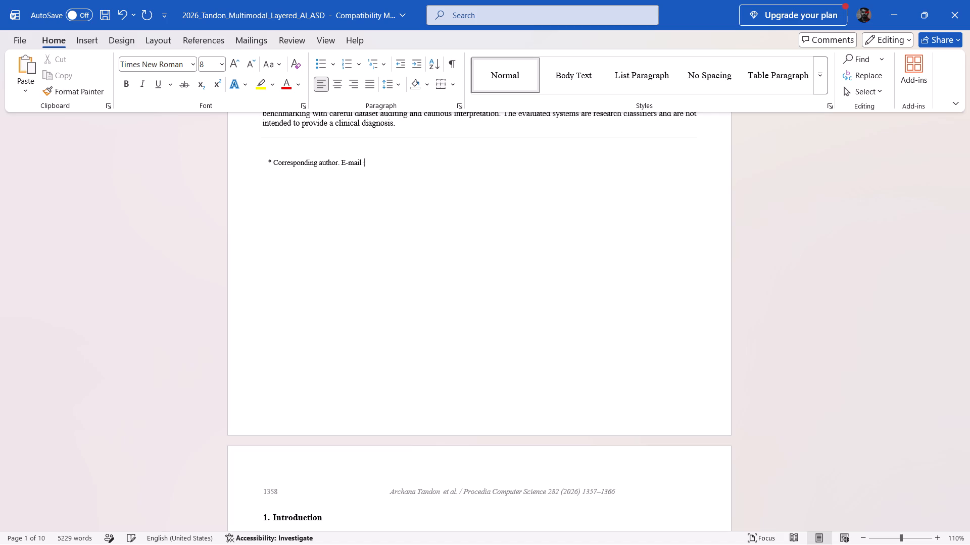
pyautogui.press('BackSpace')
pyautogui.press('BackSpace')
pyautogui.press('BackSpace')
pyautogui.press('BackSpace')
pyautogui.press('BackSpace')
pyautogui.press('BackSpace')
pyautogui.press('BackSpace')
pyautogui.press('BackSpace')
pyautogui.press('BackSpace')
pyautogui.press('BackSpace')
pyautogui.press('BackSpace')
pyautogui.press('BackSpace')
pyautogui.press('BackSpace')
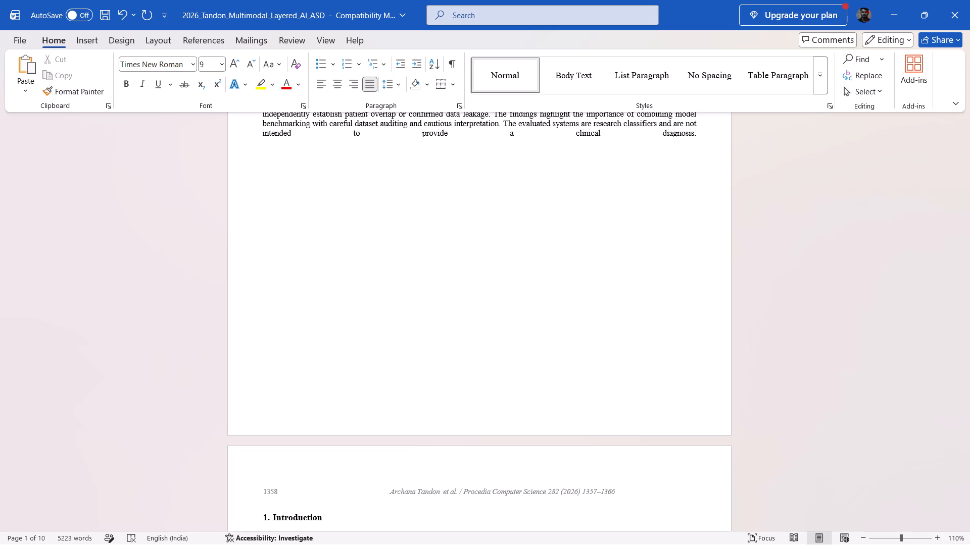
pyautogui.hotkey('ctrl', 'z')
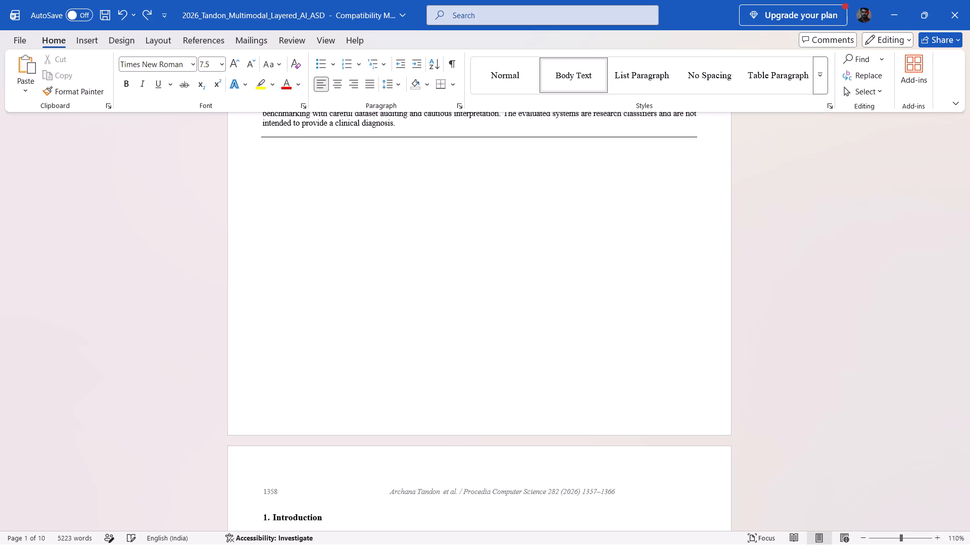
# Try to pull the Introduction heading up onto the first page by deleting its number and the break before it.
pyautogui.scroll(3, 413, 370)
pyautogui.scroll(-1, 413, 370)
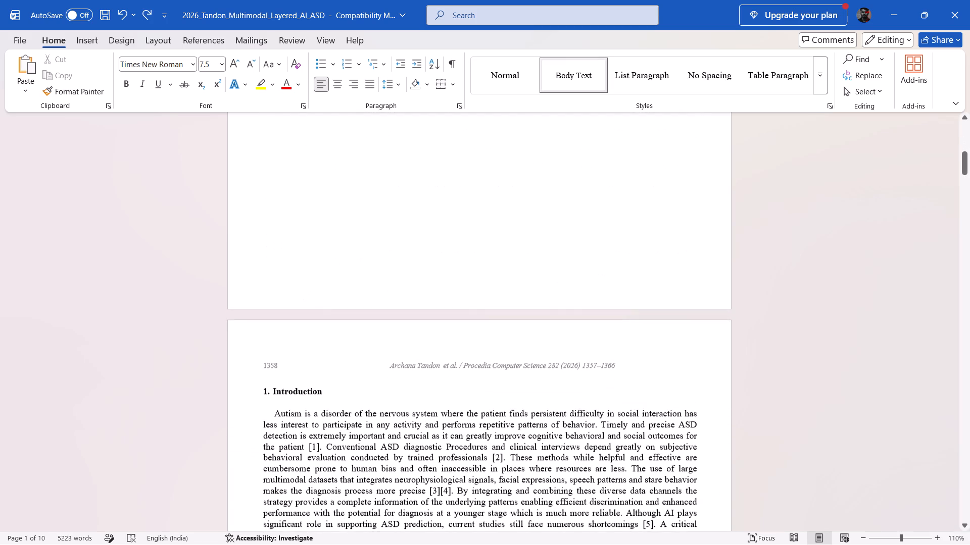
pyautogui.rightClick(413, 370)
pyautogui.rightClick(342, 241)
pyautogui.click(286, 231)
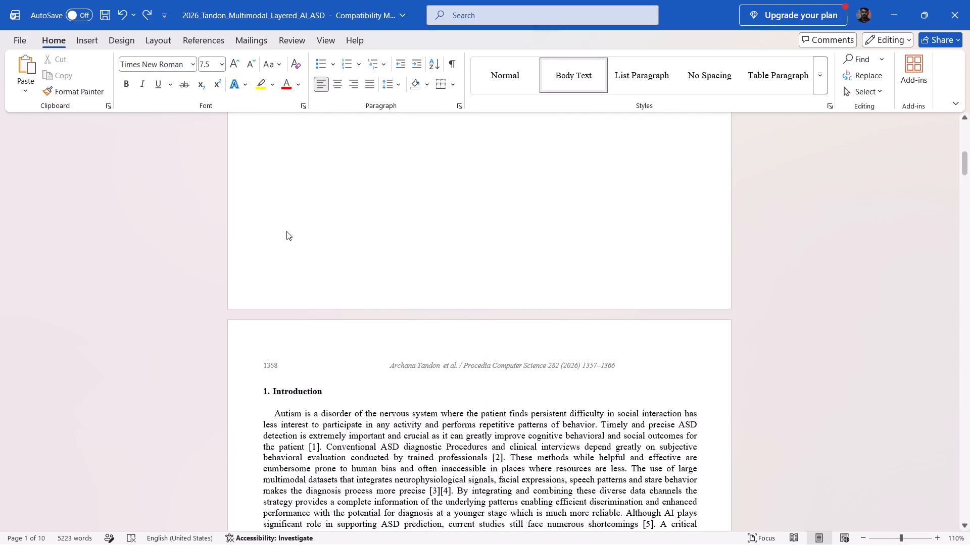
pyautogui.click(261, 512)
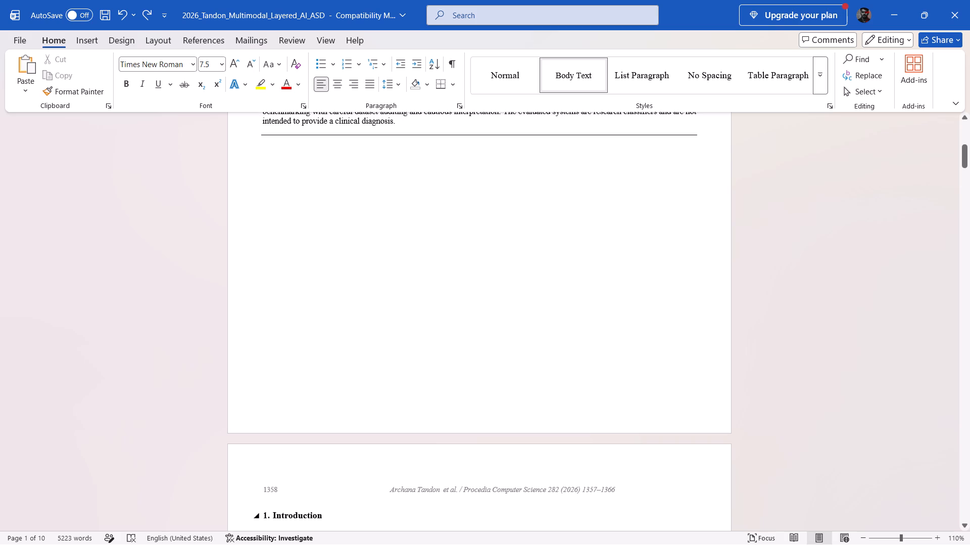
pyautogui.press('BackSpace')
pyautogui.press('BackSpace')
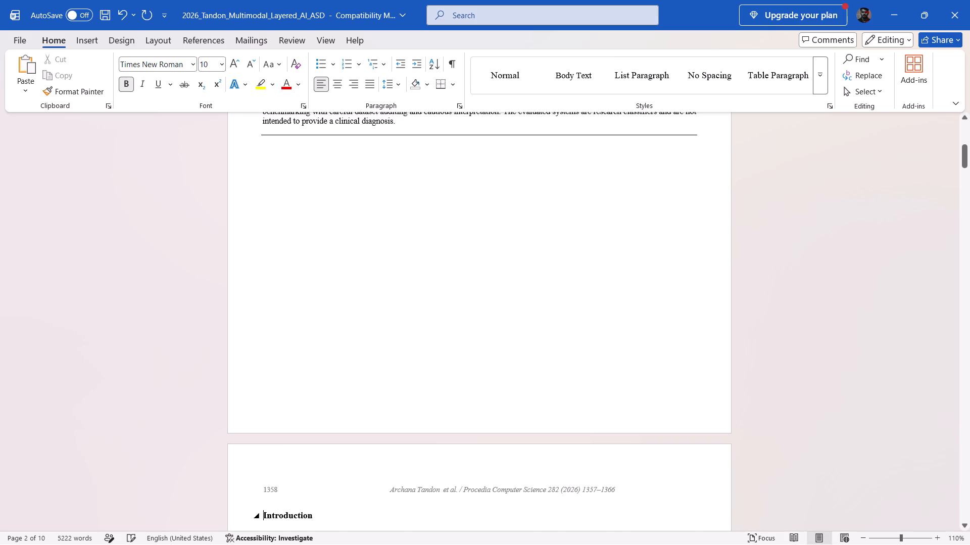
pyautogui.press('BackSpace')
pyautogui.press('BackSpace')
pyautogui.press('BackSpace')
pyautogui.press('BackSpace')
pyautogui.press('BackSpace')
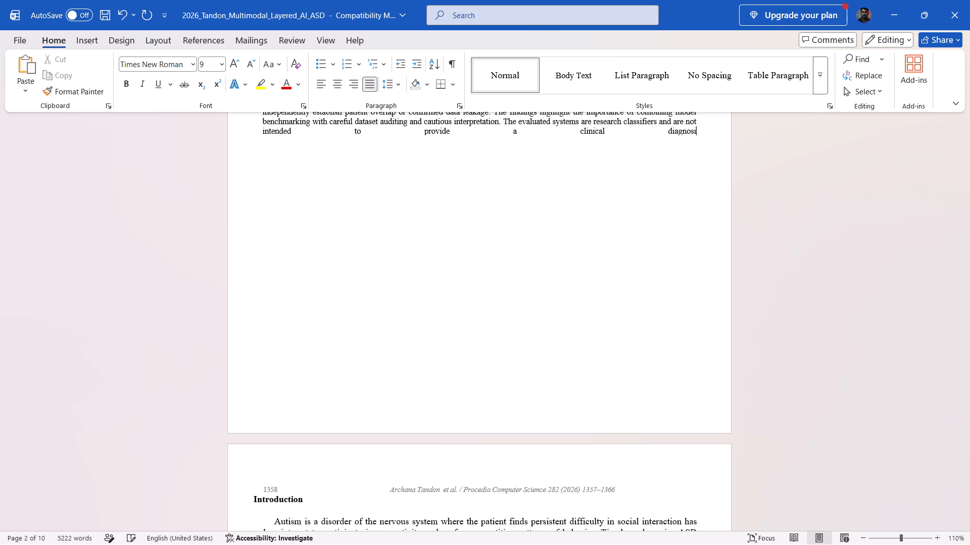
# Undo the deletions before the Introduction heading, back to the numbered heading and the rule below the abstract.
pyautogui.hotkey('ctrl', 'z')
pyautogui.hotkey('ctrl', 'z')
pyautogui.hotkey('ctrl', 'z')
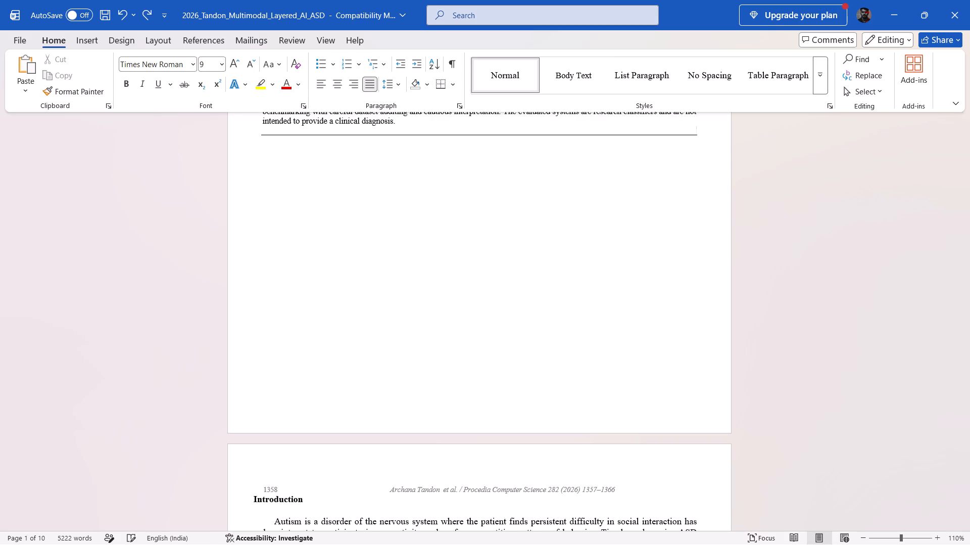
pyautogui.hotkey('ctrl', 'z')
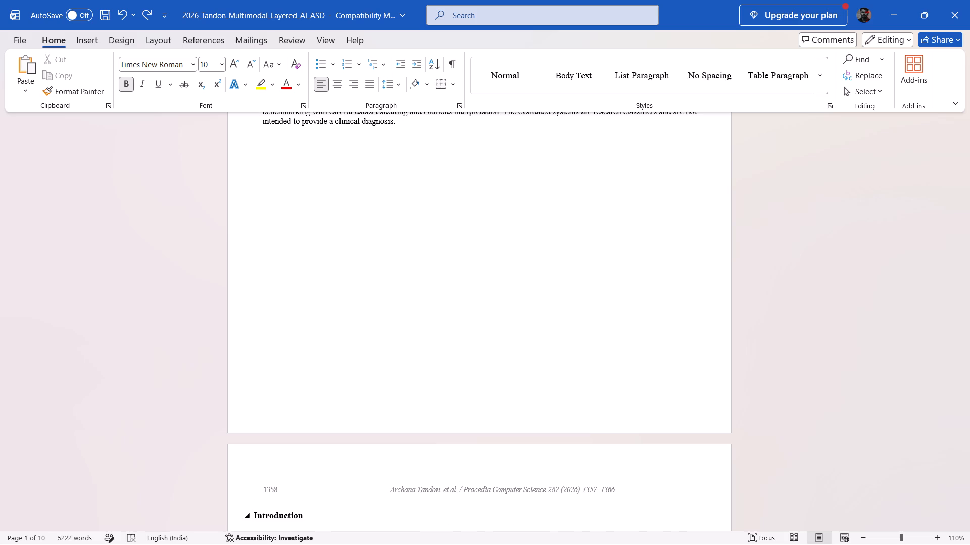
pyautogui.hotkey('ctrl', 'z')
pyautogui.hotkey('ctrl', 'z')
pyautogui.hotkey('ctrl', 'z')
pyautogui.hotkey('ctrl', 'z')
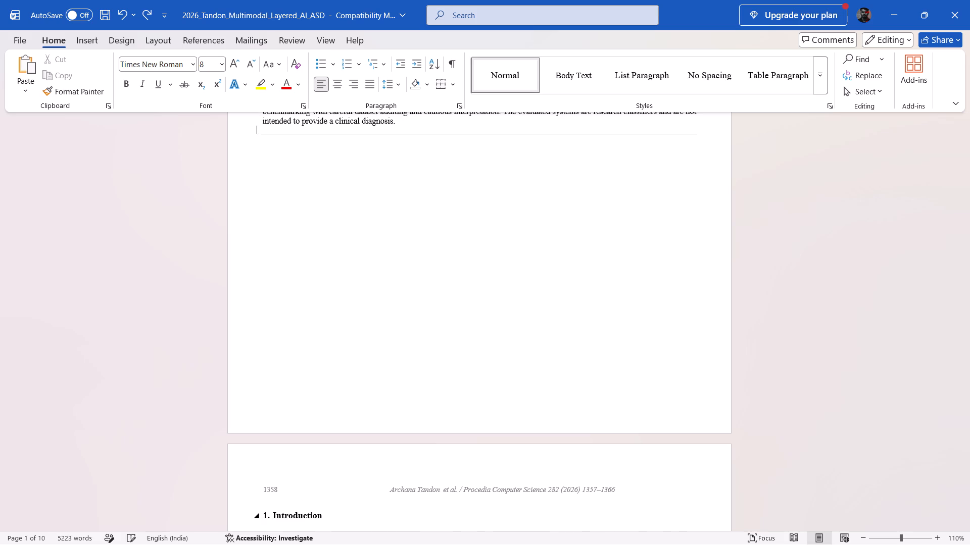
# Copy the Abstract heading and text from the first page and paste them on a new unnumbered line above the Introduction heading.
pyautogui.hscroll(1, 352, 284)
pyautogui.scroll(1, 352, 284)
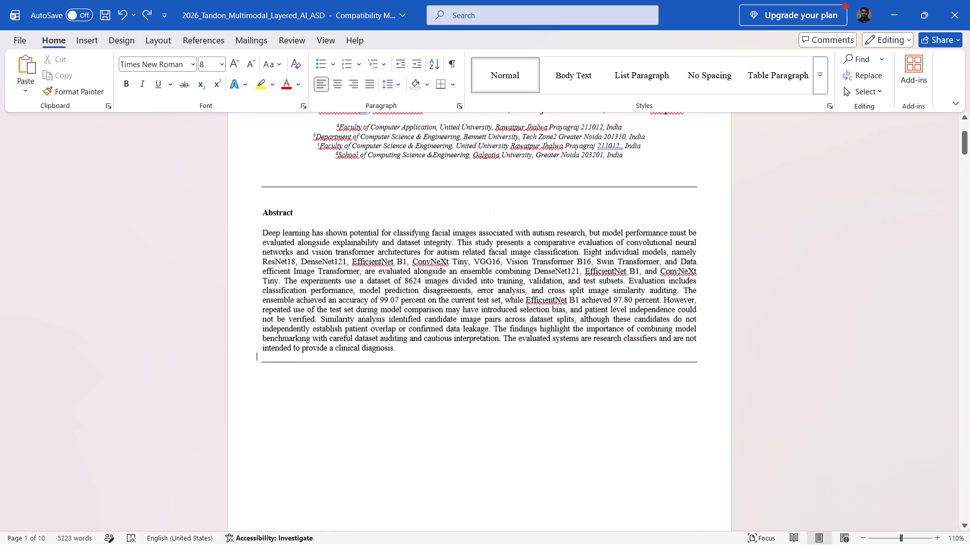
pyautogui.moveTo(262, 222); pyautogui.dragTo(395, 340)
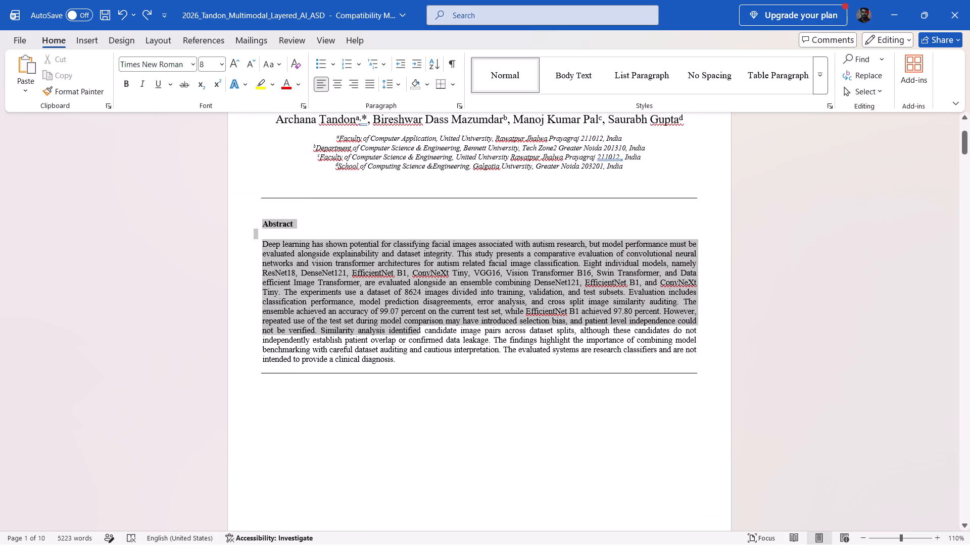
pyautogui.moveTo(395, 340); pyautogui.dragTo(399, 358)
pyautogui.hotkey('ctrl', 'c')
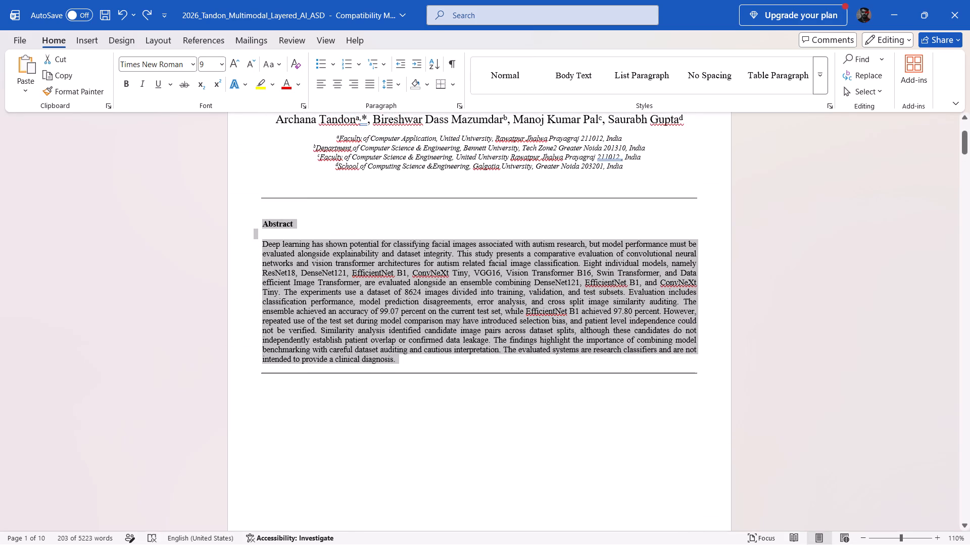
pyautogui.scroll(-3, 393, 411)
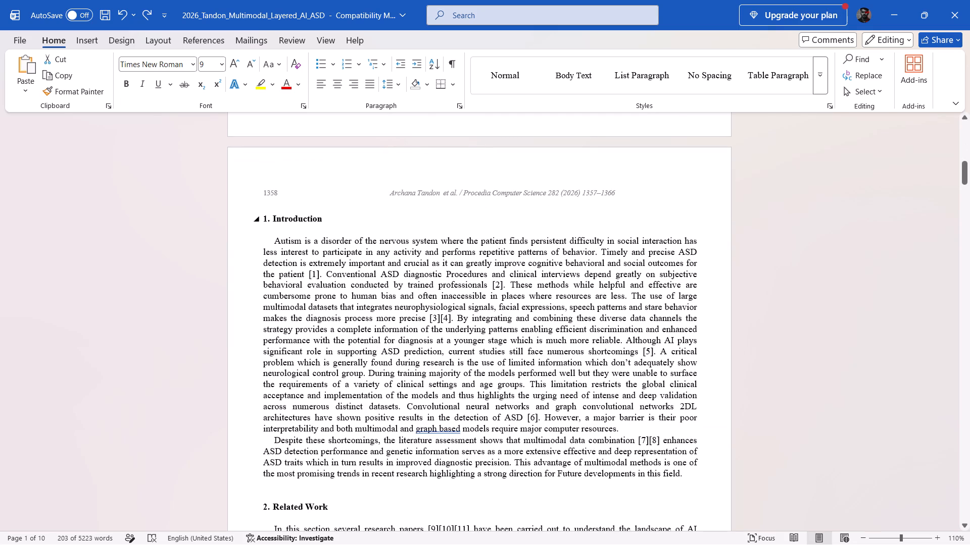
pyautogui.click(274, 217)
pyautogui.press('Return')
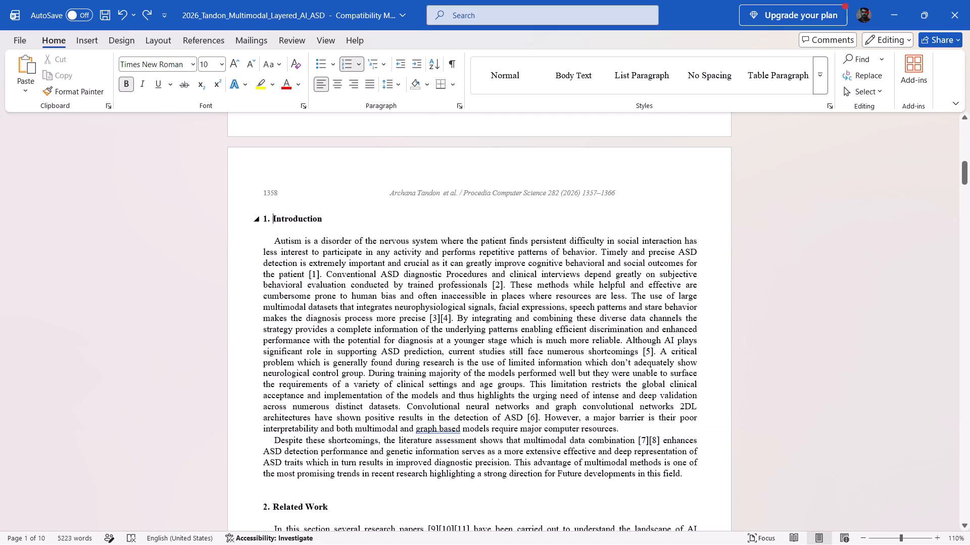
pyautogui.press('Up')
pyautogui.press('BackSpace')
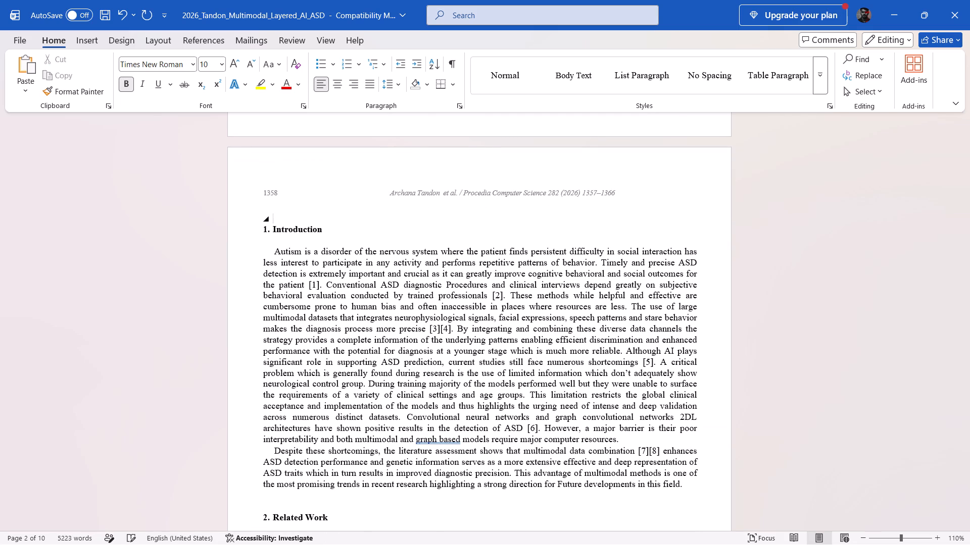
pyautogui.hotkey('ctrl', 'v')
# Copy the paper title, author line and affiliations from the first page and paste them above the Abstract heading on the second page.
pyautogui.scroll(1, 347, 234)
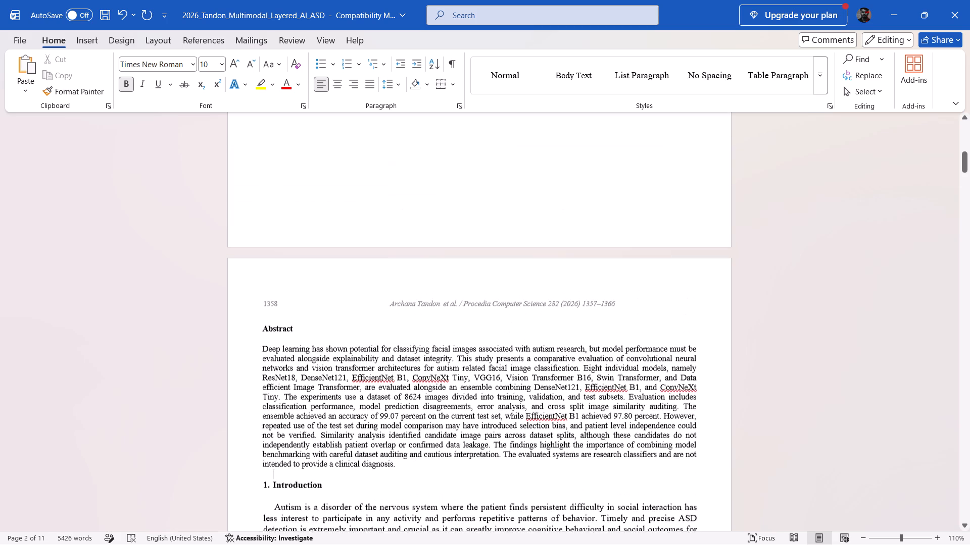
pyautogui.scroll(1, 347, 234)
pyautogui.scroll(11, 303, 298)
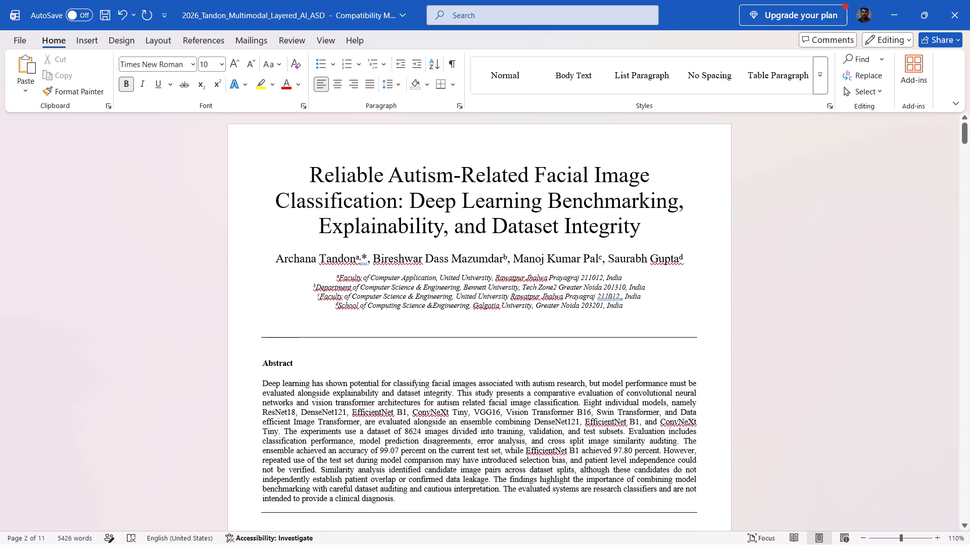
pyautogui.moveTo(308, 167); pyautogui.dragTo(622, 304)
pyautogui.hotkey('ctrl', 'c')
pyautogui.click(622, 304)
pyautogui.scroll(-3, 622, 304)
pyautogui.click(262, 347)
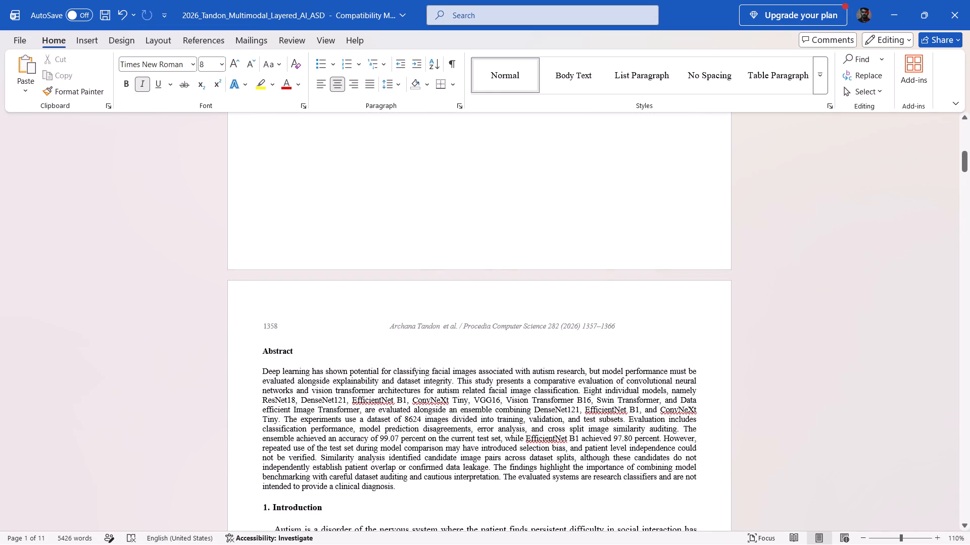
pyautogui.press('Return')
pyautogui.press('Up')
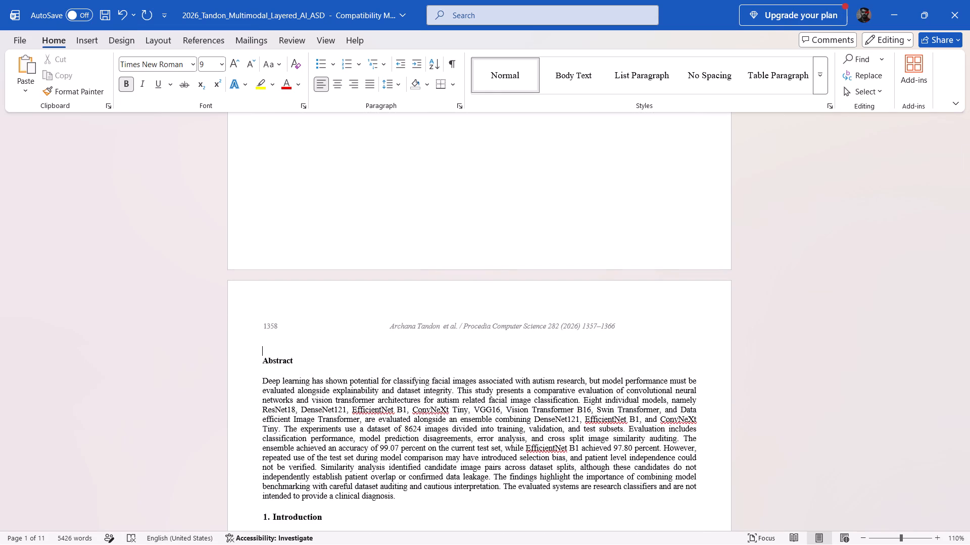
pyautogui.hotkey('ctrl', 'v')
# Delete the original title, author block, abstract and separator rules from the first page.
pyautogui.scroll(3, 262, 347)
pyautogui.scroll(-1, 311, 355)
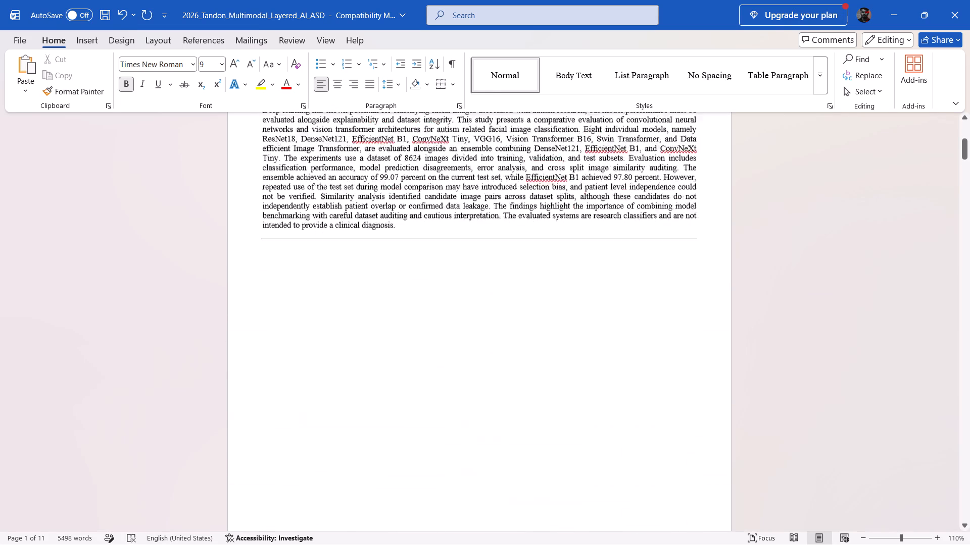
pyautogui.scroll(-1, 311, 355)
pyautogui.moveTo(374, 393); pyautogui.dragTo(251, 48)
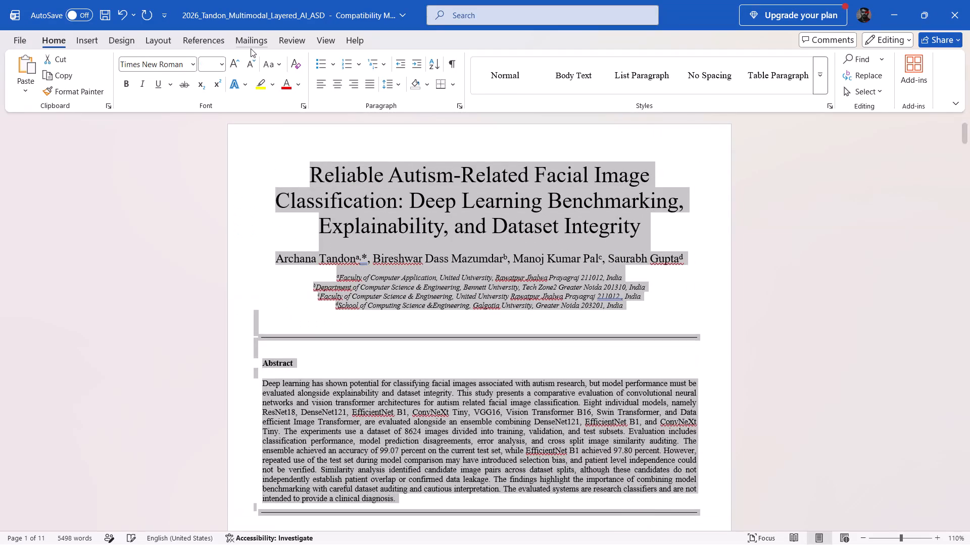
pyautogui.press('BackSpace')
pyautogui.press('BackSpace')
pyautogui.scroll(-3, 251, 48)
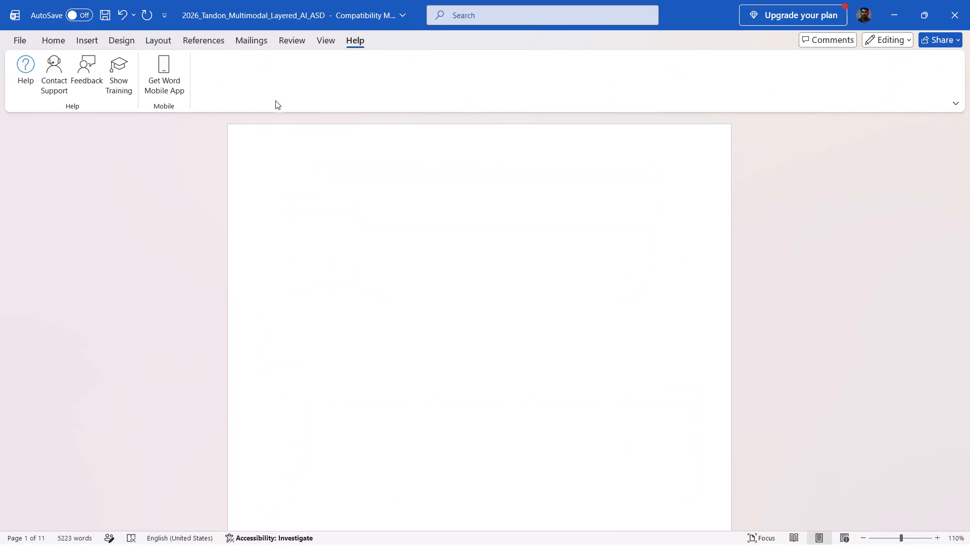
pyautogui.click(51, 32)
# Try to remove the blank first page by deleting backwards from the empty line above the title on the second page.
pyautogui.scroll(-1, 337, 292)
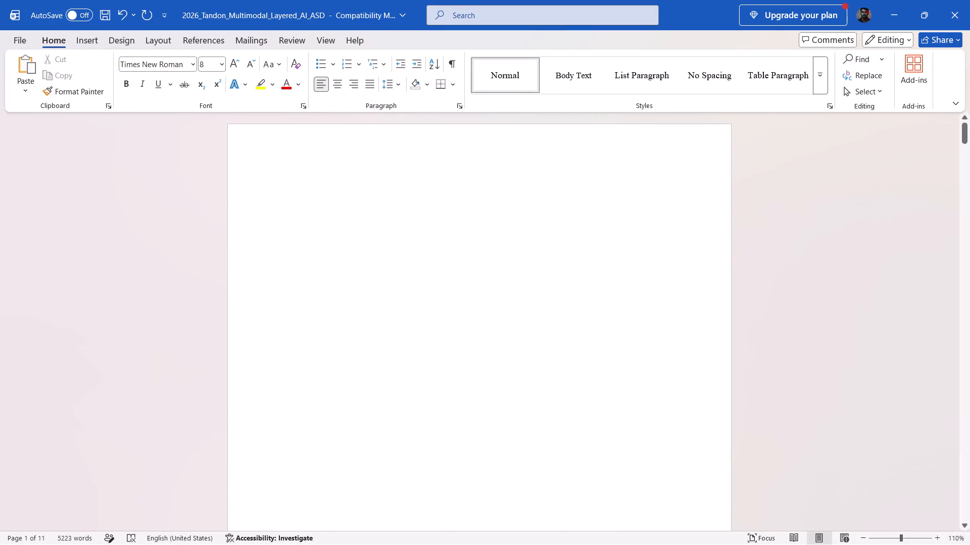
pyautogui.scroll(-4, 337, 292)
pyautogui.scroll(1, 337, 292)
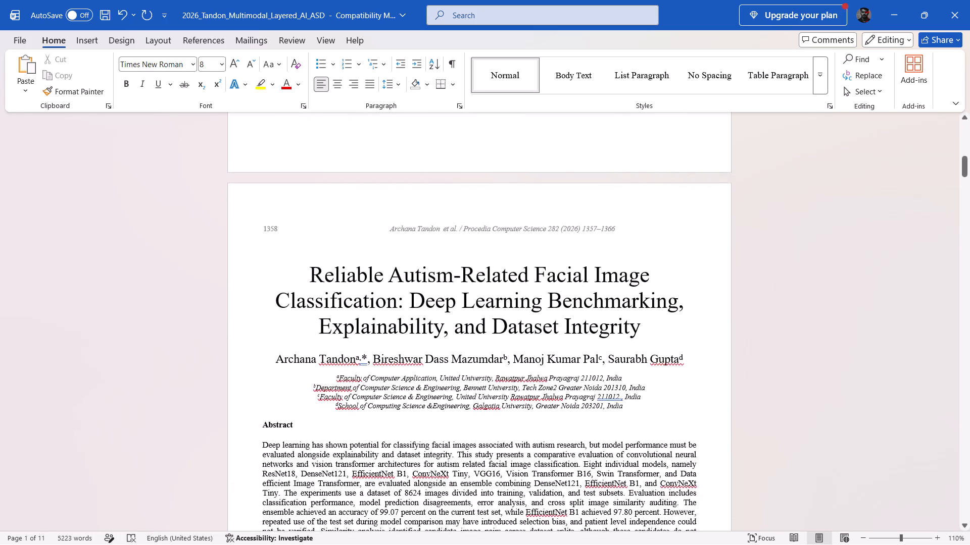
pyautogui.click(583, 230)
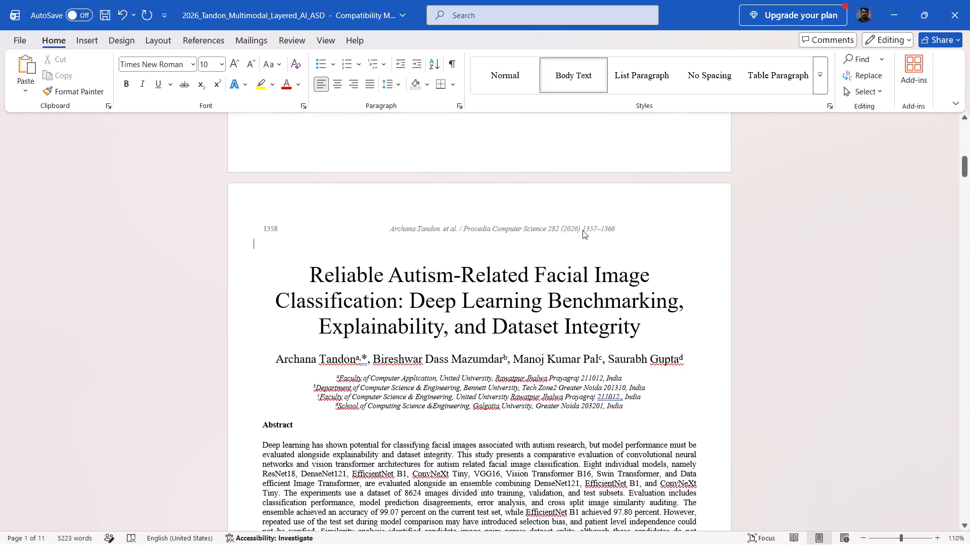
pyautogui.press('BackSpace')
pyautogui.press('BackSpace')
pyautogui.press('BackSpace')
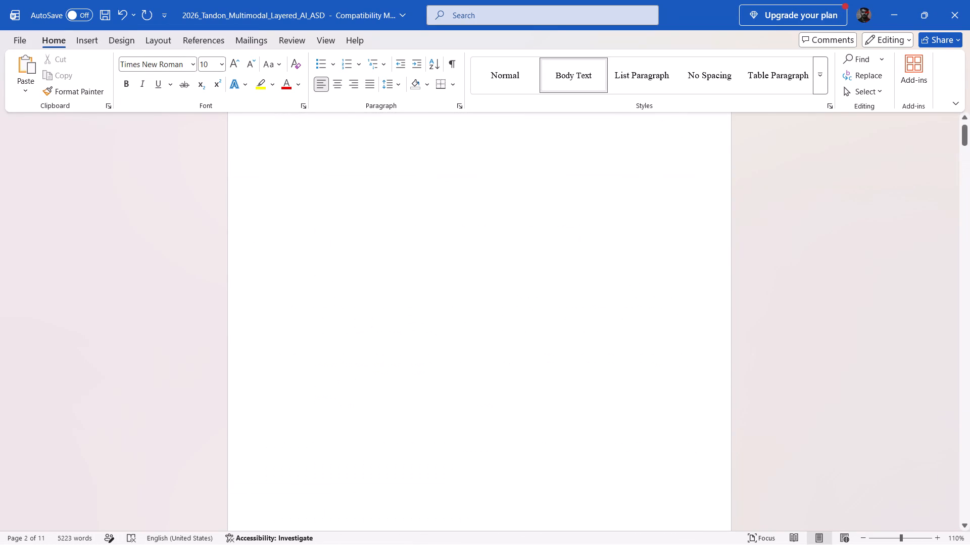
pyautogui.press('BackSpace')
# Look over the relocated title, abstract and following sections, and switch to Microsoft Edge to view the published reference PDF.
pyautogui.scroll(6, 583, 230)
pyautogui.scroll(-3, 583, 230)
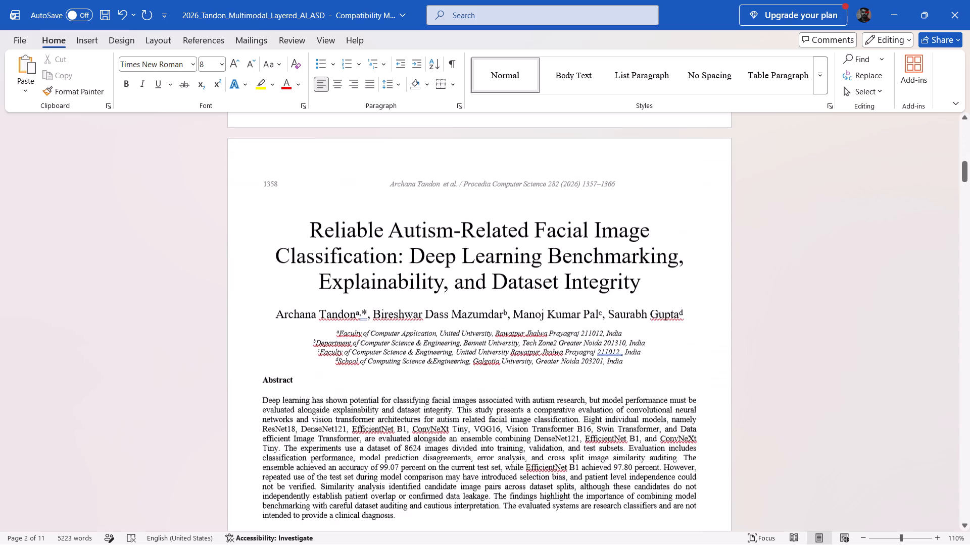
pyautogui.scroll(-2, 583, 230)
pyautogui.scroll(1, 583, 230)
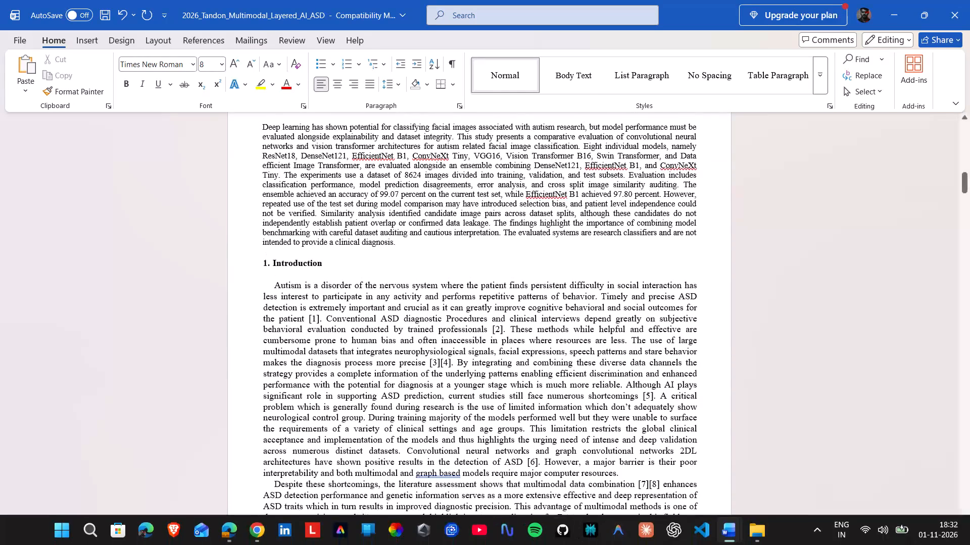
pyautogui.scroll(-3, 399, 330)
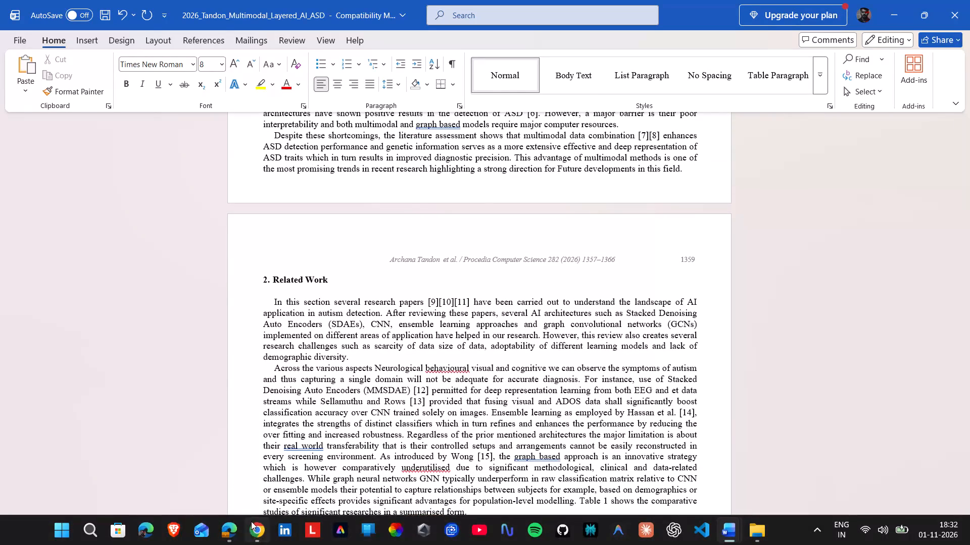
pyautogui.click(238, 534)
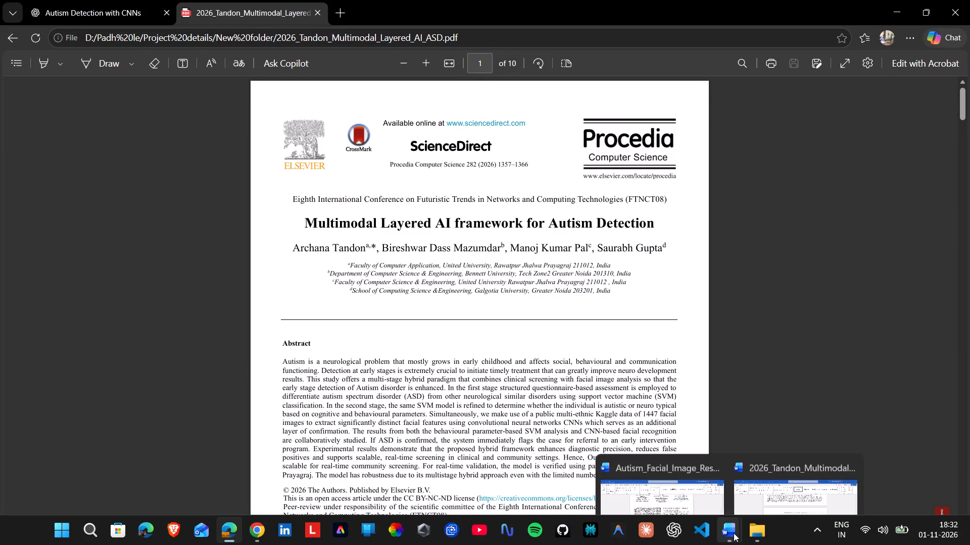
pyautogui.moveTo(734, 532); pyautogui.dragTo(755, 532)
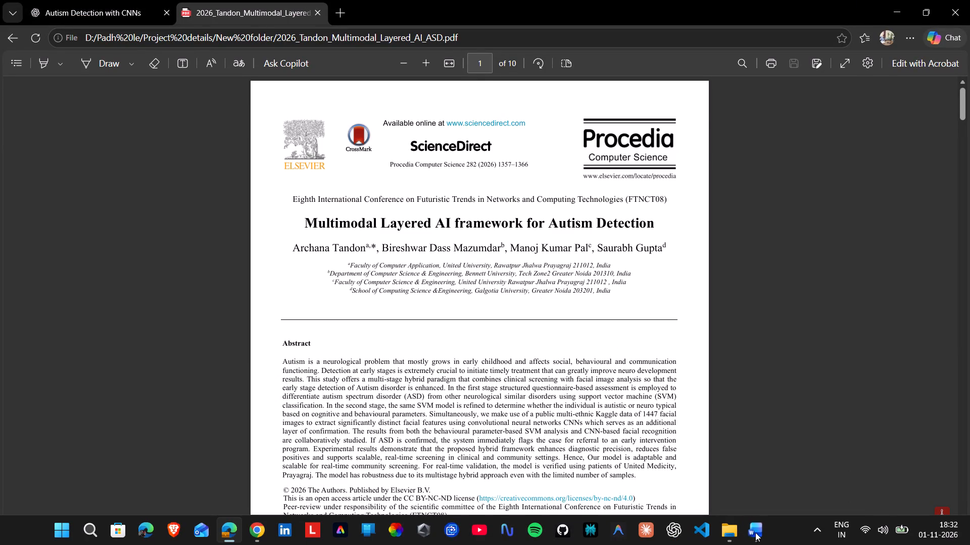
# Switch to Autism_Facial_Image_Research_Paper in Word and copy the full paragraph under the Introduction heading.
pyautogui.click(754, 531)
pyautogui.rightClick(754, 531)
pyautogui.rightClick(754, 531)
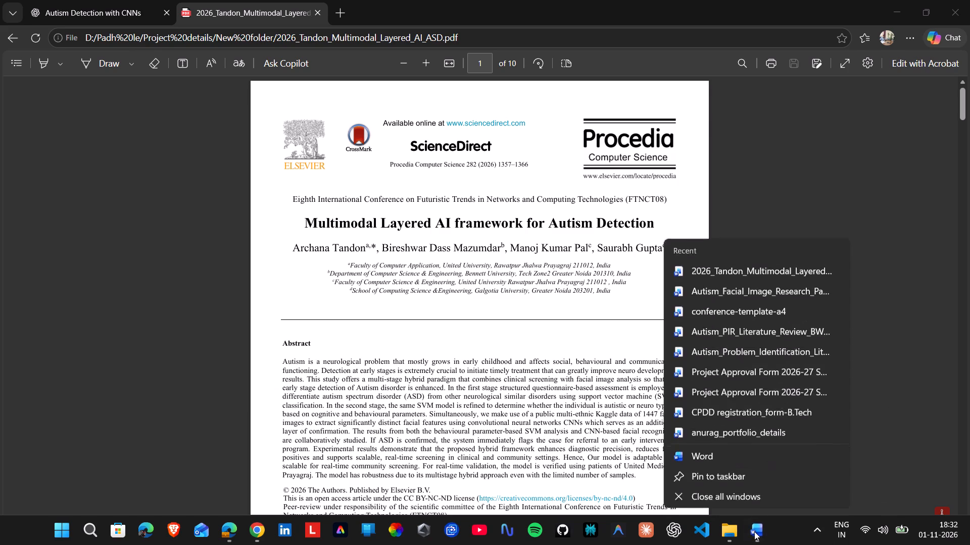
pyautogui.rightClick(754, 531)
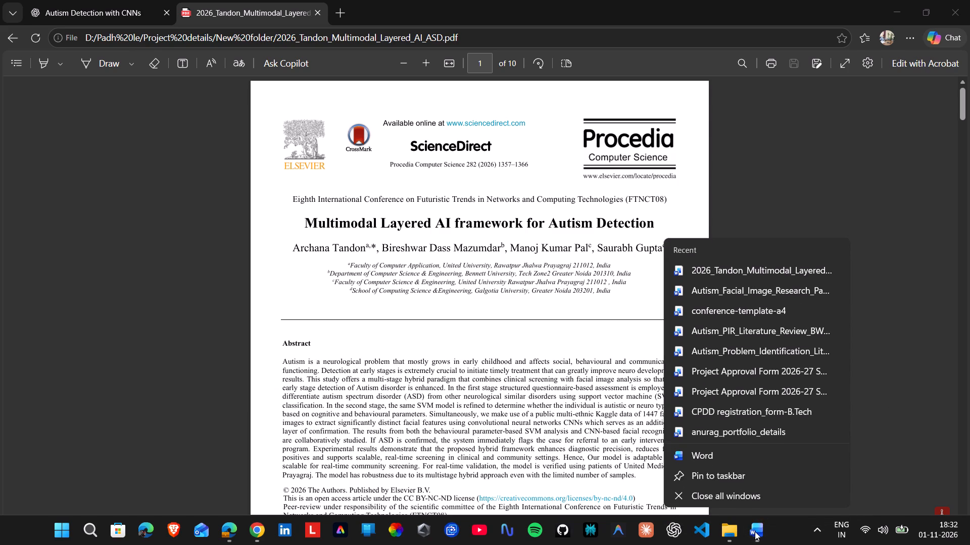
pyautogui.click(755, 531)
pyautogui.click(705, 480)
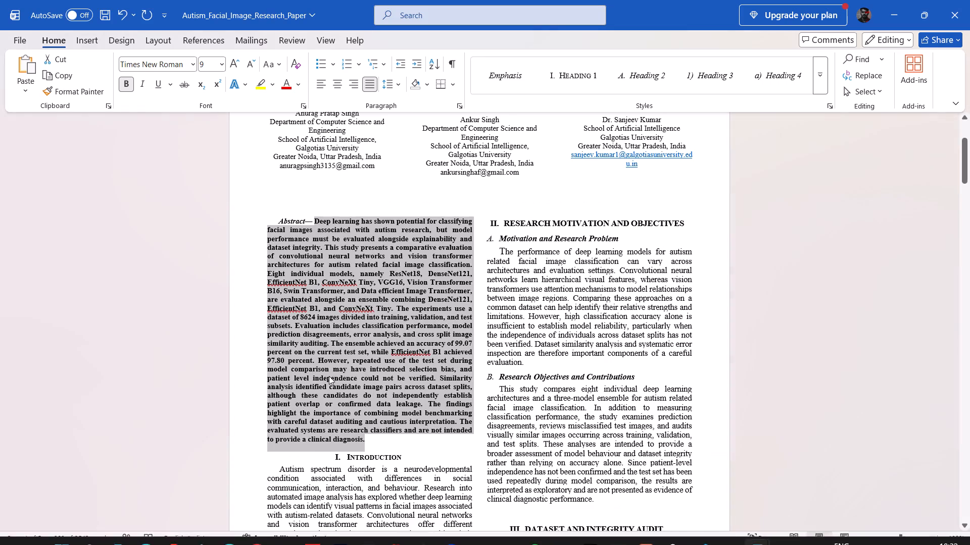
pyautogui.scroll(-5, 329, 376)
pyautogui.click(334, 327)
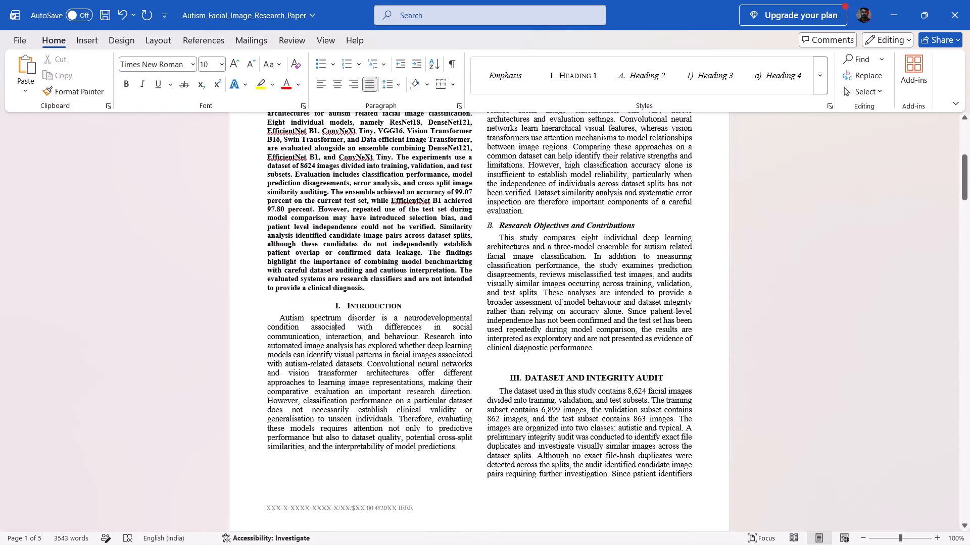
pyautogui.moveTo(279, 315); pyautogui.dragTo(464, 446)
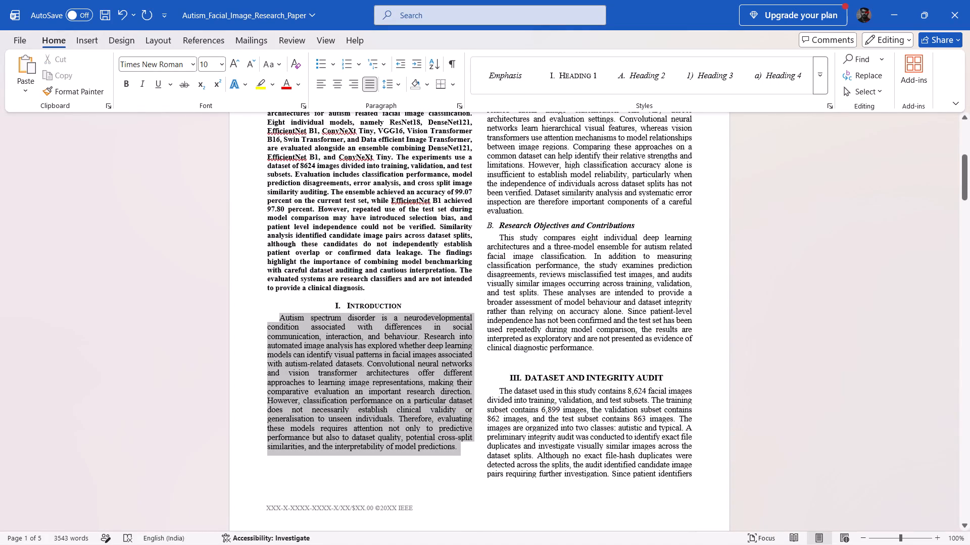
pyautogui.moveTo(464, 446); pyautogui.dragTo(464, 446)
pyautogui.hotkey('ctrl', 'c')
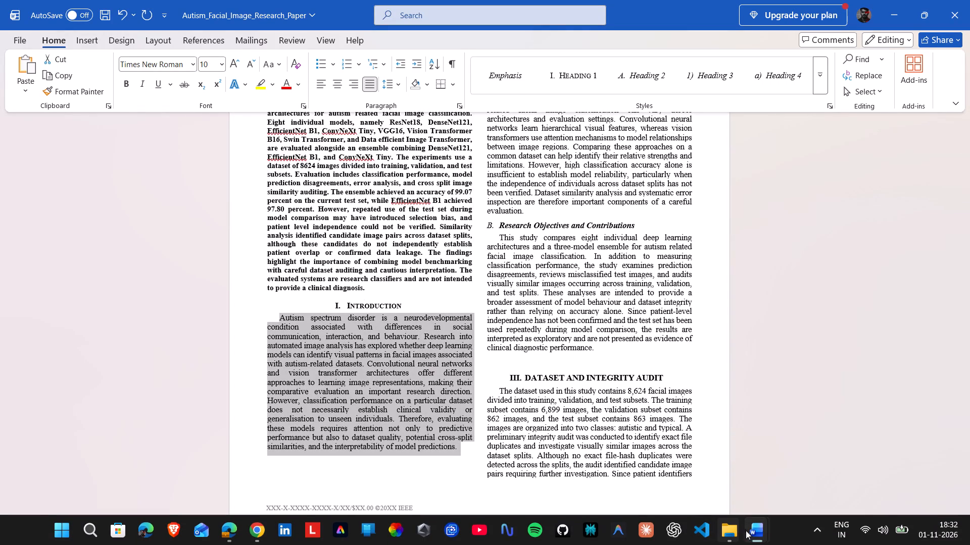
# Replace the Introduction text in the Procedia-layout document with the copied paragraph and delete the leftover word "Autism" before it.
pyautogui.click(798, 464)
pyautogui.scroll(2, 422, 329)
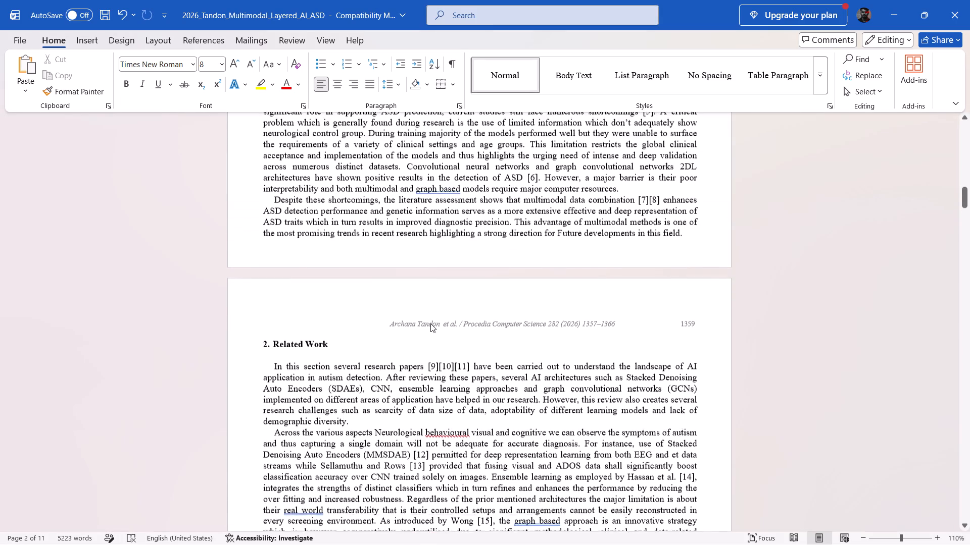
pyautogui.scroll(5, 430, 323)
pyautogui.scroll(1, 500, 335)
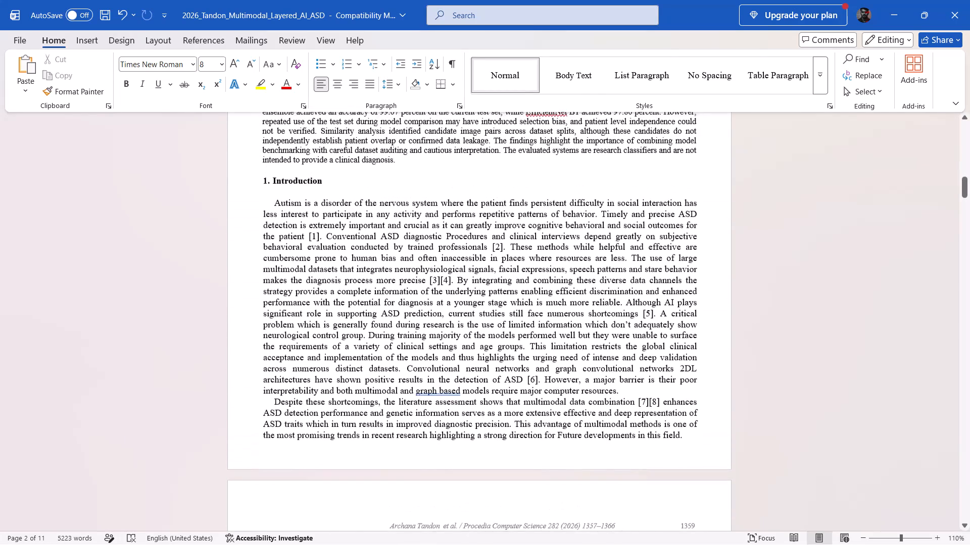
pyautogui.moveTo(688, 438); pyautogui.dragTo(307, 204)
pyautogui.press('BackSpace')
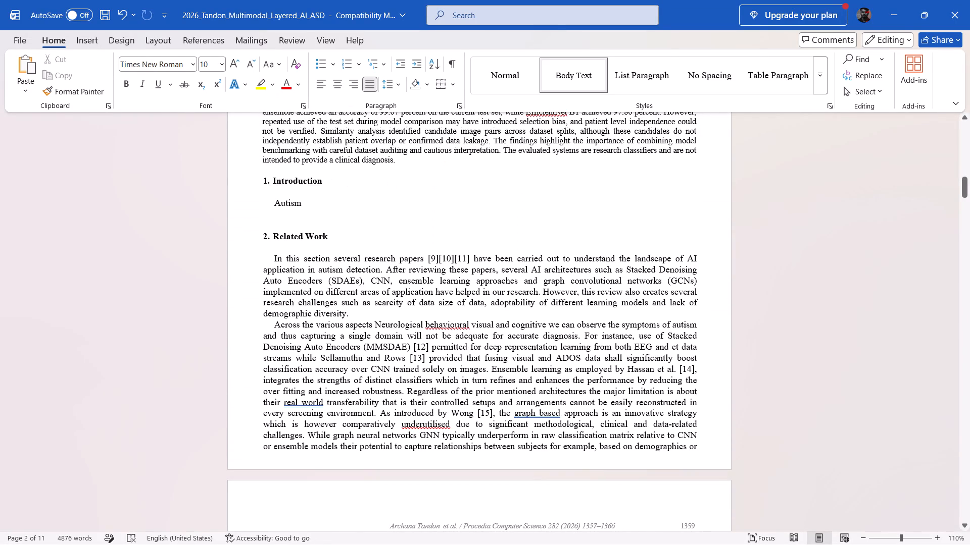
pyautogui.hotkey('ctrl', 'v')
pyautogui.click(284, 202)
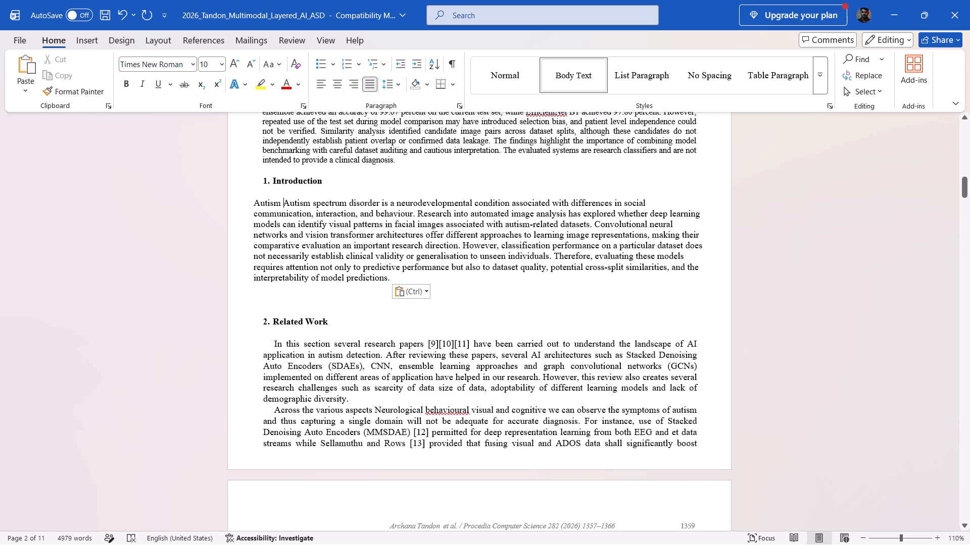
pyautogui.press('BackSpace')
pyautogui.press('BackSpace')
pyautogui.press('BackSpace')
pyautogui.press('BackSpace')
pyautogui.press('BackSpace')
pyautogui.press('BackSpace')
pyautogui.press('BackSpace')
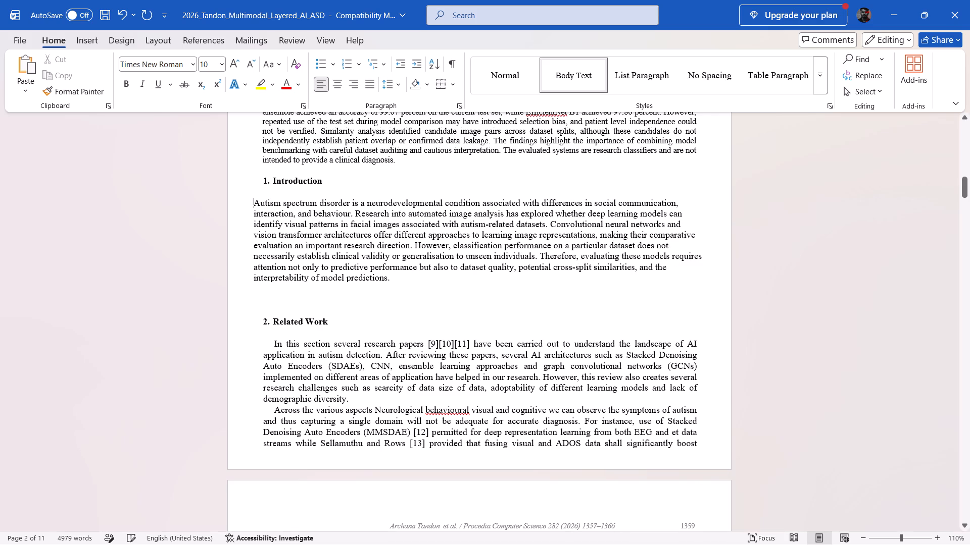
# Remove the surplus spacing below the Introduction paragraph and insert two blank lines before the Related Work heading.
pyautogui.click(296, 307)
pyautogui.press('BackSpace')
pyautogui.press('BackSpace')
pyautogui.press('BackSpace')
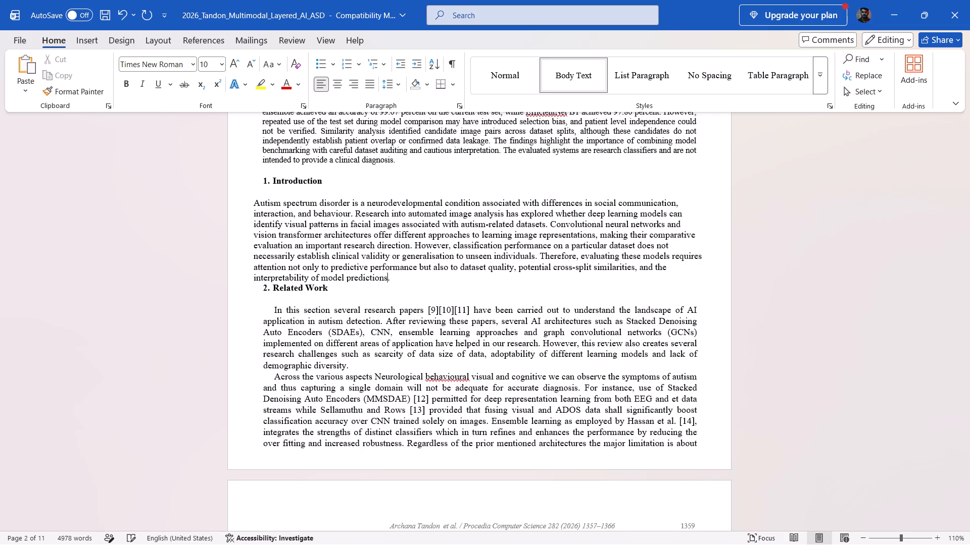
pyautogui.press('Return')
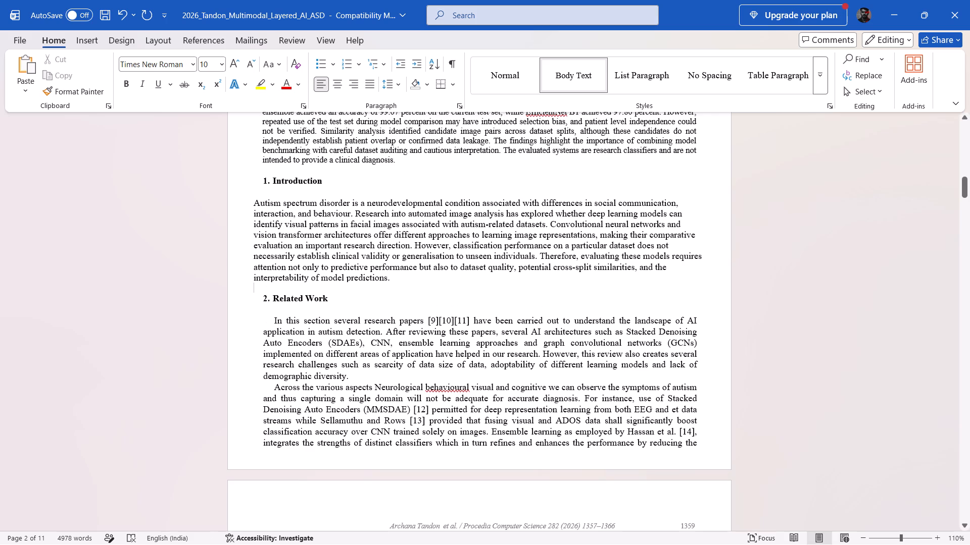
pyautogui.press('Return')
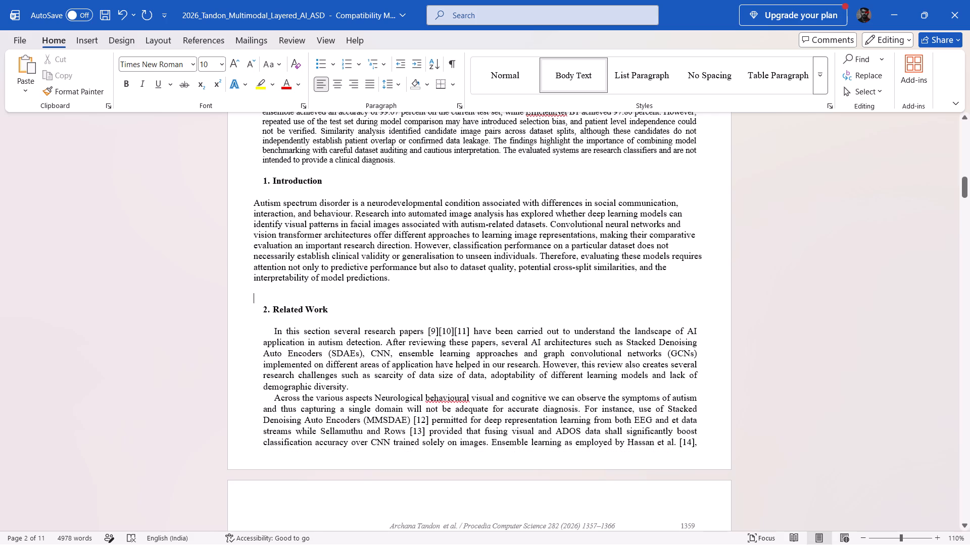
# Switch to Chrome and close the window with the iLovePDF download page.
pyautogui.scroll(-2, 321, 289)
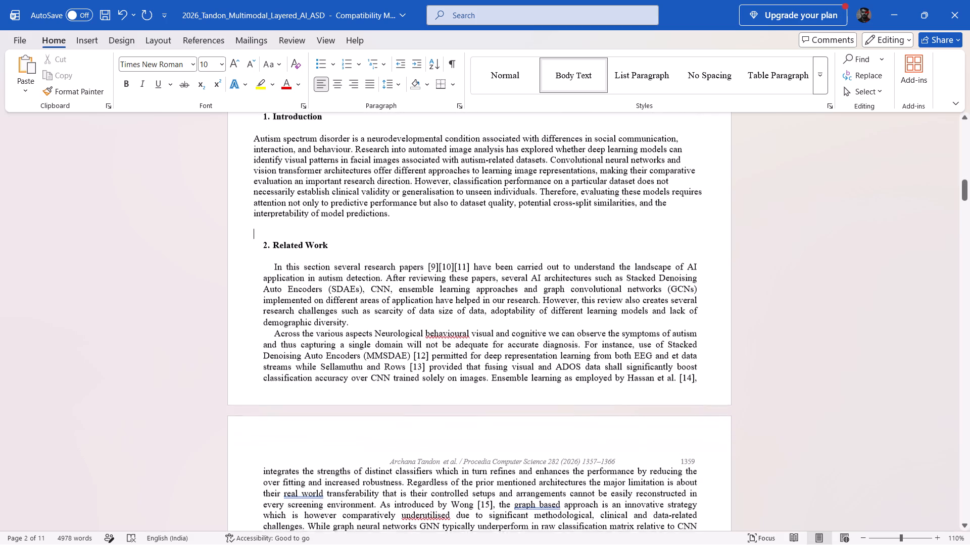
pyautogui.click(253, 530)
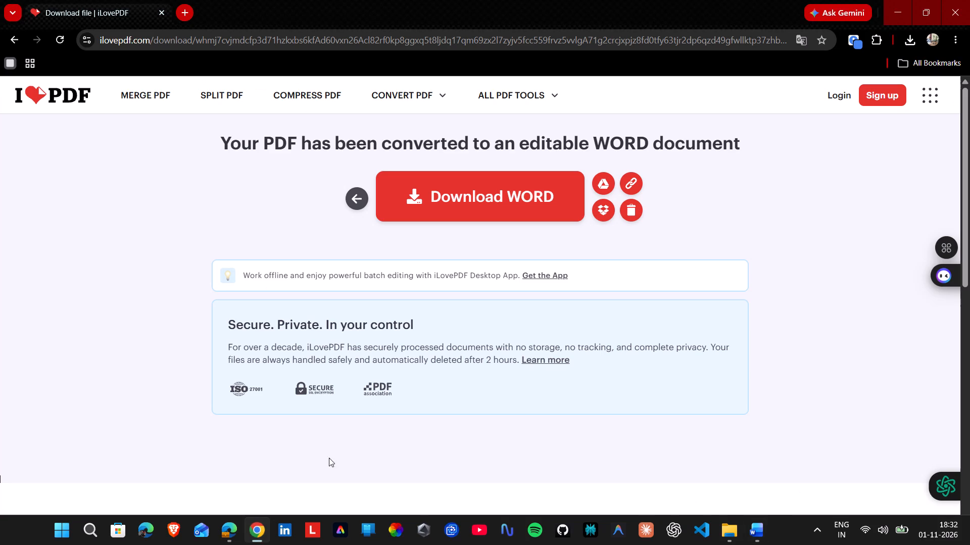
pyautogui.click(969, 0)
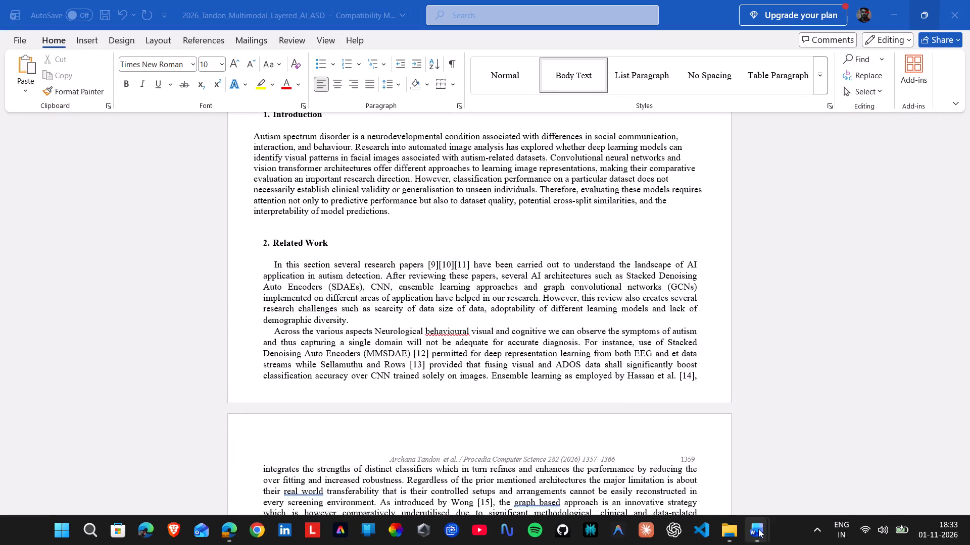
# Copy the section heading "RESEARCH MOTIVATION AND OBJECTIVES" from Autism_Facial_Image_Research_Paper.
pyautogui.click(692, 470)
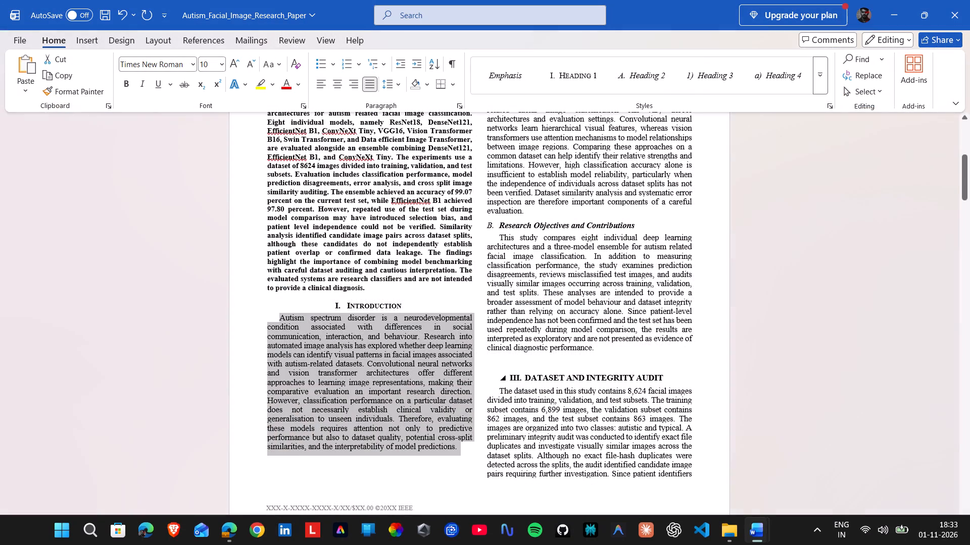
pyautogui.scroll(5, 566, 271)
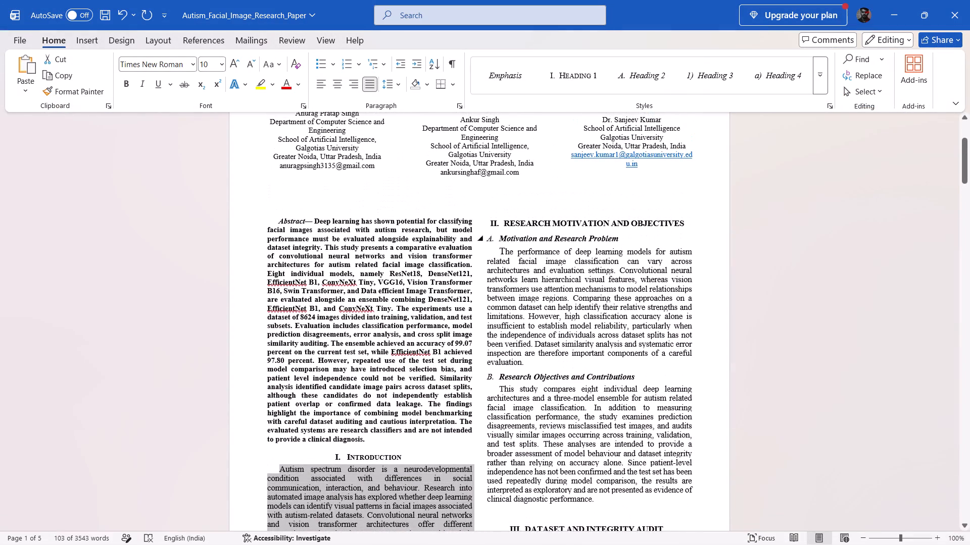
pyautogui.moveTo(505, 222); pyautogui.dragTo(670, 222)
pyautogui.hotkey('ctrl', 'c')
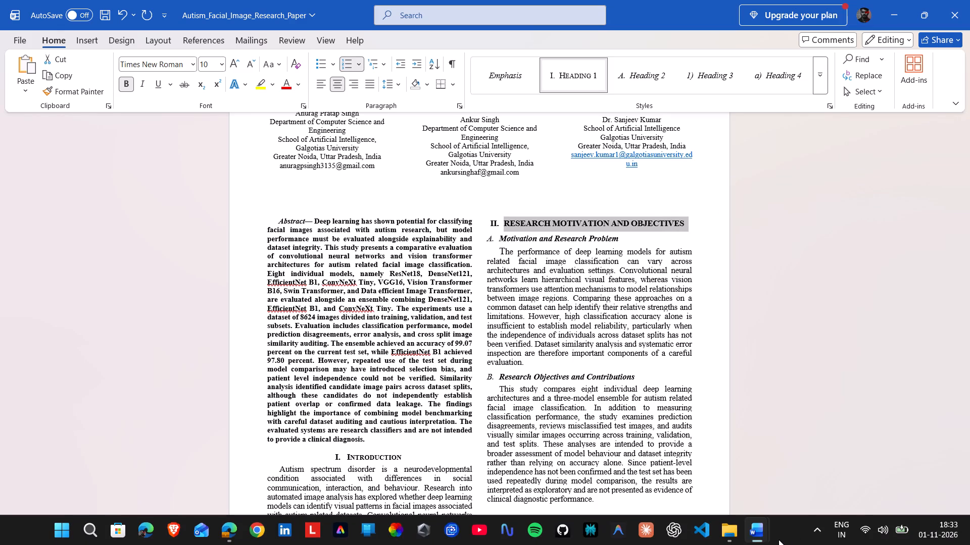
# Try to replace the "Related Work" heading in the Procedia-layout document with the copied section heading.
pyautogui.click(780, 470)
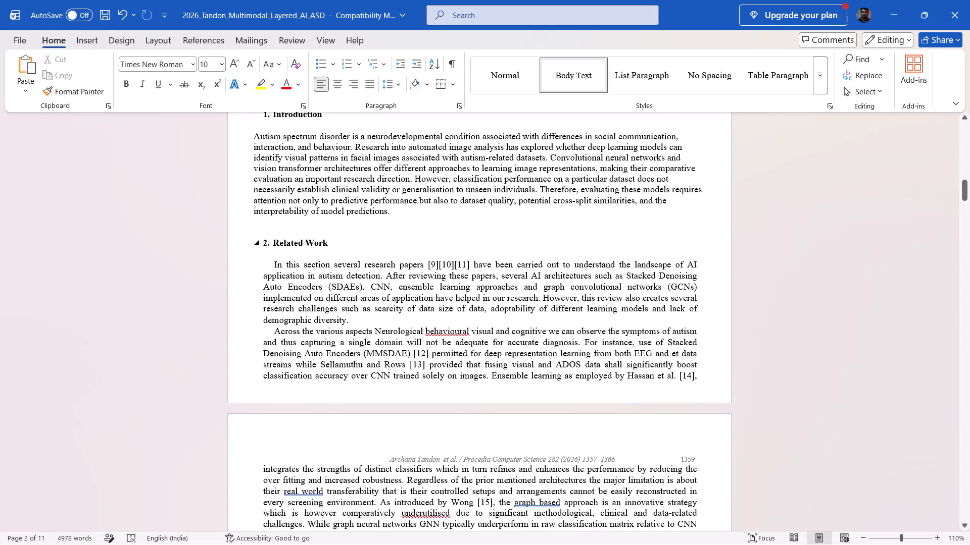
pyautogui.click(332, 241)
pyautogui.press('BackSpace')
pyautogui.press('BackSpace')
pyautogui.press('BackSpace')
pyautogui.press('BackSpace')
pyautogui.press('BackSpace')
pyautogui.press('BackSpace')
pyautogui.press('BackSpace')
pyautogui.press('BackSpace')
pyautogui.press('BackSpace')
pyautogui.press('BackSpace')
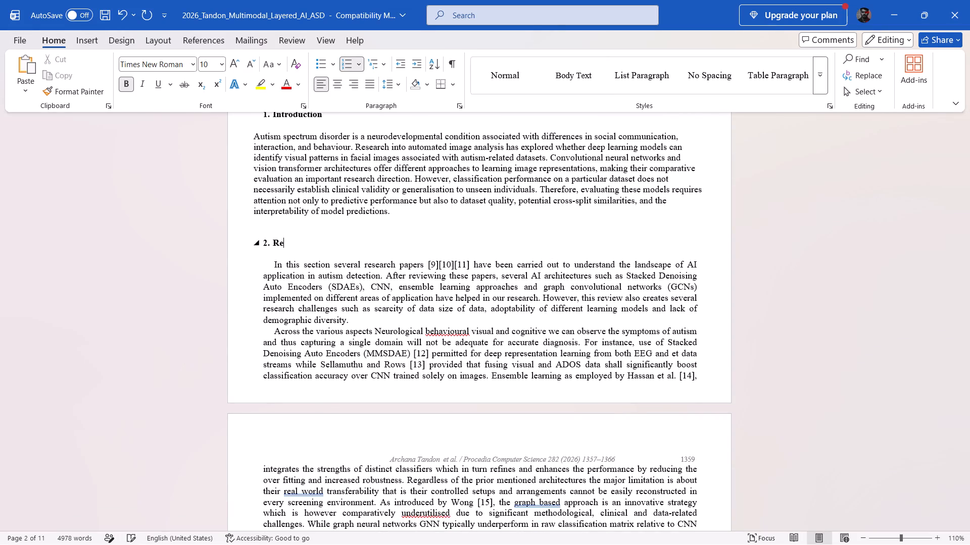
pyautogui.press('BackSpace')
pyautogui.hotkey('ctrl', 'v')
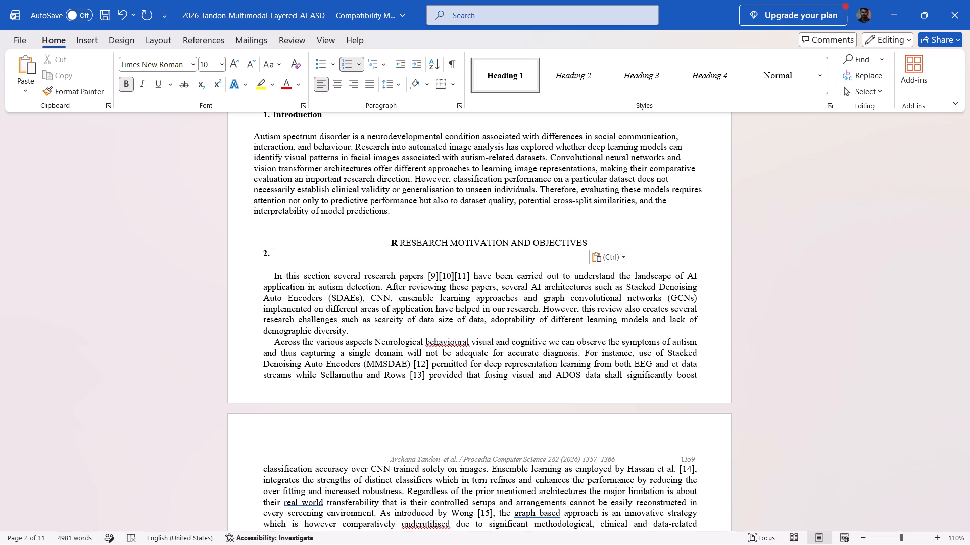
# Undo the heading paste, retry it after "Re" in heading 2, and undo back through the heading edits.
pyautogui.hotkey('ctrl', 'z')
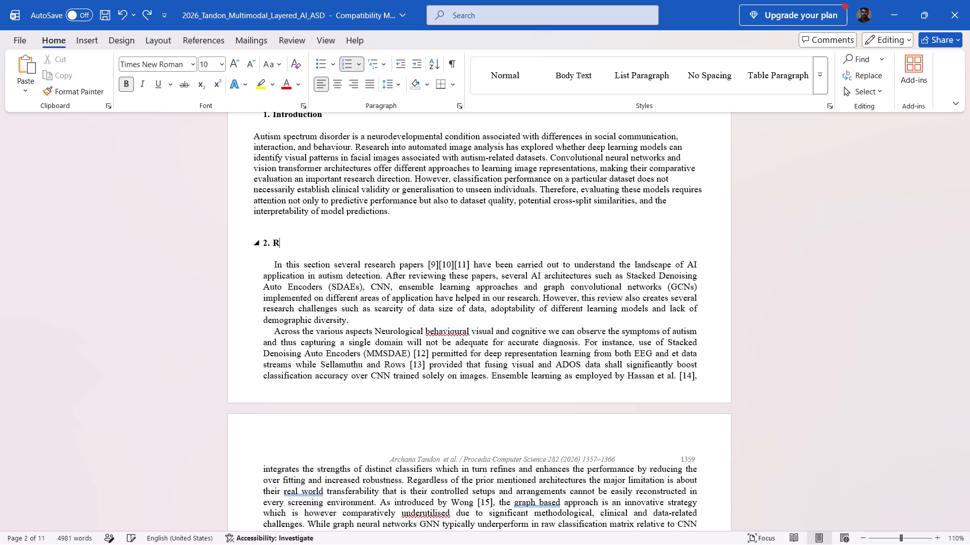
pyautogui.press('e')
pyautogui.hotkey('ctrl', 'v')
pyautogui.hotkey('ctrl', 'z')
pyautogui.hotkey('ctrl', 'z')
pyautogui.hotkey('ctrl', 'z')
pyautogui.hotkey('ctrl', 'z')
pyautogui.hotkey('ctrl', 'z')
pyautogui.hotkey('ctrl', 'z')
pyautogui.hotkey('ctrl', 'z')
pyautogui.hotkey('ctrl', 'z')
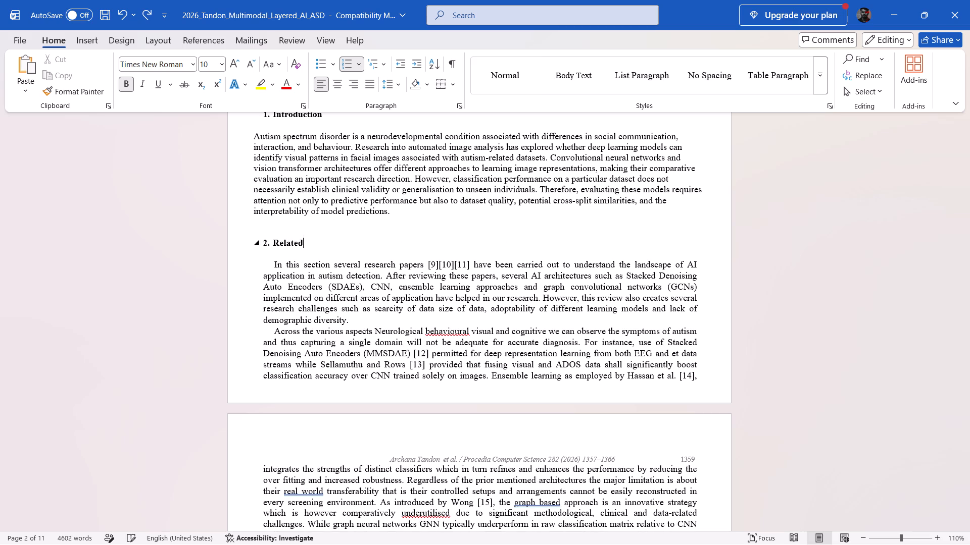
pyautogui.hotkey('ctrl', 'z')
# Delete the end of the section 2 heading text, leaving only "Re".
pyautogui.press('BackSpace')
pyautogui.press('BackSpace')
pyautogui.press('BackSpace')
pyautogui.press('BackSpace')
pyautogui.press('BackSpace')
pyautogui.press('BackSpace')
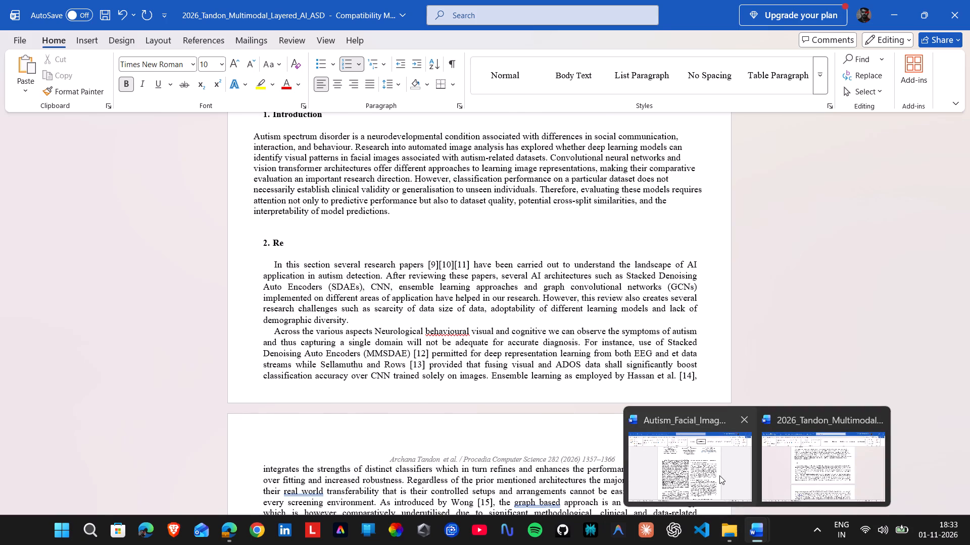
# Save Autism_Facial_Image_Research_Paper and close its document window.
pyautogui.click(719, 475)
pyautogui.click(103, 12)
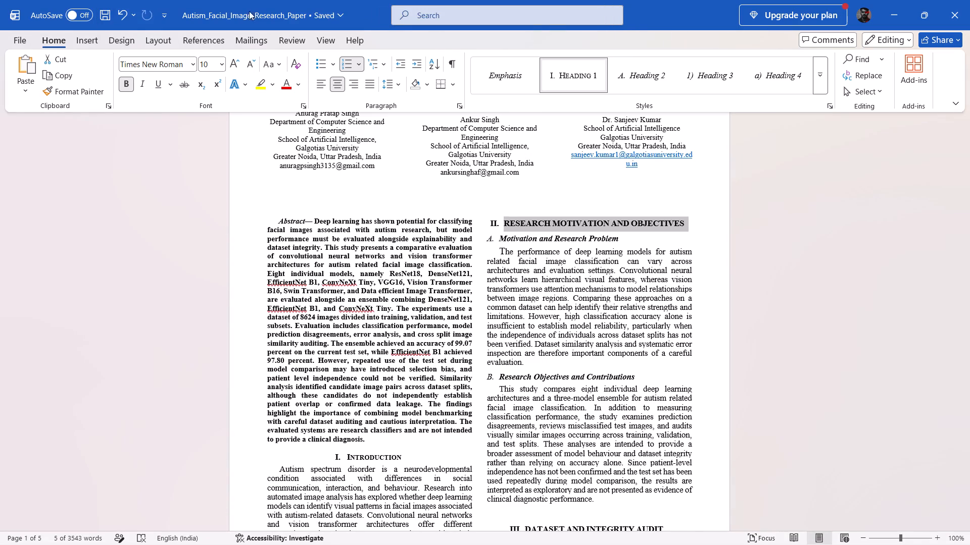
pyautogui.click(969, 0)
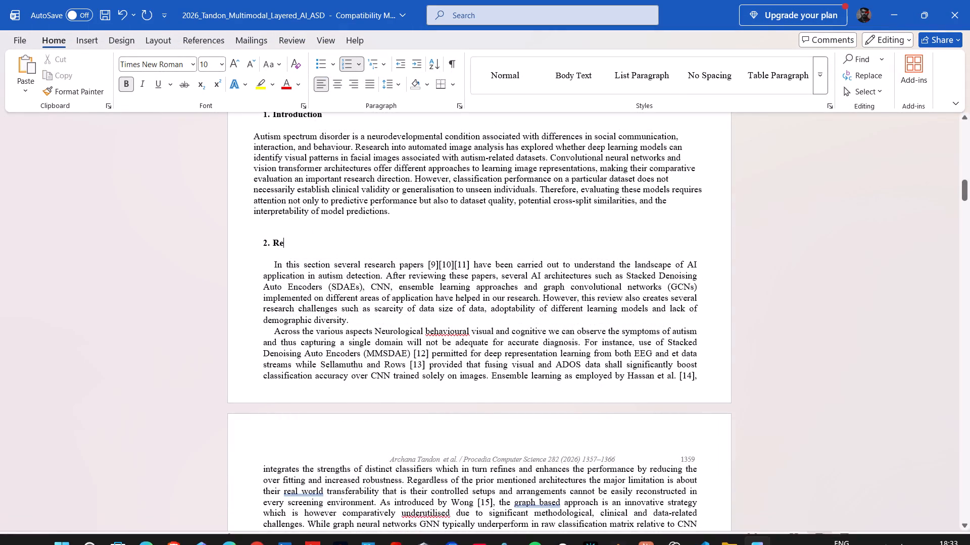
# Switch to Chrome, search the web for "word to pdf" and open iLovePDF's Word to PDF converter.
pyautogui.click(263, 535)
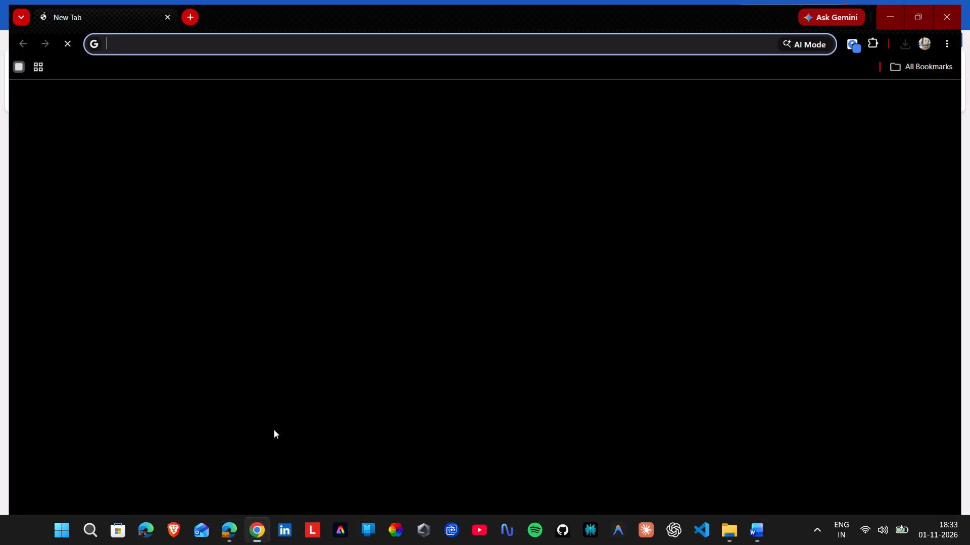
pyautogui.write('word to pdf')
pyautogui.press('Return')
pyautogui.click(319, 233)
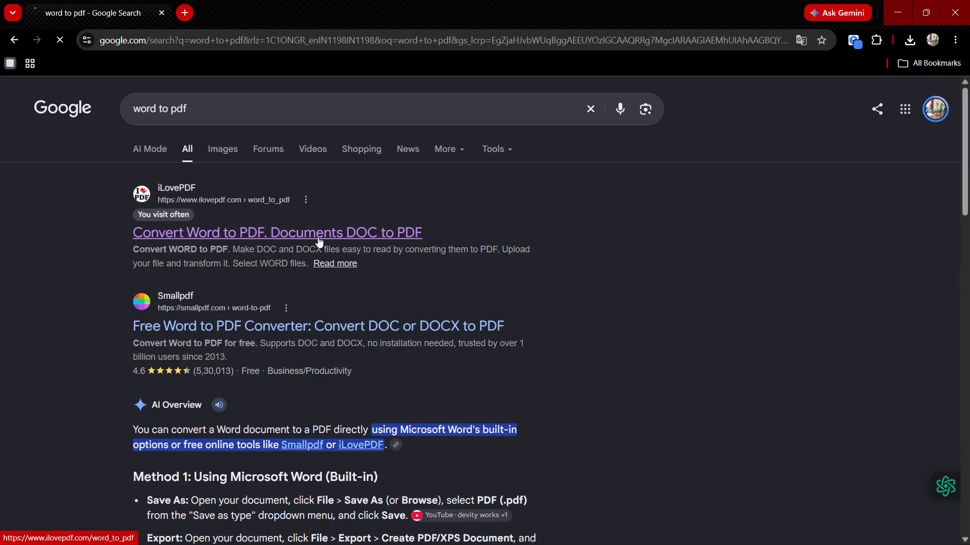
# Select the Word file Autism_Facial_Image_Research_Paper from the Auti_Detect folder on New Volume (D:) for conversion.
pyautogui.click(460, 232)
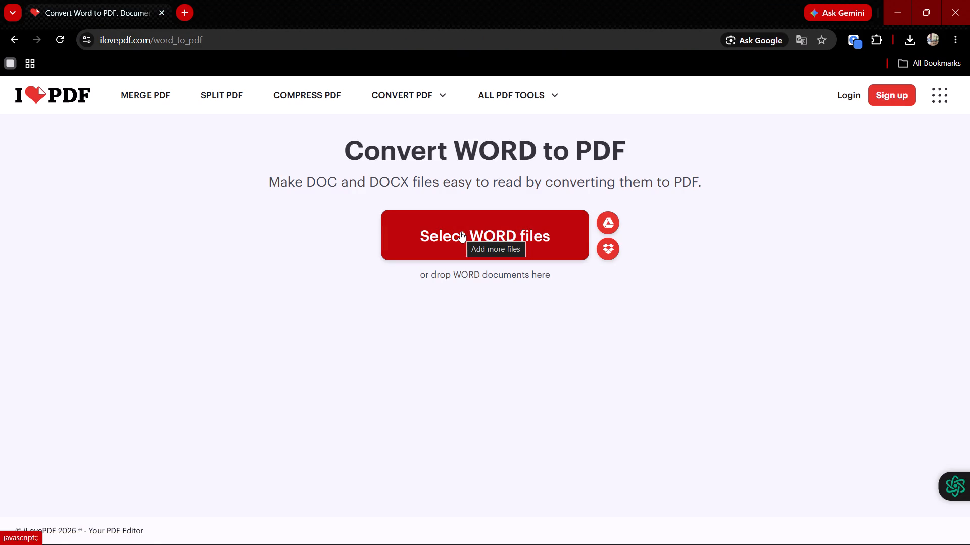
pyautogui.click(460, 232)
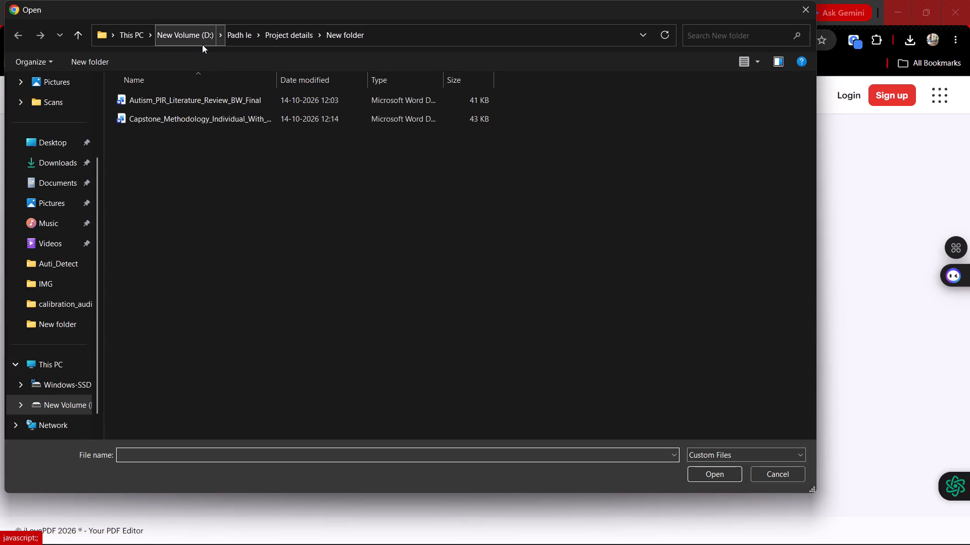
pyautogui.click(241, 35)
pyautogui.click(195, 36)
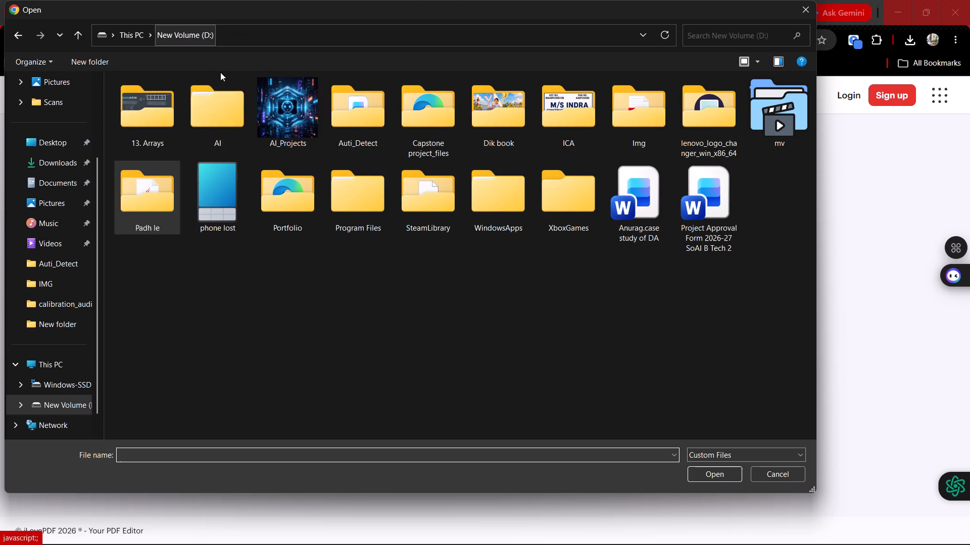
pyautogui.doubleClick(347, 100)
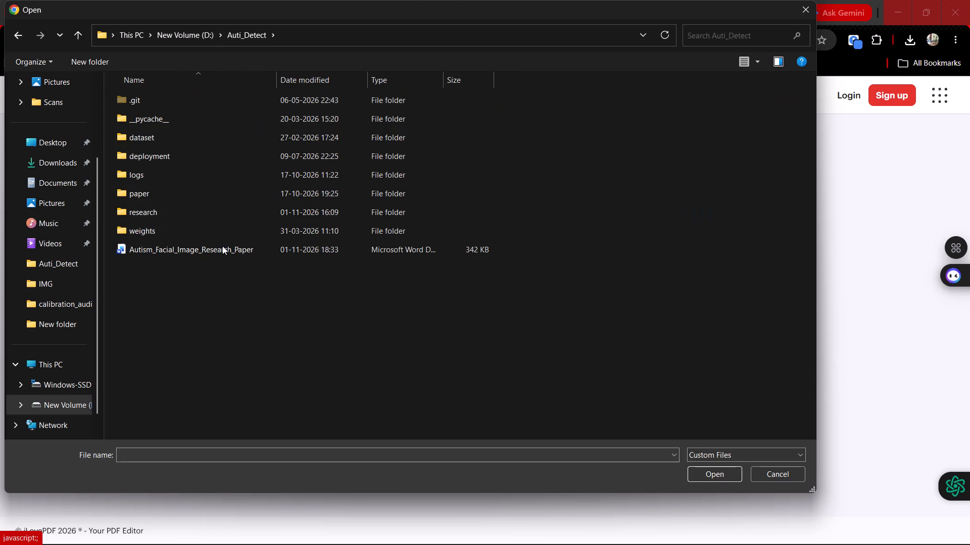
pyautogui.click(222, 246)
pyautogui.click(720, 478)
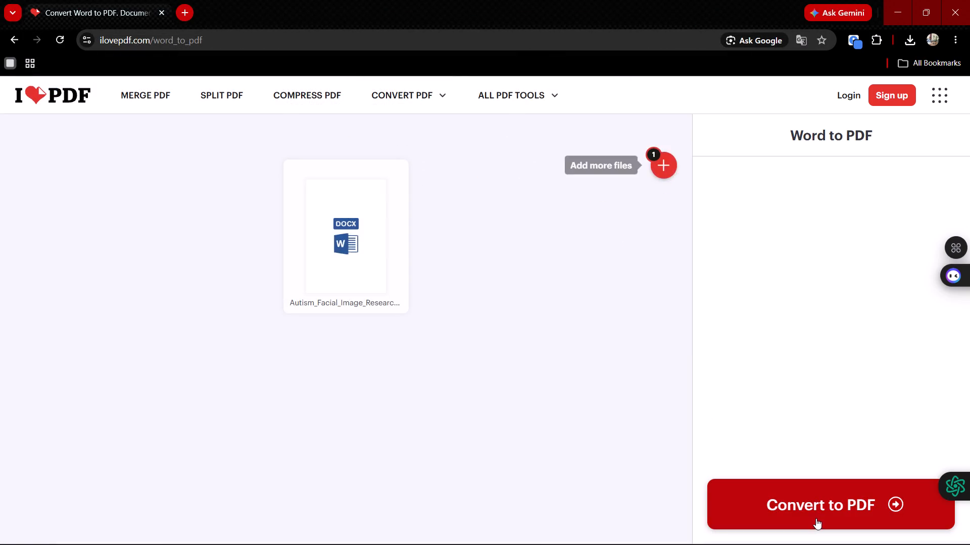
# Convert the uploaded research paper to PDF and download the converted file.
pyautogui.click(816, 518)
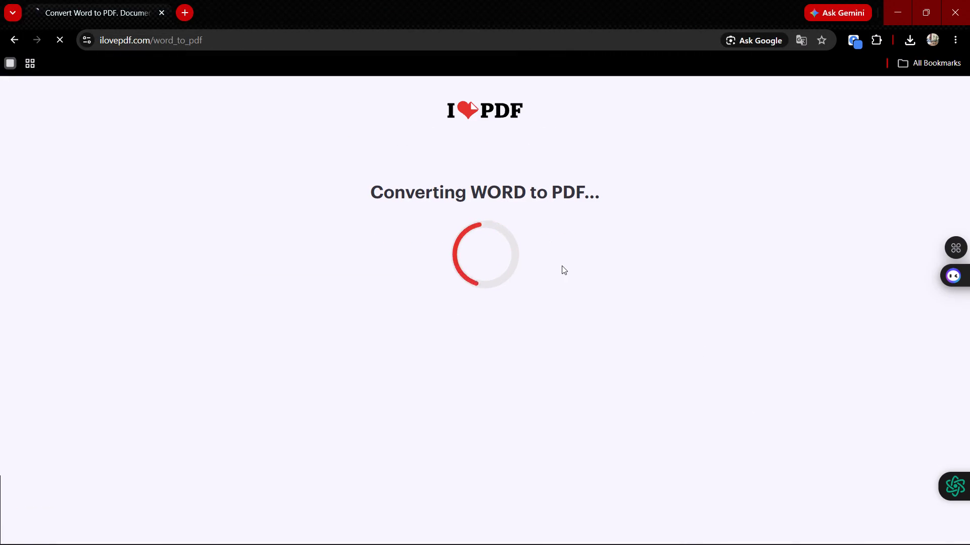
pyautogui.click(494, 209)
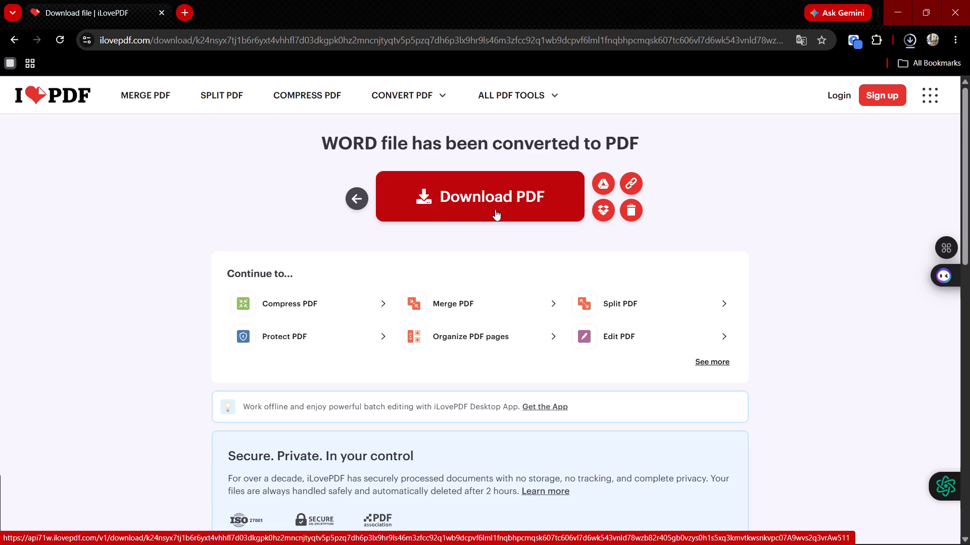
# Open the browser's full download history to check the PDF download.
pyautogui.click(912, 39)
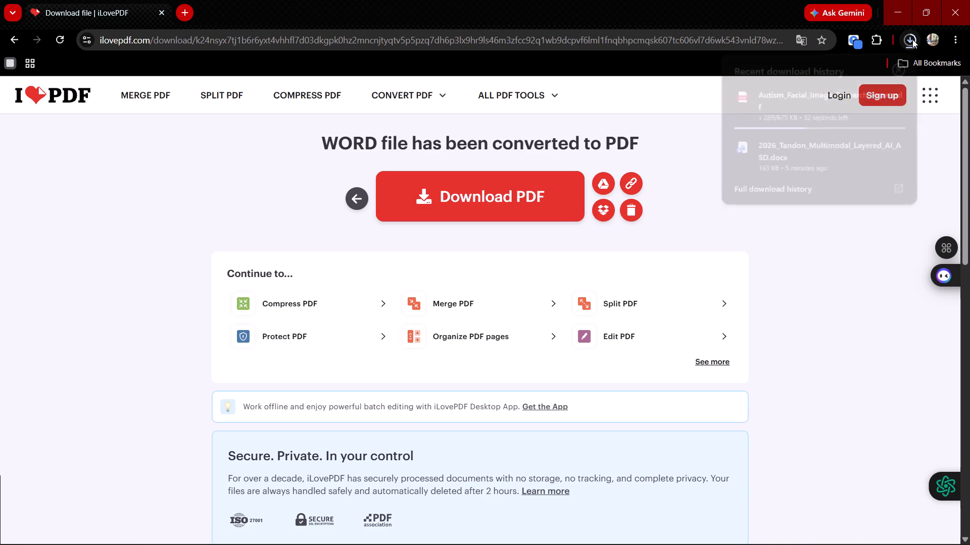
pyautogui.click(799, 195)
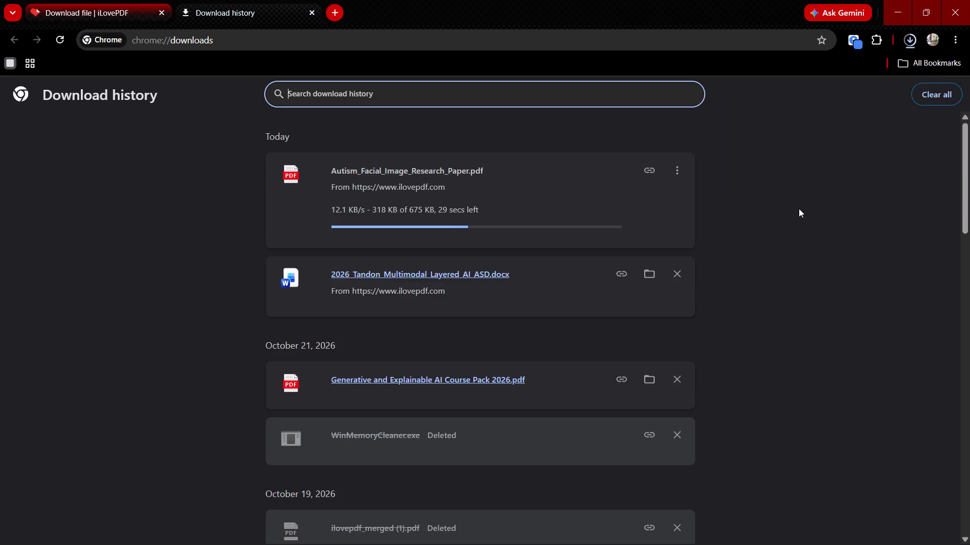
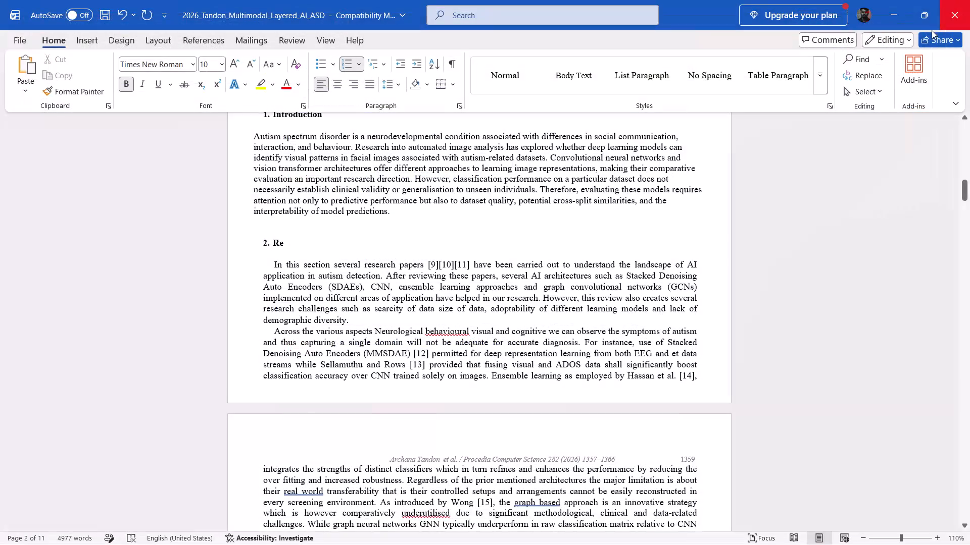
# Open the Autism_Facial_Image_Research_Paper PDF from the Downloads folder.
pyautogui.click(727, 528)
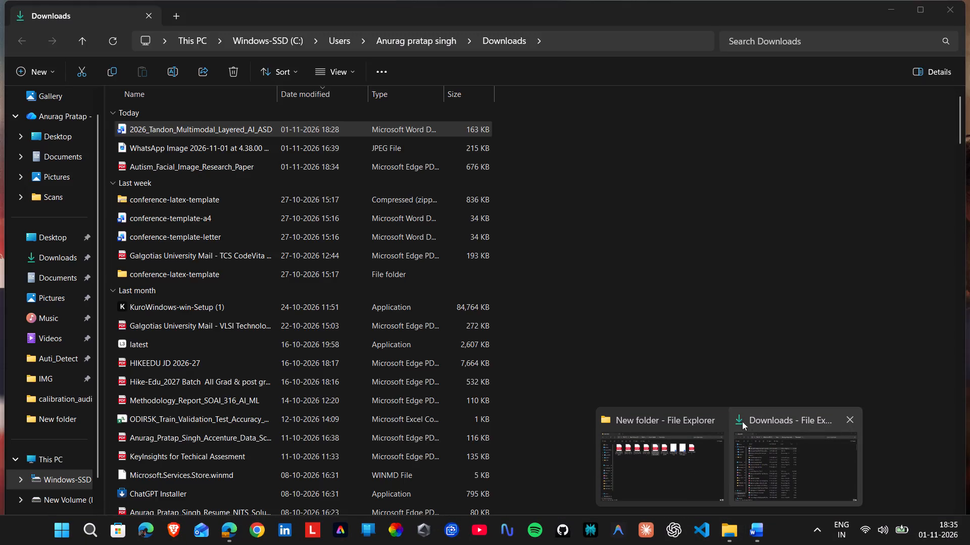
pyautogui.click(719, 421)
pyautogui.click(723, 428)
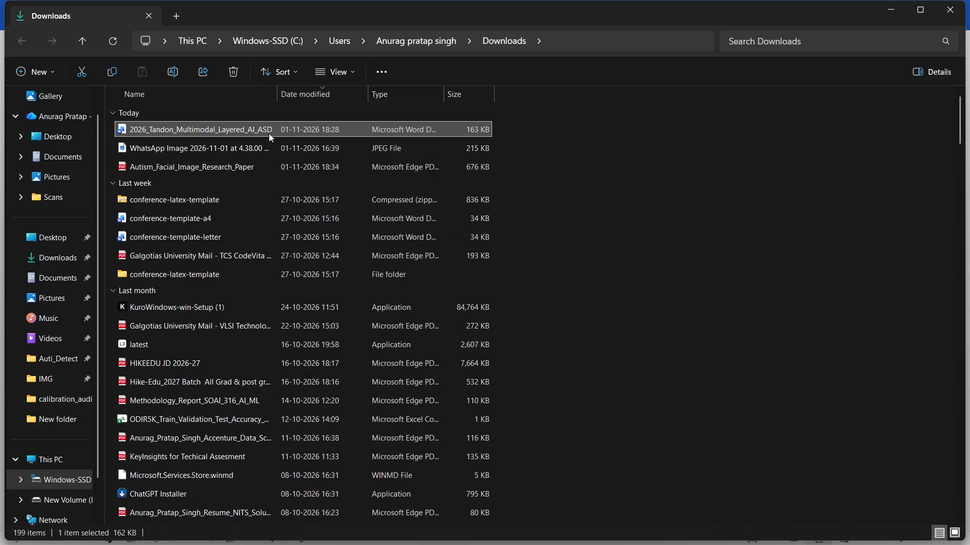
pyautogui.doubleClick(258, 165)
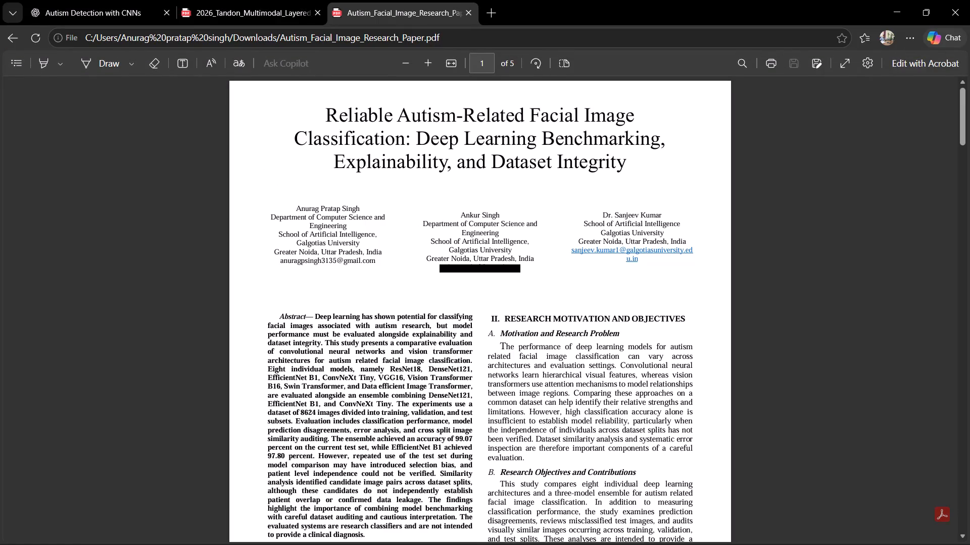
# Copy the section II heading from the PDF and make the Word document's section 2 heading read "RESEARCH MOTIVATION AND OBJECTIVES".
pyautogui.scroll(-3, 500, 260)
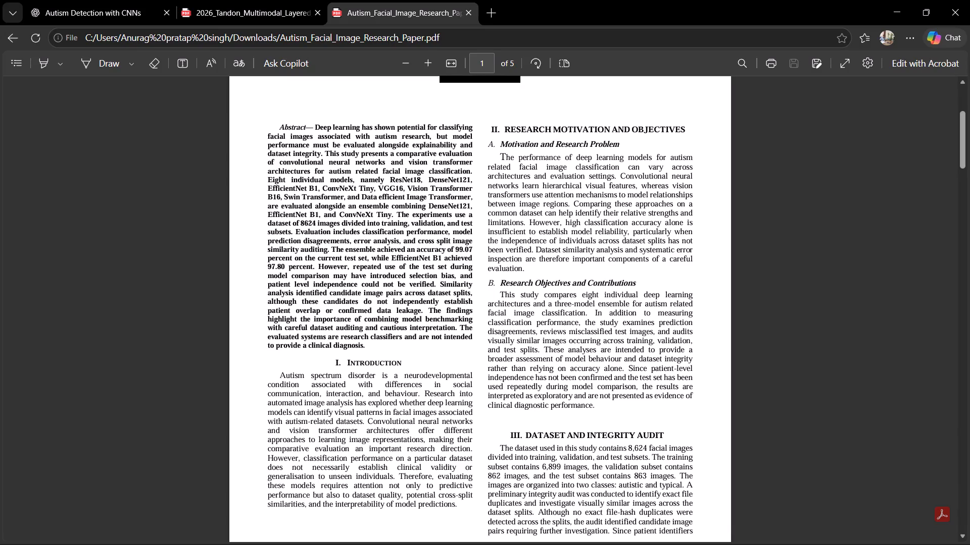
pyautogui.scroll(-2, 540, 367)
pyautogui.scroll(2, 559, 378)
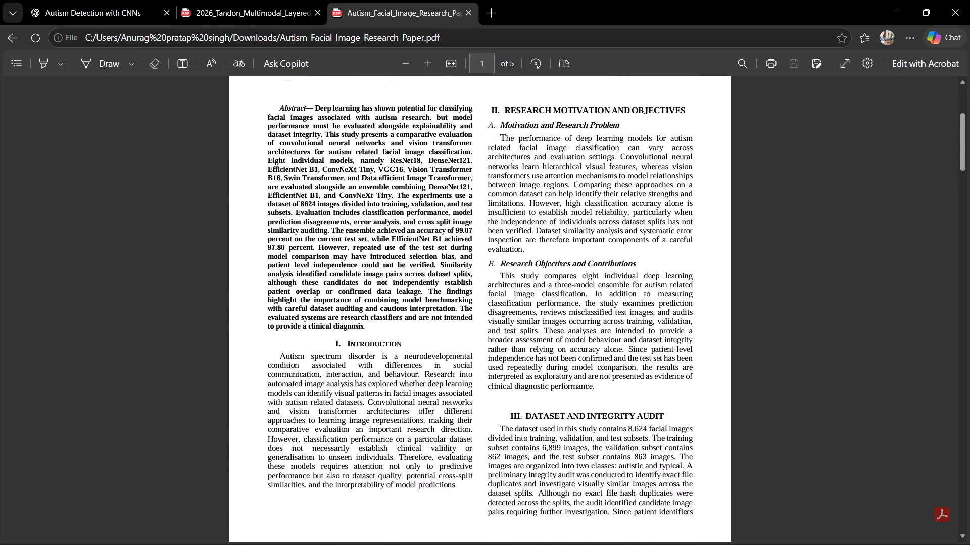
pyautogui.scroll(1, 569, 376)
pyautogui.scroll(-1, 577, 376)
pyautogui.scroll(2, 586, 414)
pyautogui.scroll(-1, 572, 419)
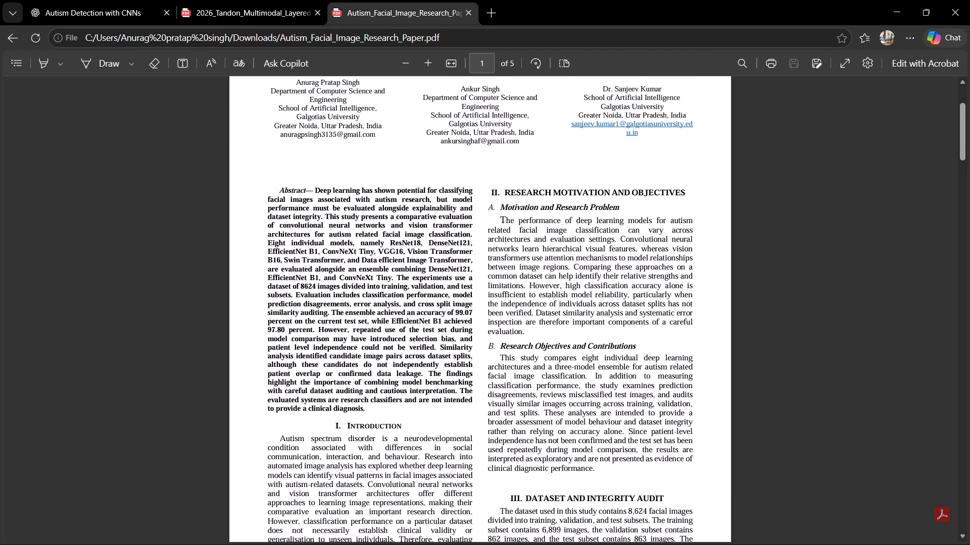
pyautogui.moveTo(505, 192); pyautogui.dragTo(685, 193)
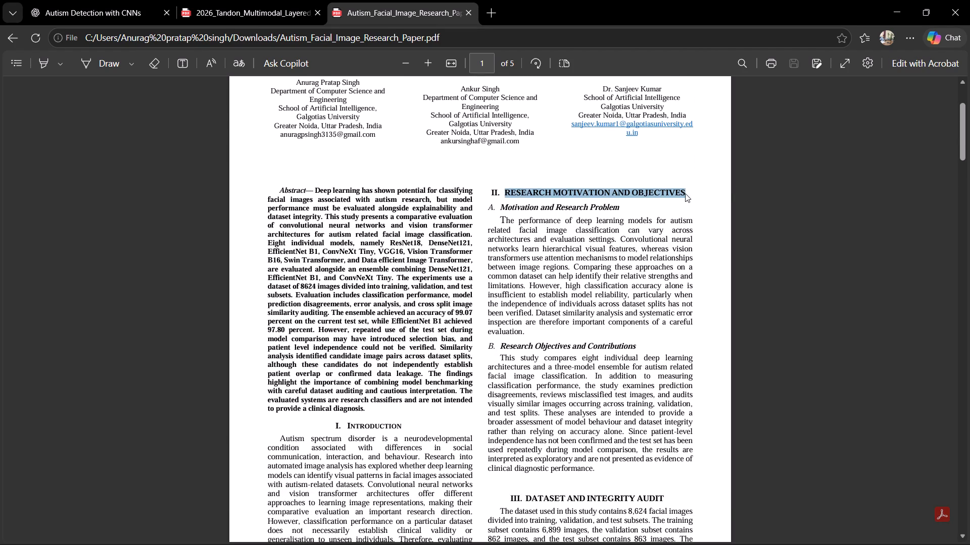
pyautogui.hotkey('ctrl', 'c')
pyautogui.click(756, 527)
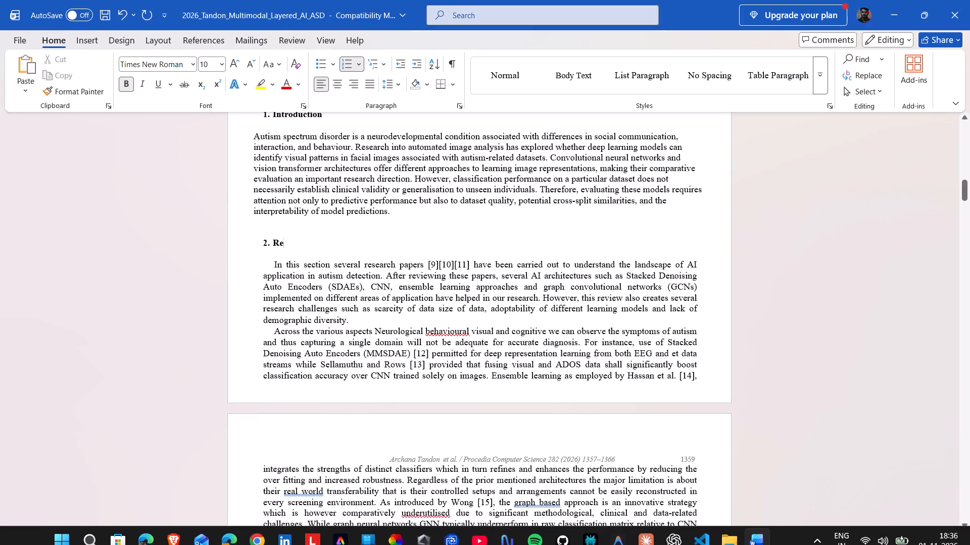
pyautogui.hotkey('ctrl', 'v')
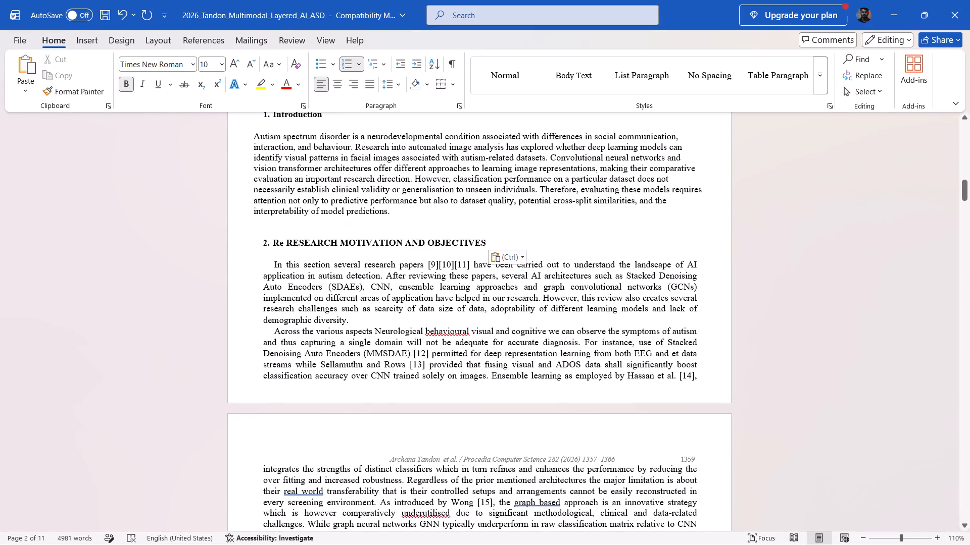
pyautogui.click(287, 244)
pyautogui.press('BackSpace')
pyautogui.press('BackSpace')
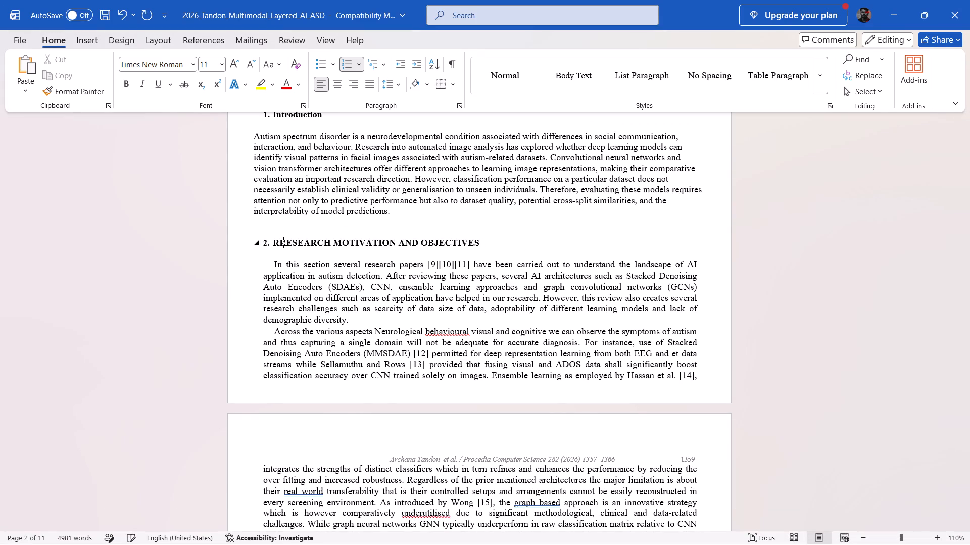
pyautogui.press('BackSpace')
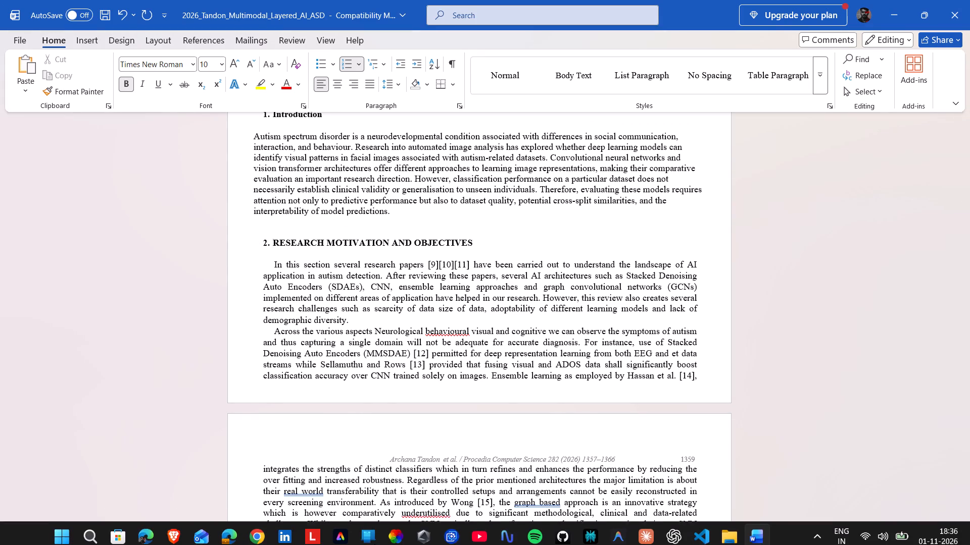
# Copy the subheading "A. Motivation and Research Problem" from the PDF into Word below the section 2 heading, separated by a blank line.
pyautogui.click(227, 533)
pyautogui.click(467, 240)
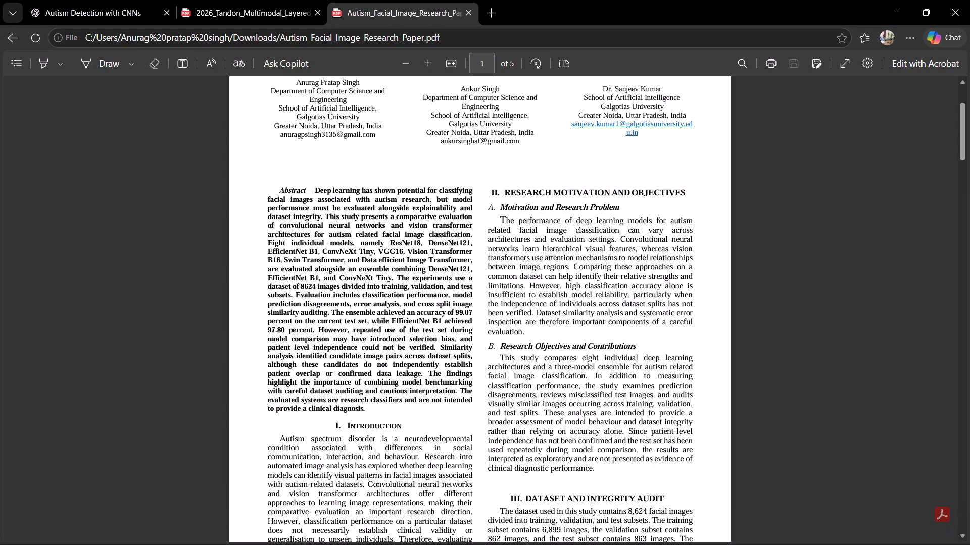
pyautogui.moveTo(487, 207); pyautogui.dragTo(622, 205)
pyautogui.hotkey('ctrl', 'c')
pyautogui.click(755, 533)
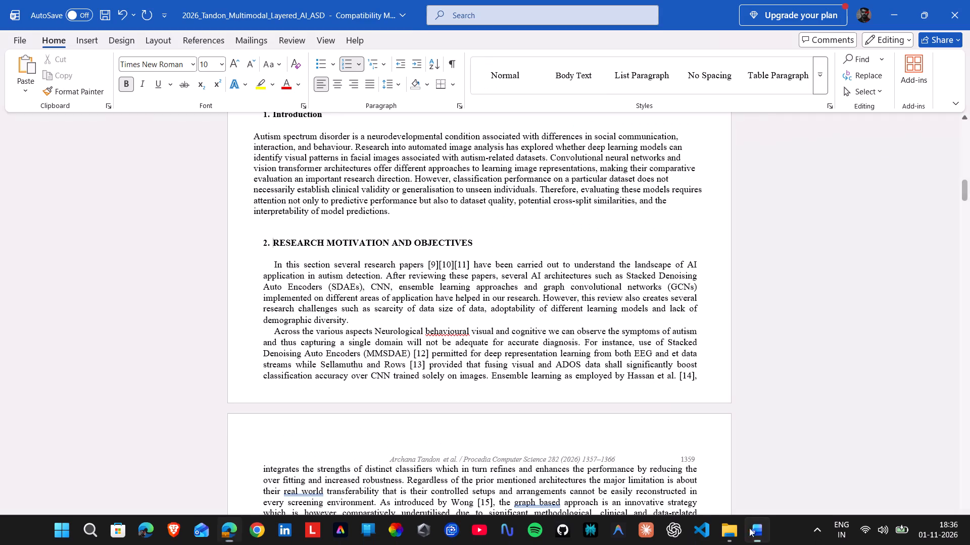
pyautogui.click(492, 241)
pyautogui.press('Return')
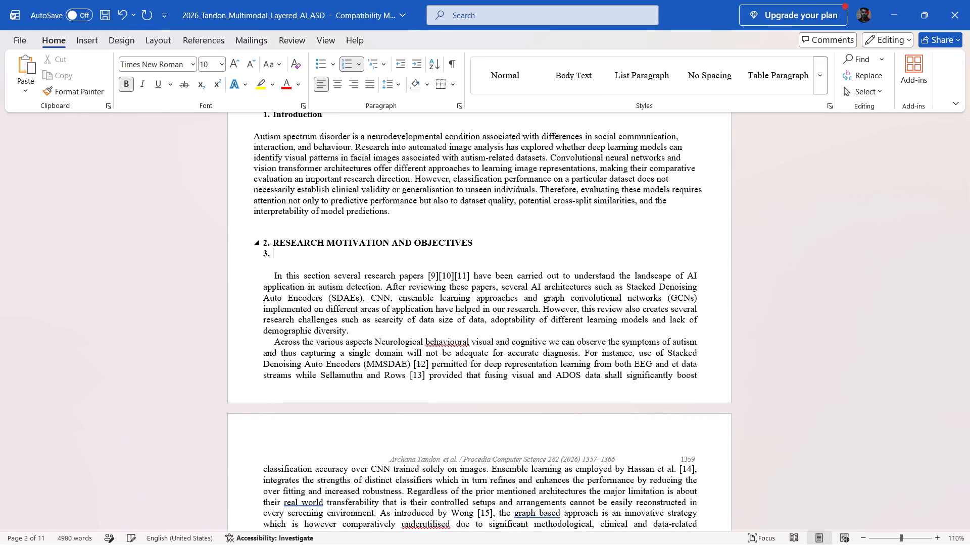
pyautogui.press('BackSpace')
pyautogui.hotkey('ctrl', 'v')
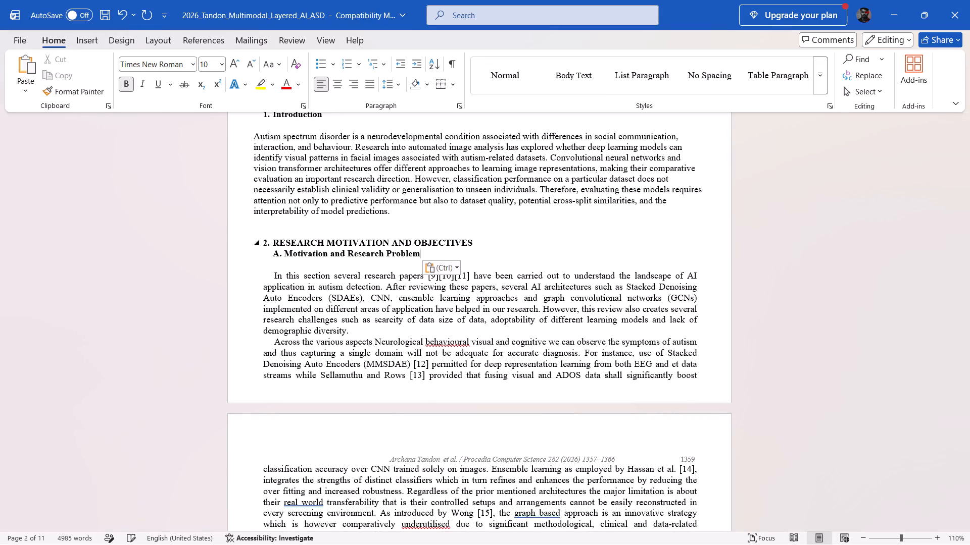
pyautogui.click(474, 244)
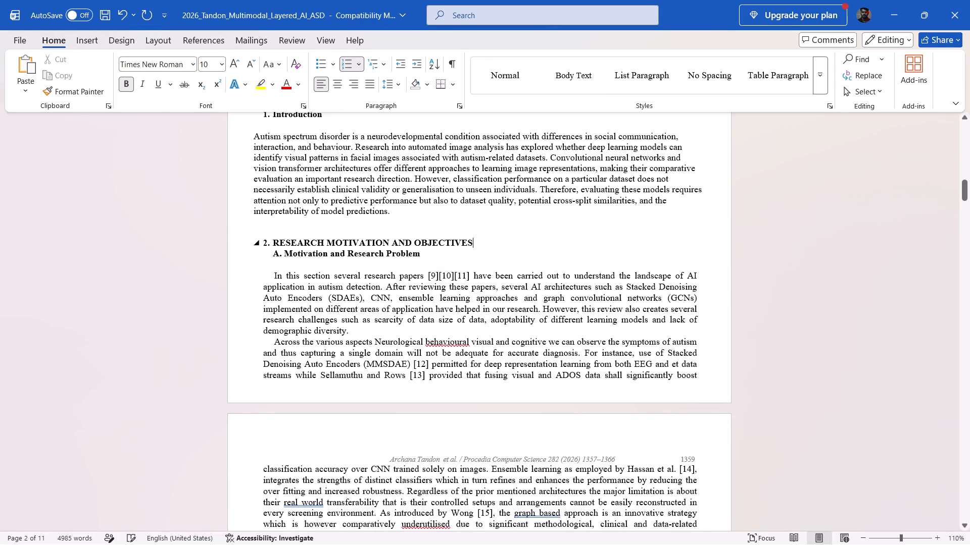
pyautogui.press('Return')
pyautogui.press('BackSpace')
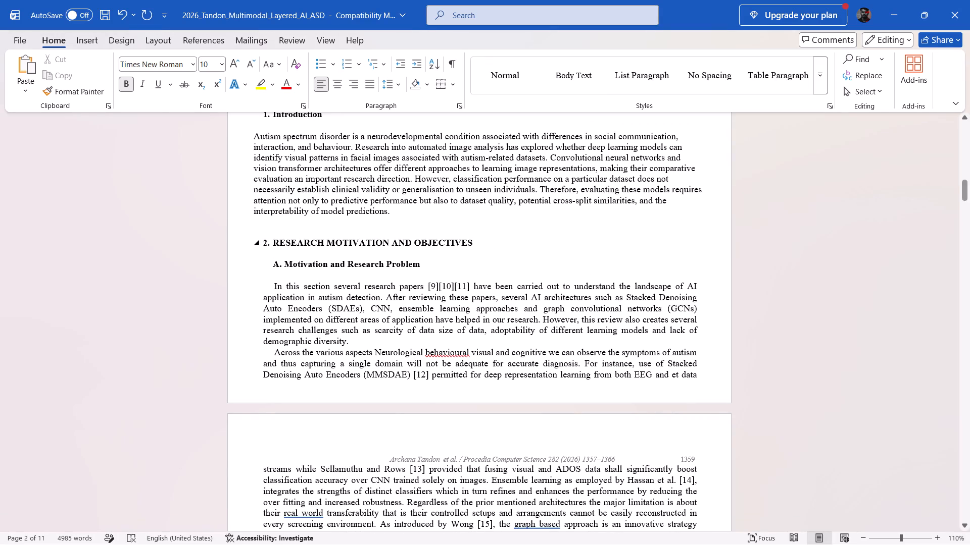
# Delete the old section 2 body text and Table 1, from after the opening word "In" up to the section 3 heading.
pyautogui.scroll(-10, 420, 315)
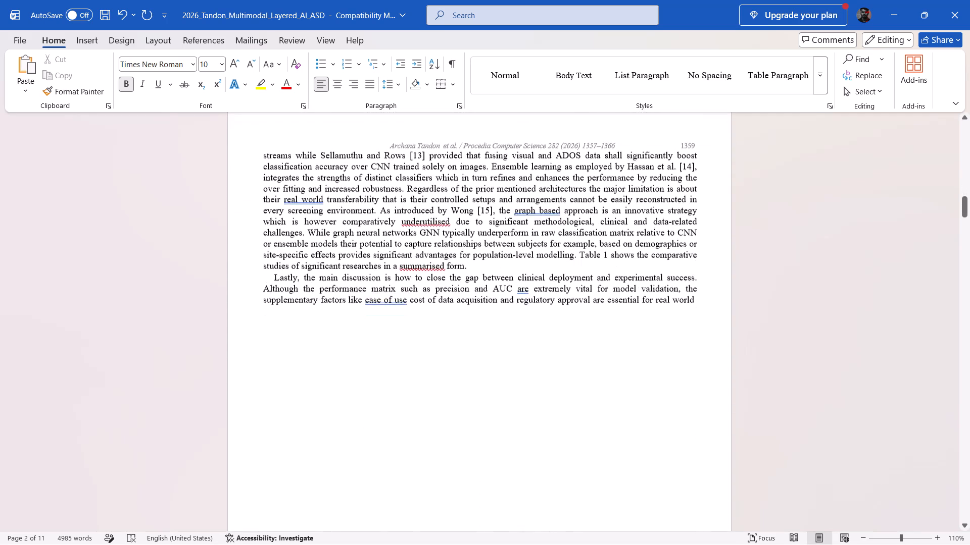
pyautogui.scroll(-8, 420, 299)
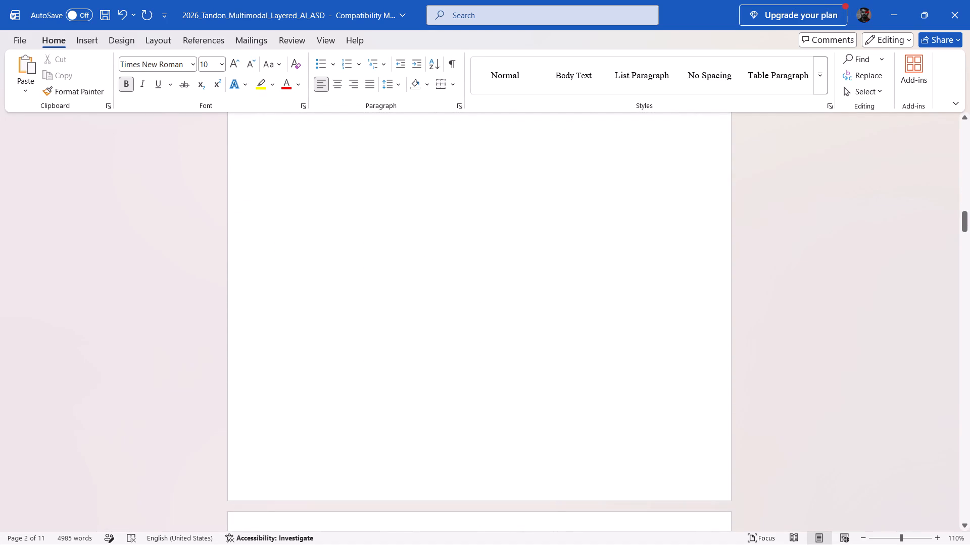
pyautogui.moveTo(968, 225); pyautogui.dragTo(967, 246)
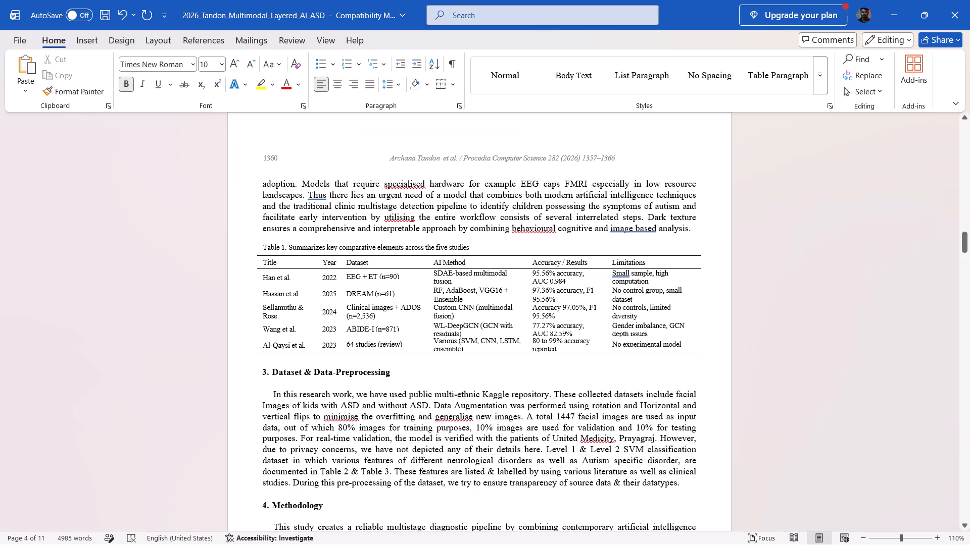
pyautogui.moveTo(711, 353); pyautogui.dragTo(649, 350)
pyautogui.moveTo(649, 350); pyautogui.dragTo(349, 201)
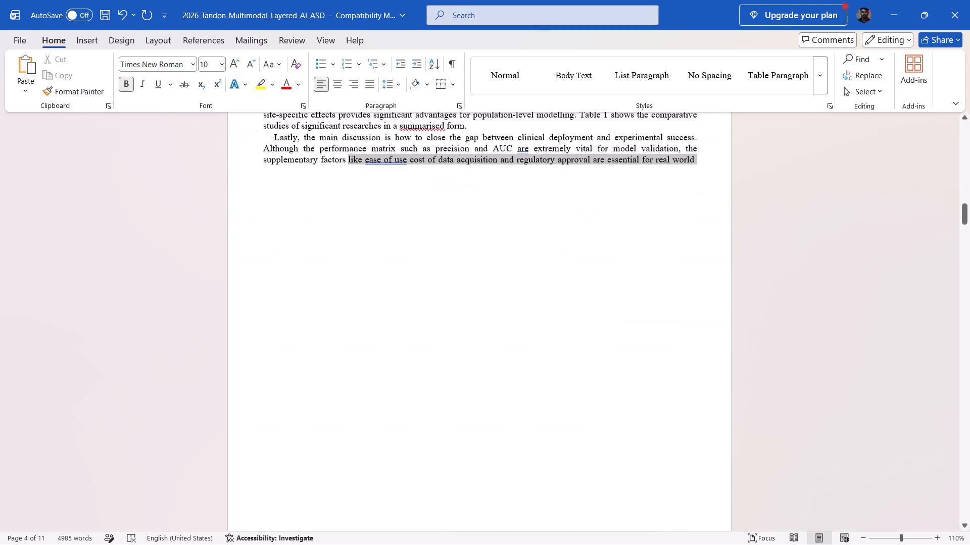
pyautogui.moveTo(349, 201); pyautogui.dragTo(297, 208)
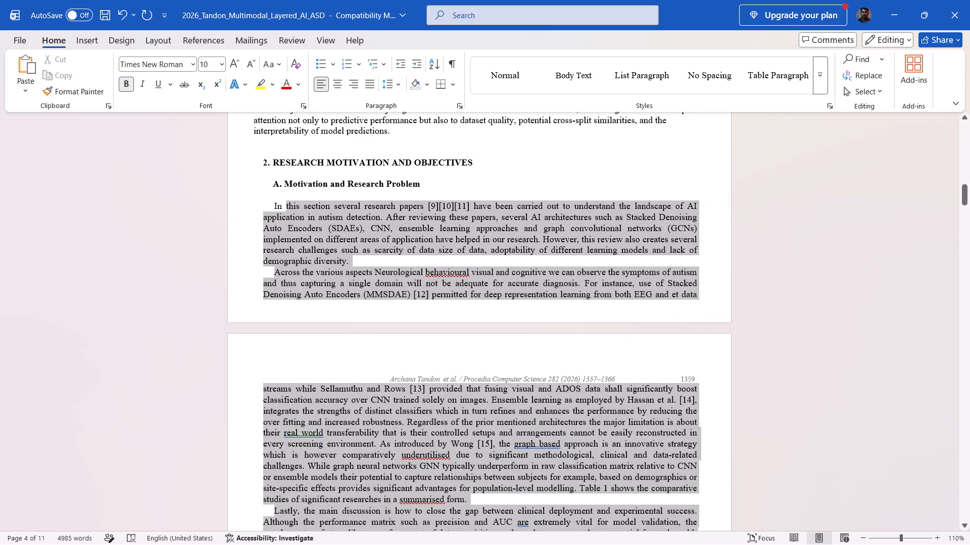
pyautogui.moveTo(297, 208); pyautogui.dragTo(295, 208)
pyautogui.press('BackSpace')
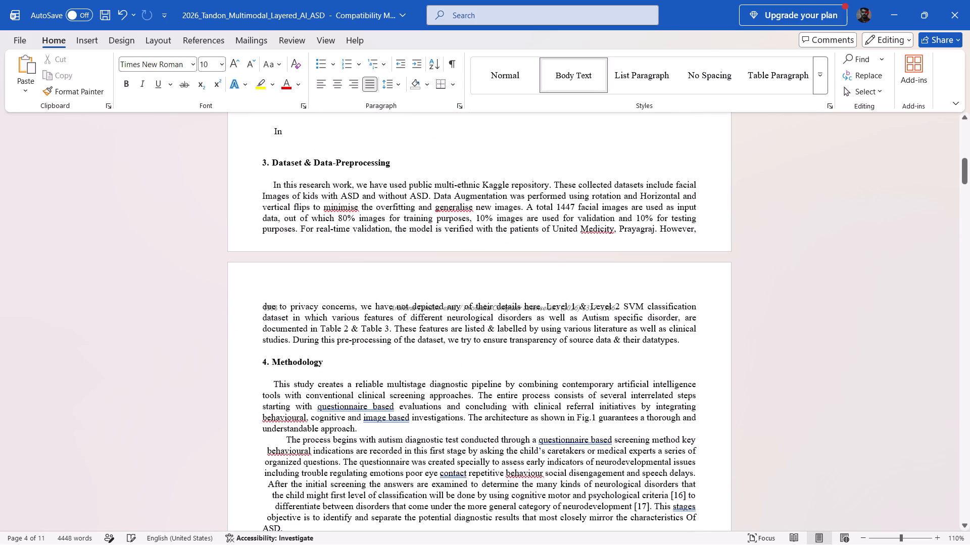
# Copy the PDF's Motivation and Research Problem paragraph into Word under subheading A, replacing the leftover "In" so it begins with "The performance".
pyautogui.scroll(2, 334, 214)
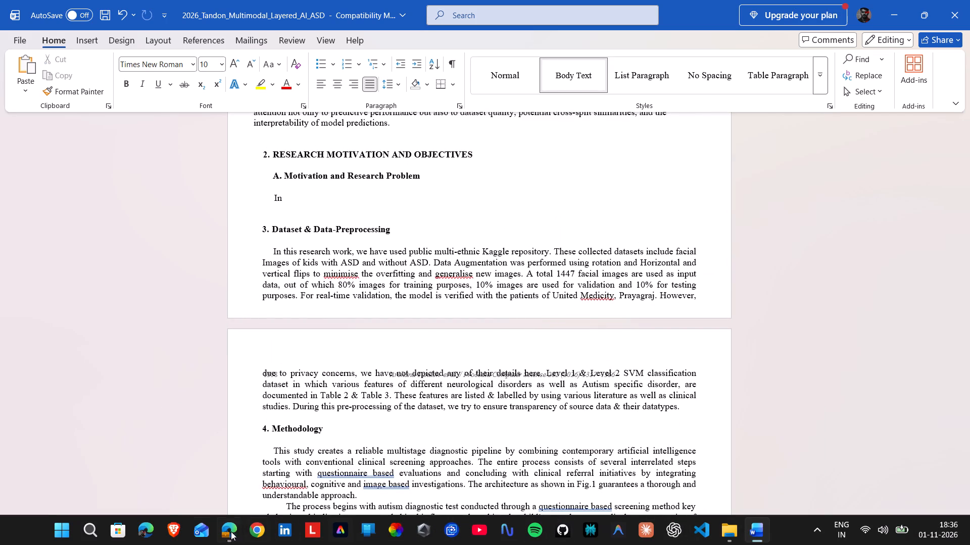
pyautogui.moveTo(224, 533); pyautogui.dragTo(718, 537)
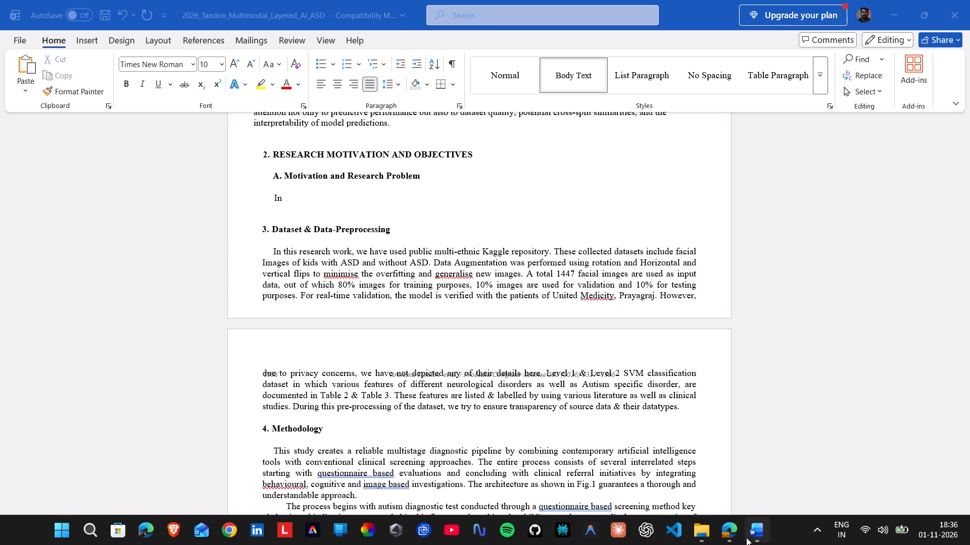
pyautogui.click(746, 537)
pyautogui.click(732, 534)
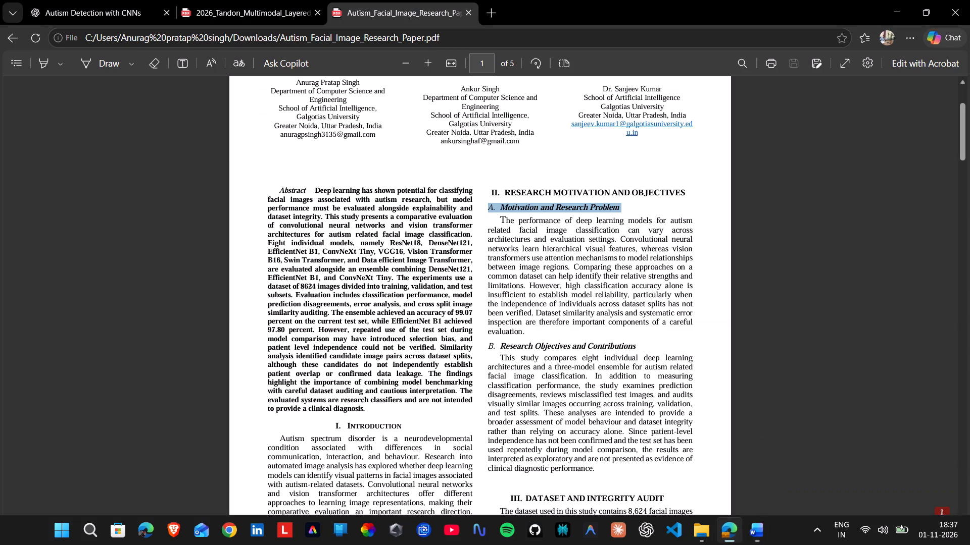
pyautogui.click(458, 297)
pyautogui.moveTo(500, 221); pyautogui.dragTo(531, 332)
pyautogui.hotkey('ctrl', 'c')
pyautogui.click(747, 524)
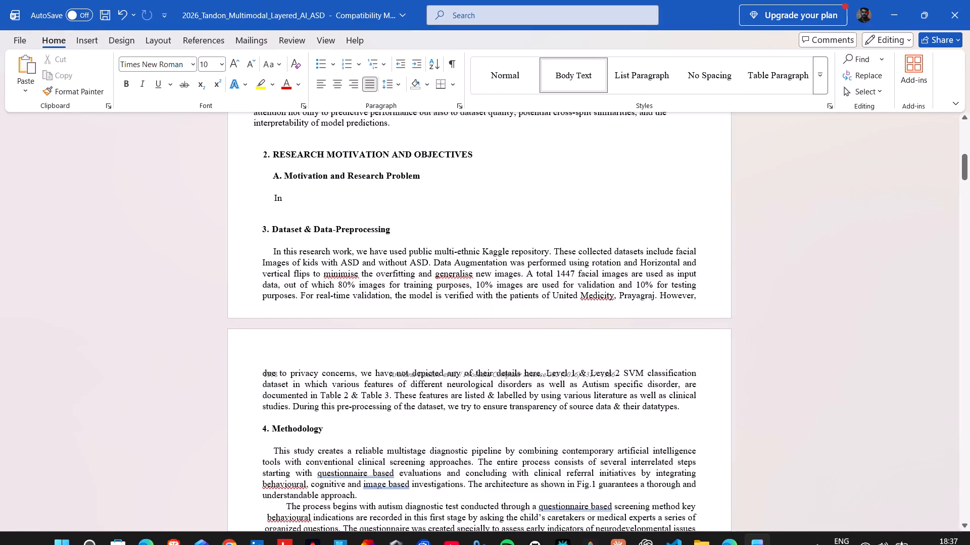
pyautogui.hotkey('ctrl', 'v')
pyautogui.click(290, 195)
pyautogui.press('BackSpace')
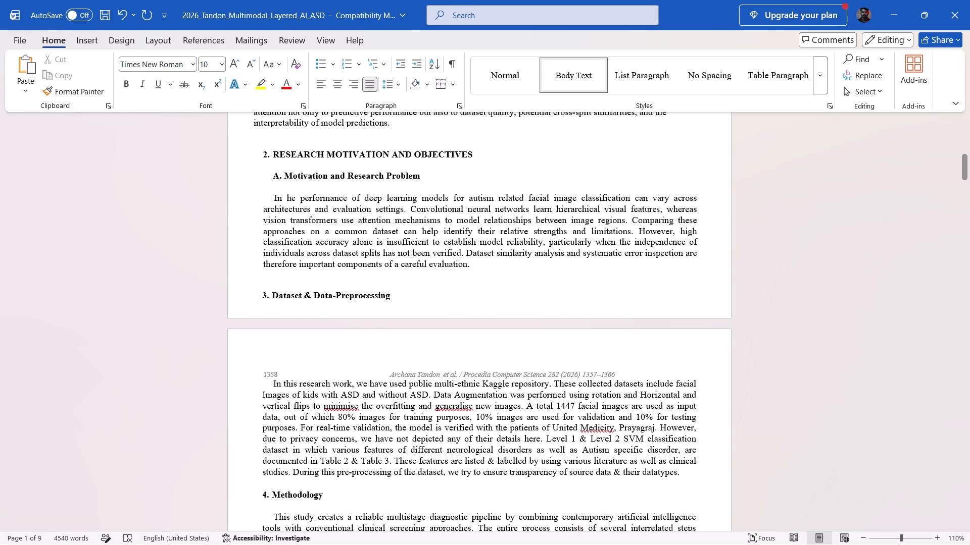
pyautogui.press('BackSpace')
pyautogui.press('BackSpace')
pyautogui.press('BackSpace')
pyautogui.hotkey('shift', 't')
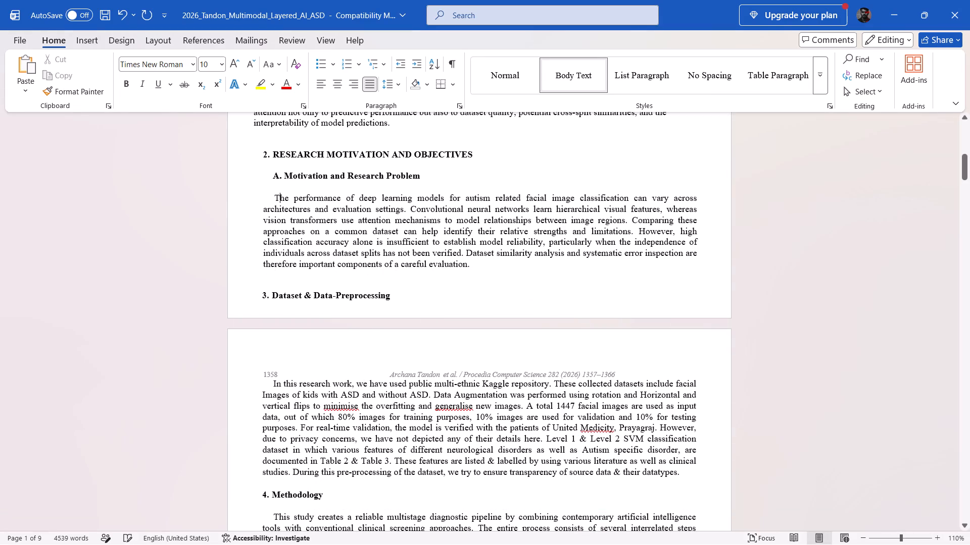
# Copy the subheading "B. Research Objectives and Contributions" from the PDF into Word below the subheading A paragraph, separated by three blank lines.
pyautogui.click(479, 262)
pyautogui.press('Return')
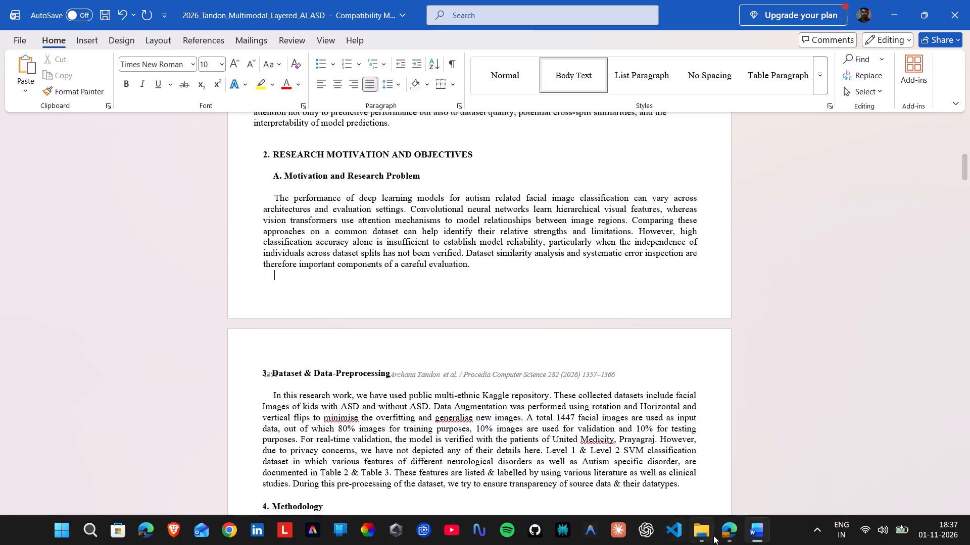
pyautogui.click(728, 534)
pyautogui.click(552, 354)
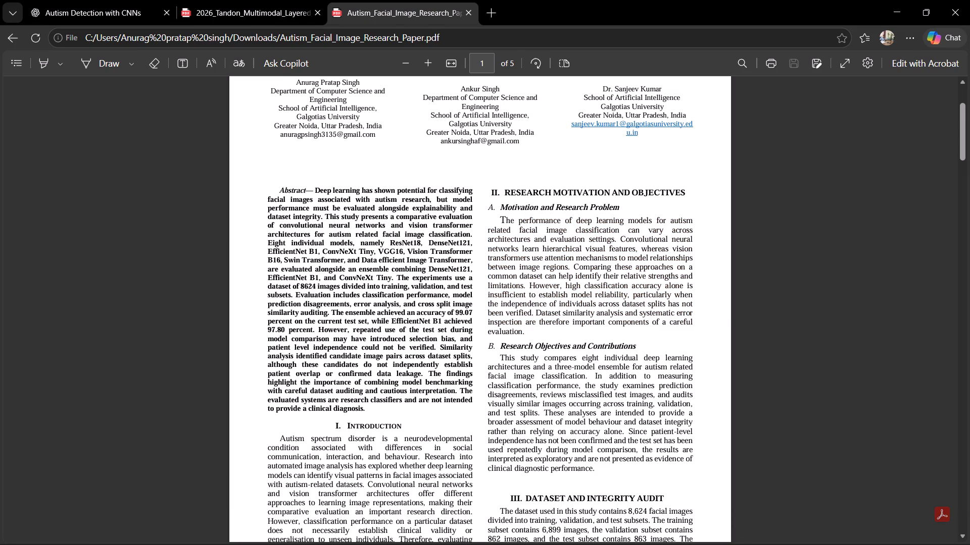
pyautogui.moveTo(488, 345); pyautogui.dragTo(645, 347)
pyautogui.click(617, 336)
pyautogui.moveTo(487, 345); pyautogui.dragTo(646, 344)
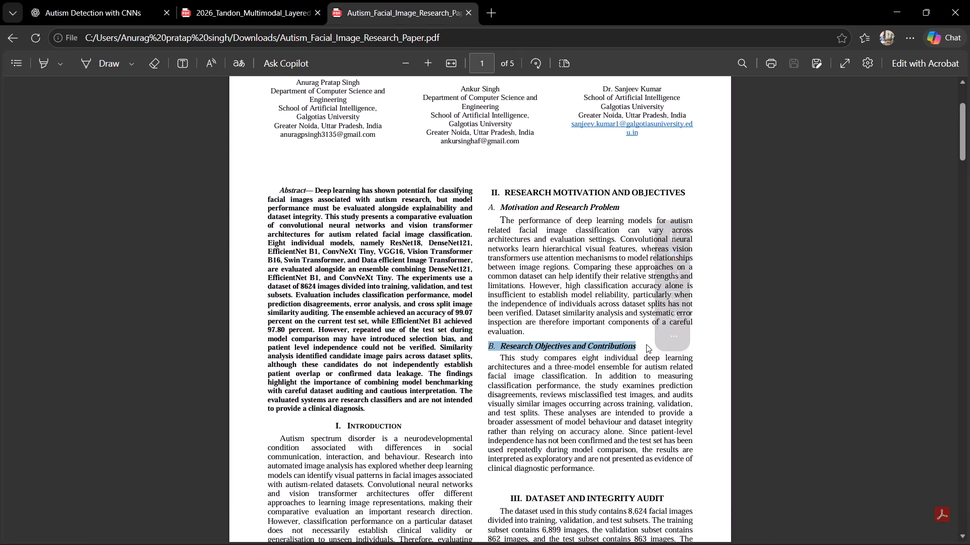
pyautogui.hotkey('ctrl', 'c')
pyautogui.click(753, 528)
pyautogui.hotkey('ctrl', 'v')
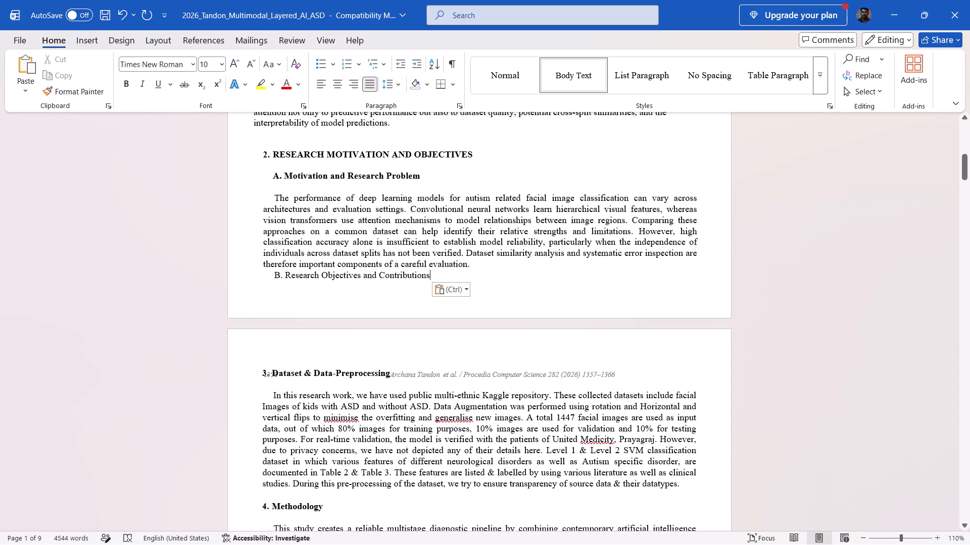
pyautogui.click(483, 265)
pyautogui.press('Return')
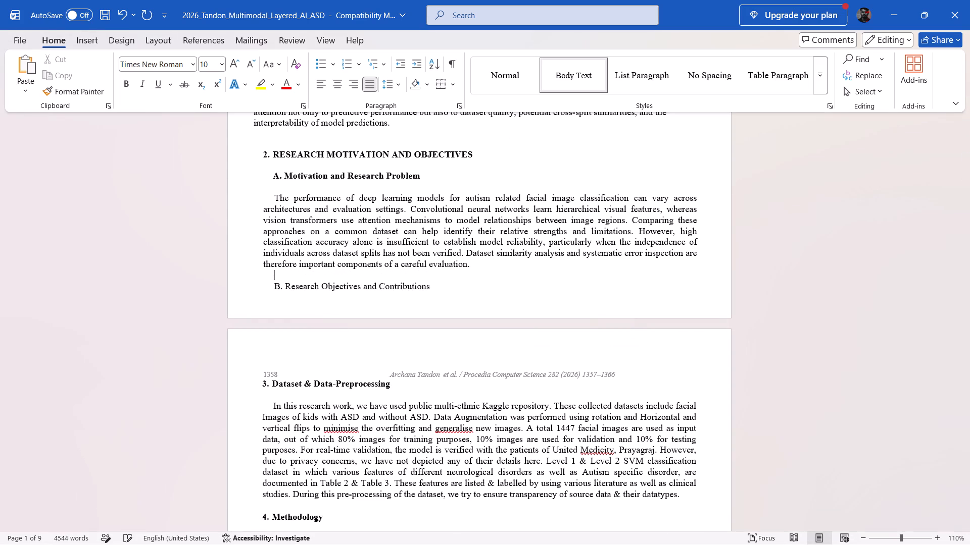
pyautogui.press('Return')
pyautogui.press('Return')
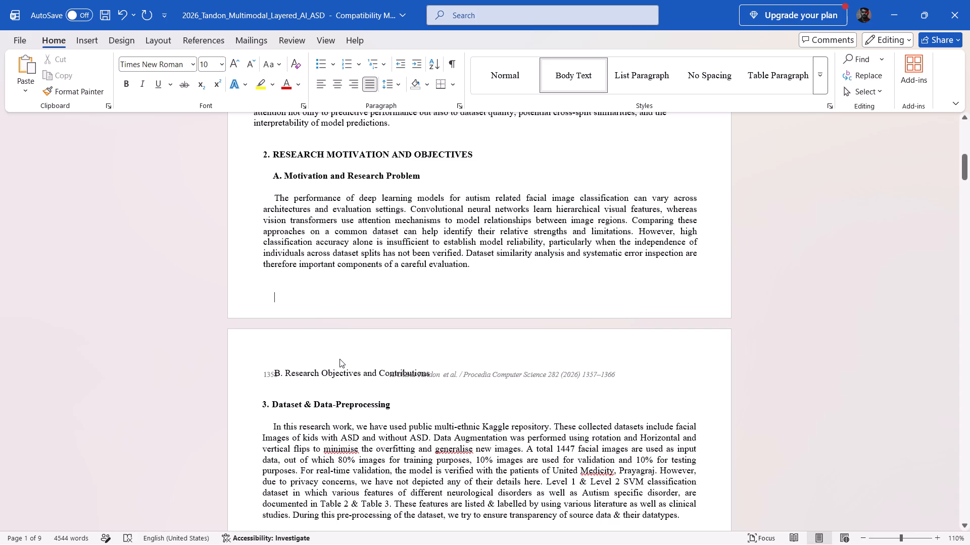
# Make the subheading "B. Research Objectives and Contributions" bold, like subheading A.
pyautogui.click(309, 178)
pyautogui.click(314, 372)
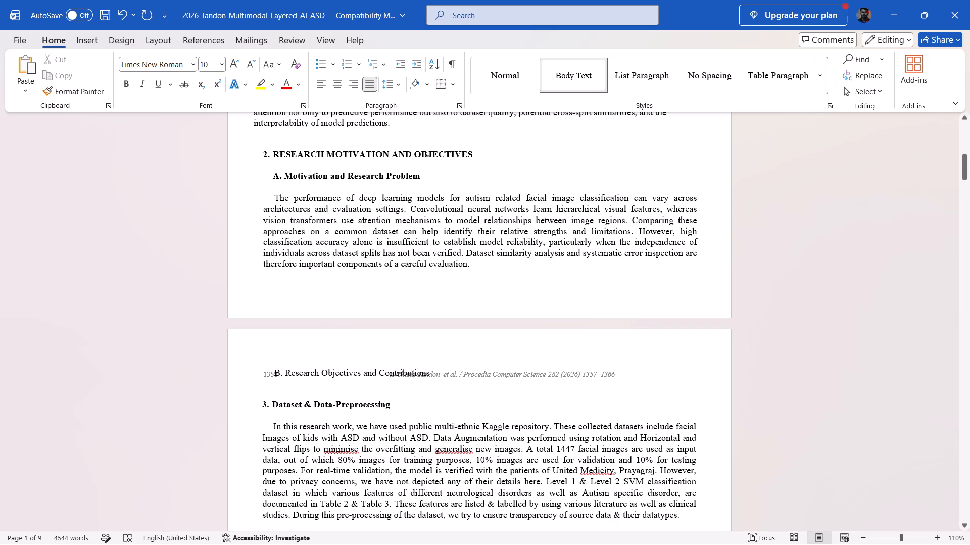
pyautogui.click(320, 83)
pyautogui.moveTo(272, 367); pyautogui.dragTo(431, 370)
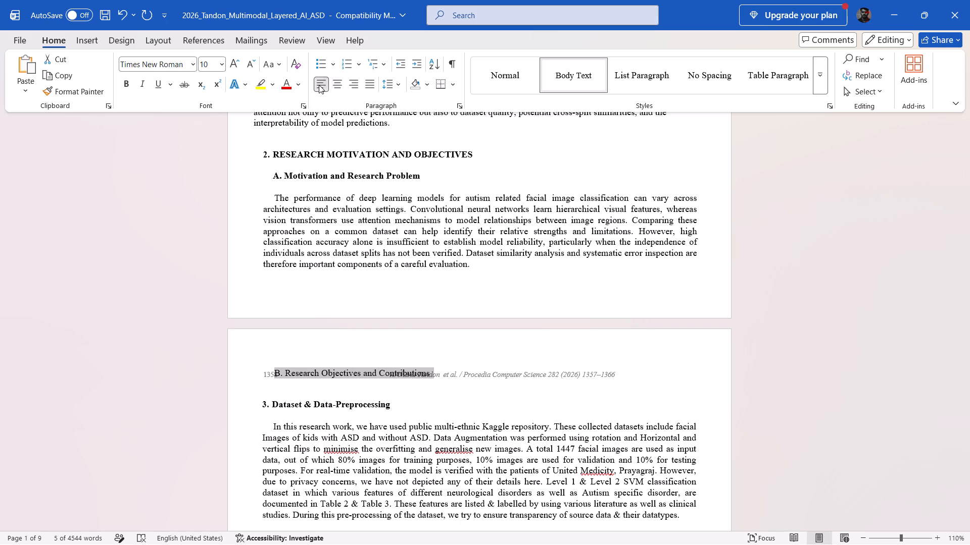
pyautogui.click(319, 85)
pyautogui.click(128, 84)
pyautogui.click(709, 255)
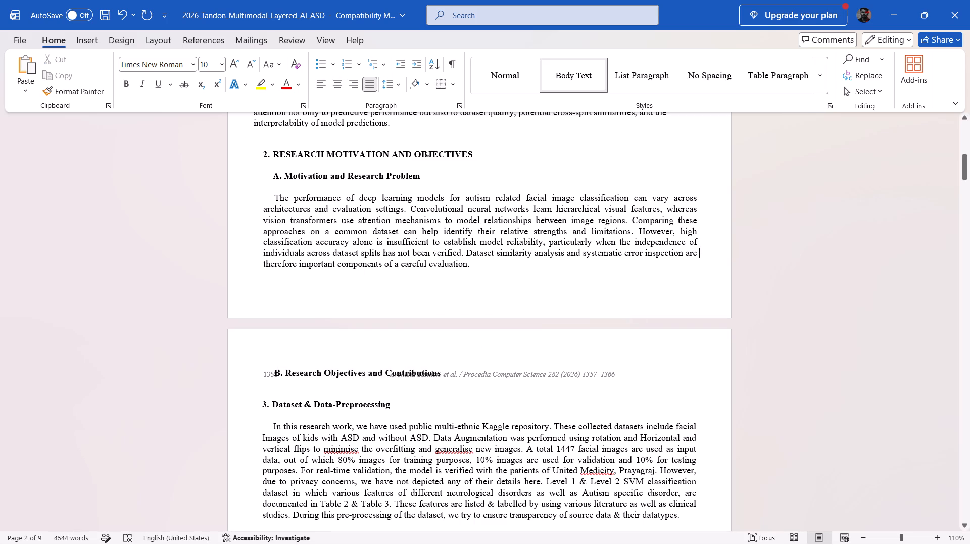
# Copy the PDF's Research Objectives and Contributions paragraph, beginning "This study compares eight individual", into Word on a new line under subheading B.
pyautogui.scroll(-4, 565, 308)
pyautogui.click(445, 238)
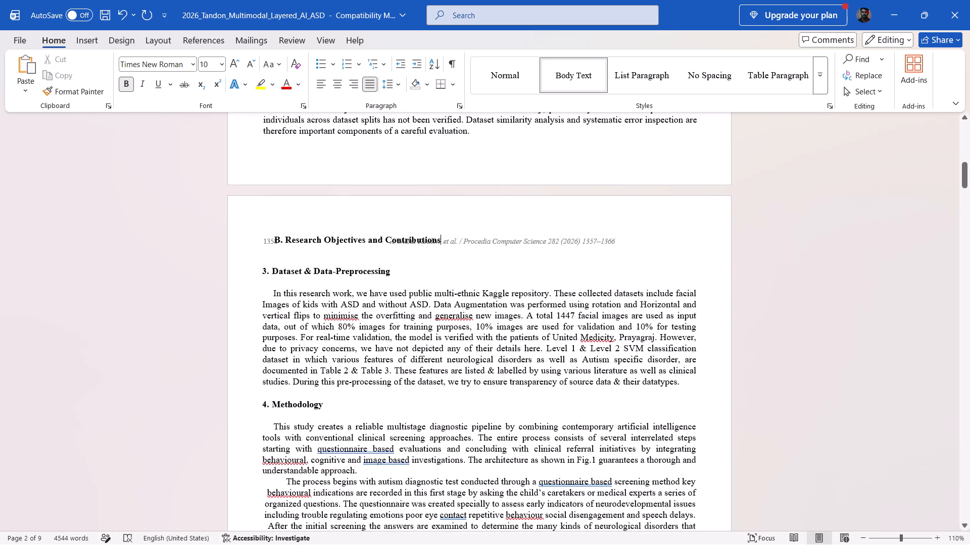
pyautogui.press('Return')
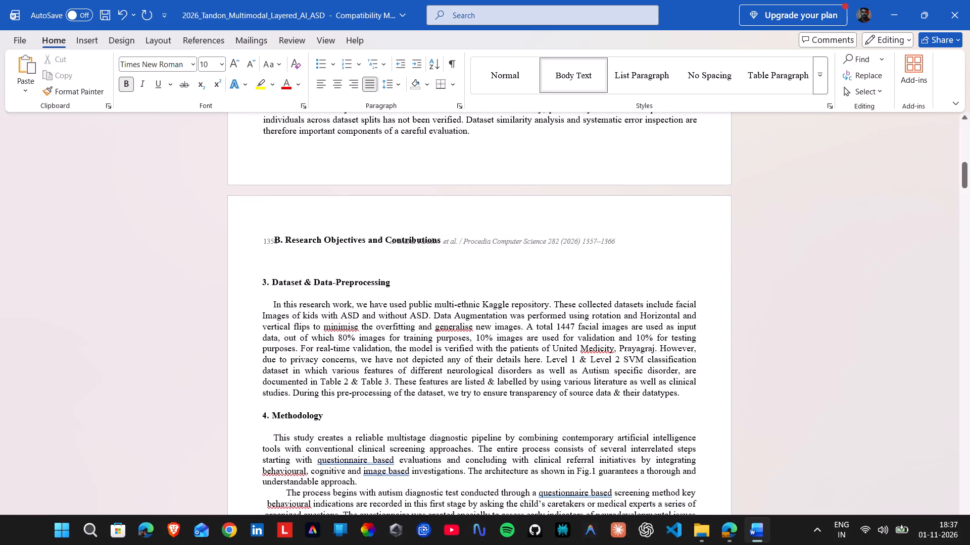
pyautogui.click(727, 530)
pyautogui.click(523, 279)
pyautogui.moveTo(500, 357); pyautogui.dragTo(501, 360)
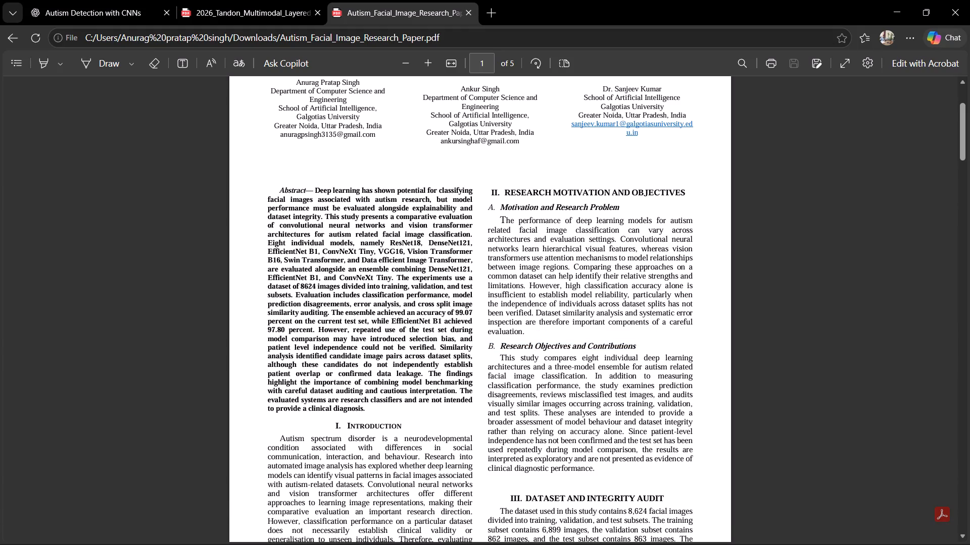
pyautogui.moveTo(501, 360); pyautogui.dragTo(604, 472)
pyautogui.hotkey('ctrl', 'c')
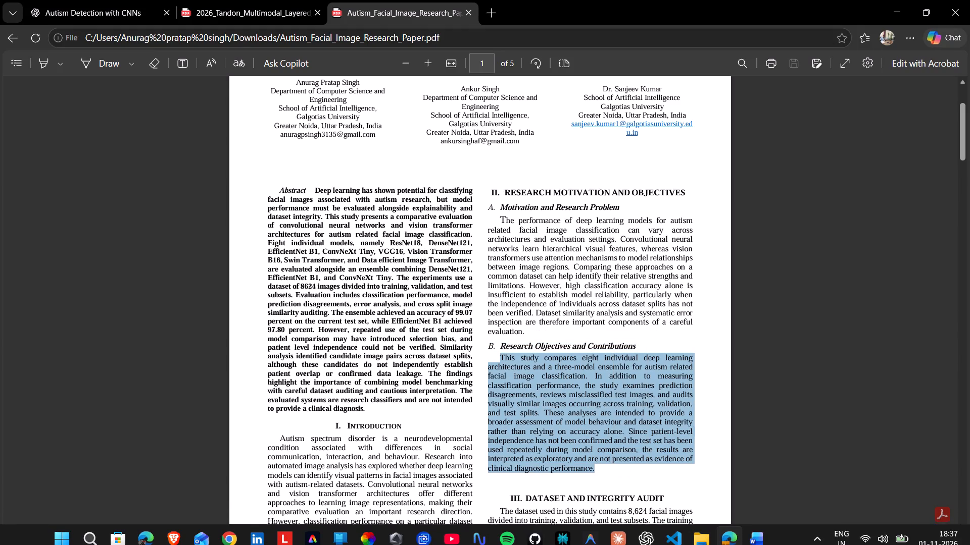
pyautogui.click(753, 530)
pyautogui.hotkey('ctrl', 'v')
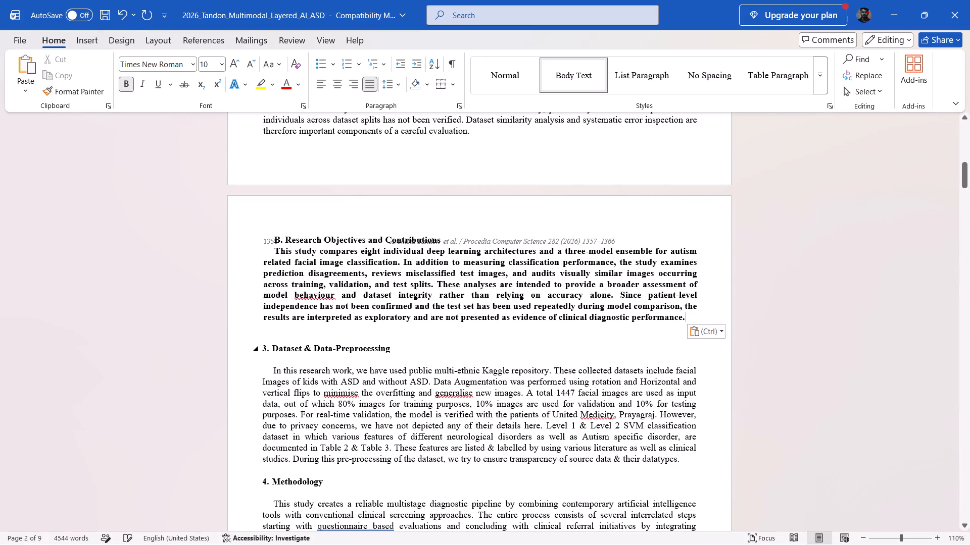
# Remove the bold formatting from the pasted Research Objectives and Contributions paragraph.
pyautogui.moveTo(275, 252); pyautogui.dragTo(691, 313)
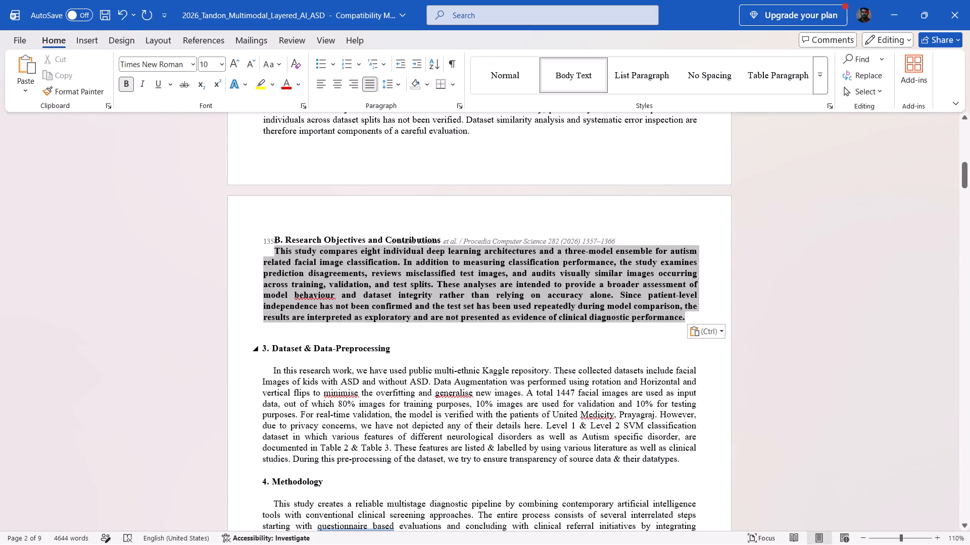
pyautogui.moveTo(691, 313); pyautogui.dragTo(691, 313)
pyautogui.click(131, 81)
pyautogui.scroll(1, 172, 138)
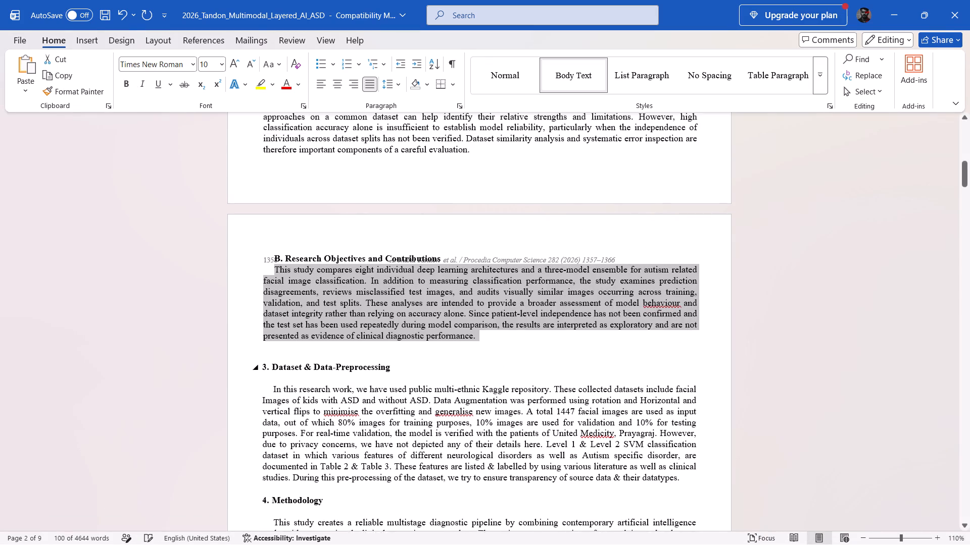
pyautogui.scroll(1, 176, 140)
pyautogui.click(338, 169)
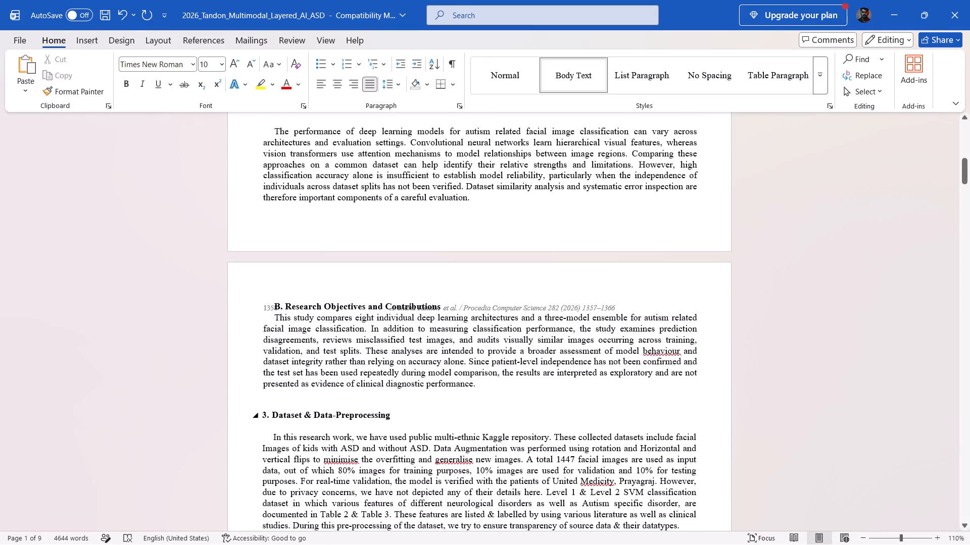
pyautogui.click(367, 332)
# Copy the section III heading text "DATASET AND INTEGRITY AUDIT", without its numeral, from the PDF.
pyautogui.scroll(-4, 366, 265)
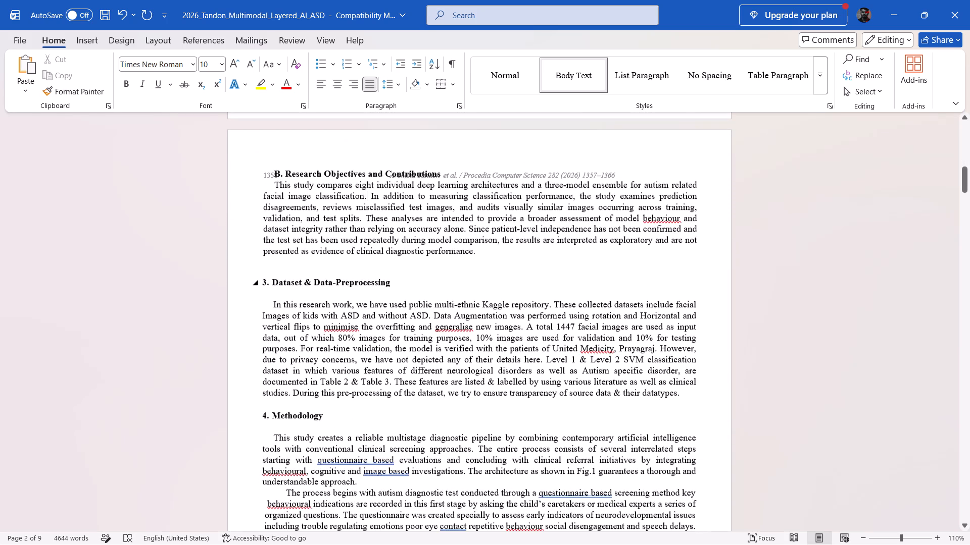
pyautogui.scroll(-1, 353, 241)
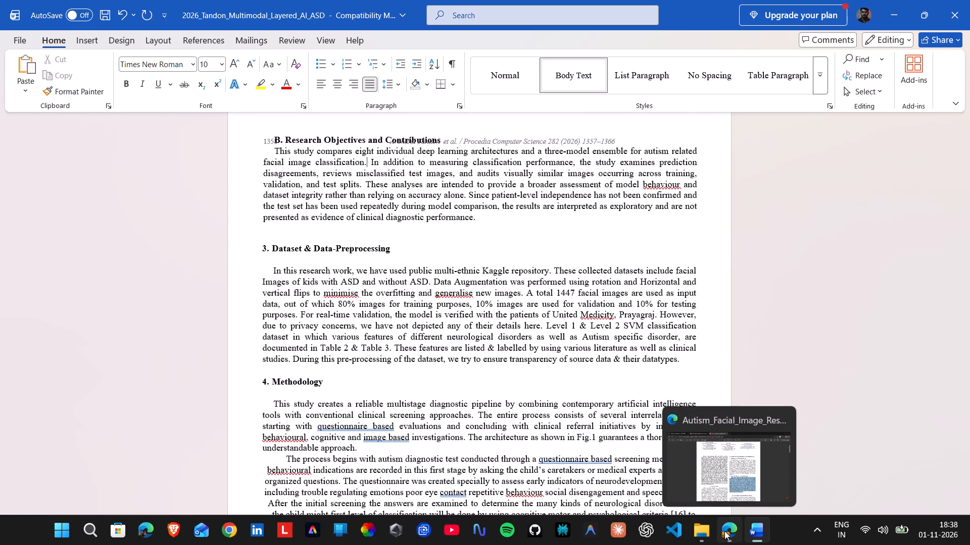
pyautogui.click(725, 530)
pyautogui.click(556, 338)
pyautogui.scroll(-4, 552, 337)
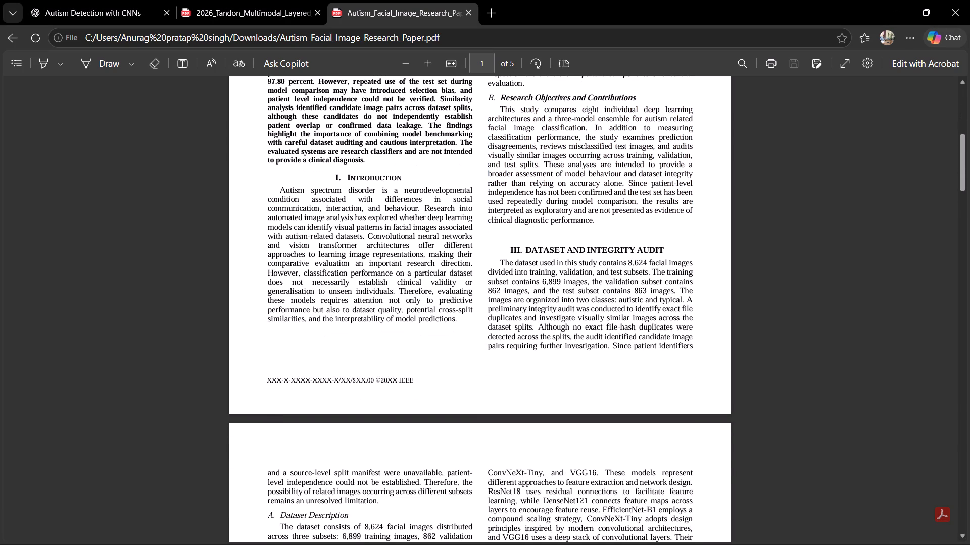
pyautogui.moveTo(510, 240); pyautogui.dragTo(683, 246)
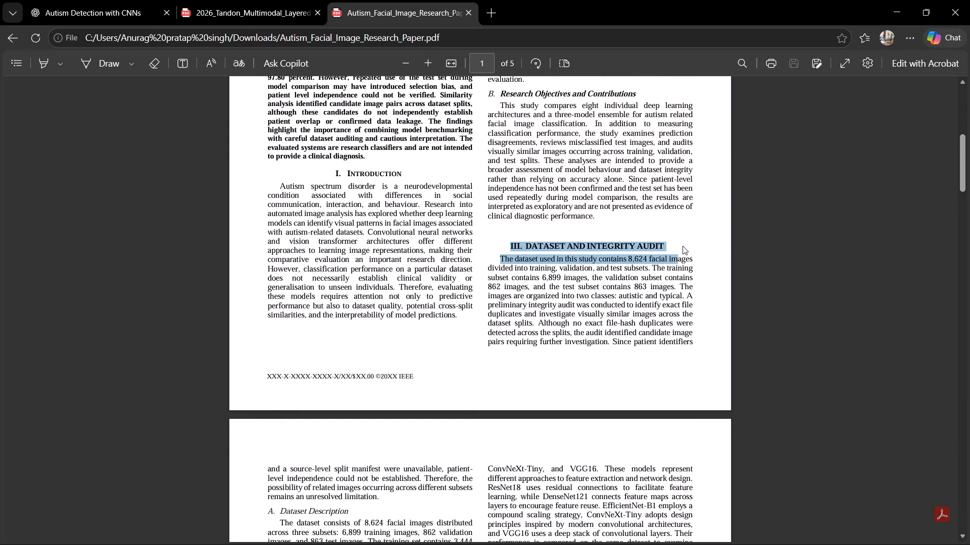
pyautogui.click(657, 236)
pyautogui.moveTo(670, 246); pyautogui.dragTo(527, 246)
pyautogui.click(524, 245)
pyautogui.moveTo(524, 245); pyautogui.dragTo(657, 245)
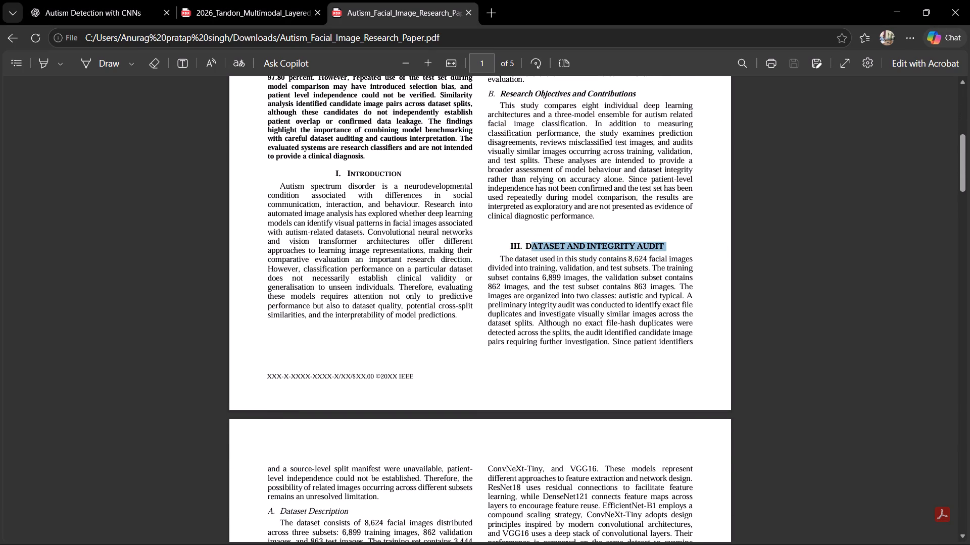
pyautogui.moveTo(529, 244); pyautogui.dragTo(667, 245)
pyautogui.hotkey('ctrl', 'c')
# In Word, replace the section 3 heading text "Dataset & Data-Preprocessing" with the copied "DATASET AND INTEGRITY AUDIT", keeping the number.
pyautogui.click(755, 534)
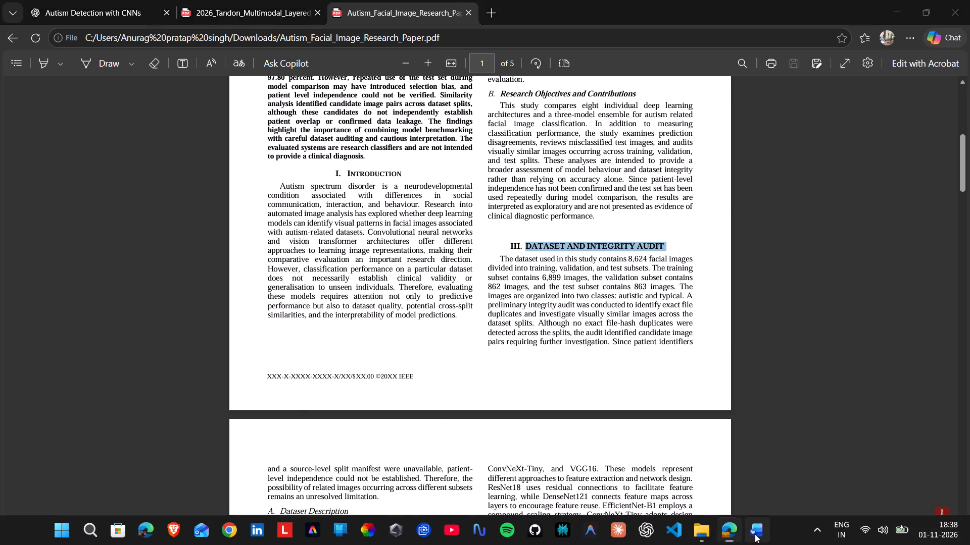
pyautogui.moveTo(401, 248); pyautogui.dragTo(298, 247)
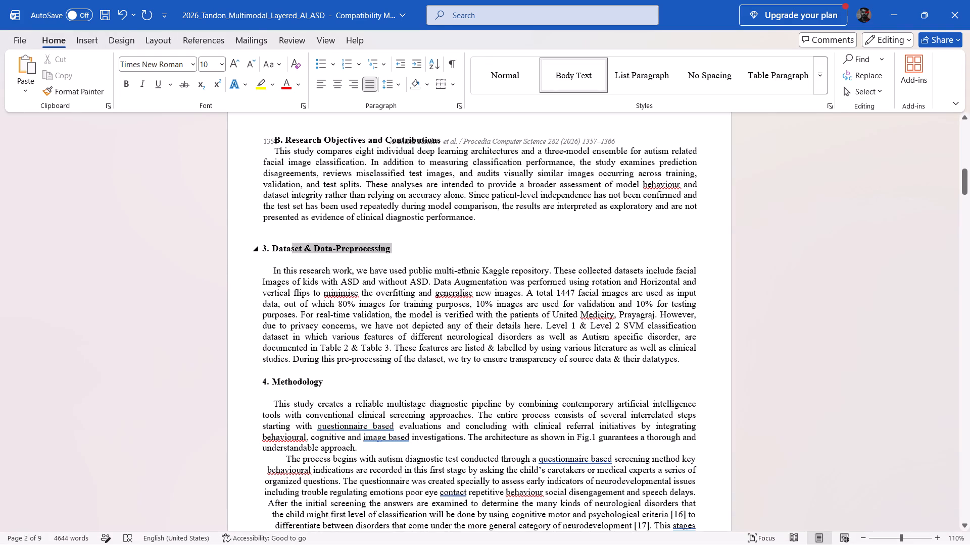
pyautogui.moveTo(298, 247); pyautogui.dragTo(281, 247)
pyautogui.click(302, 247)
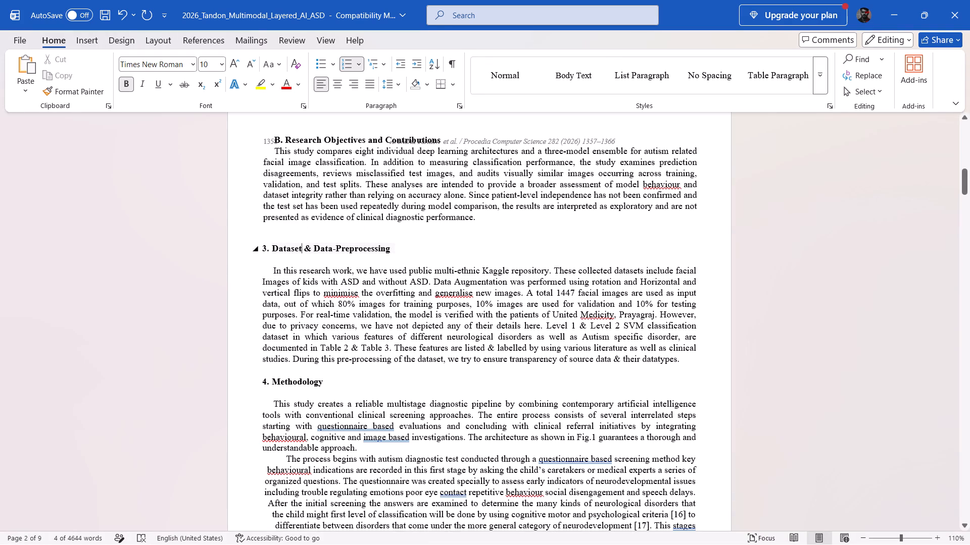
pyautogui.moveTo(398, 248); pyautogui.dragTo(302, 250)
pyautogui.press('BackSpace')
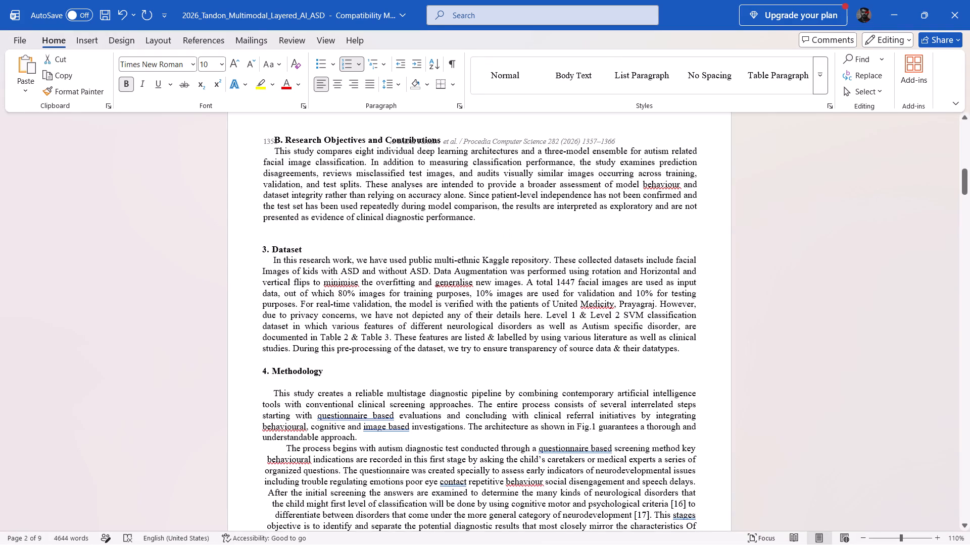
pyautogui.hotkey('ctrl', 'v')
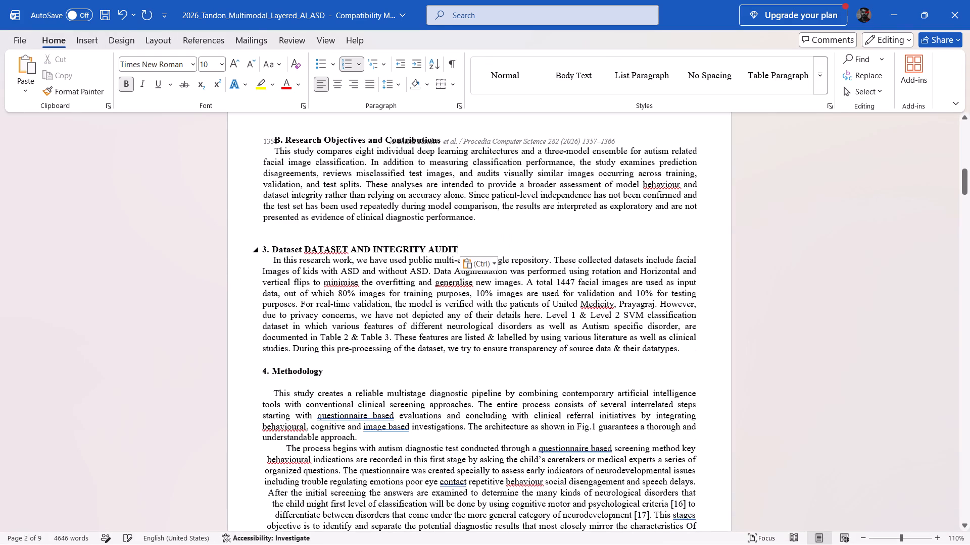
pyautogui.click(306, 250)
pyautogui.press('BackSpace')
pyautogui.press('BackSpace')
pyautogui.press('BackSpace')
pyautogui.press('BackSpace')
pyautogui.press('BackSpace')
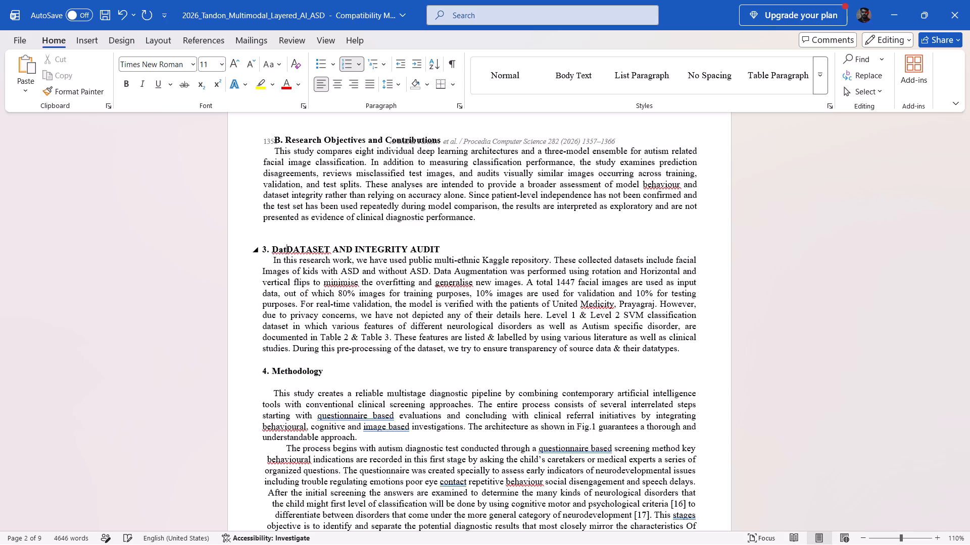
pyautogui.press('BackSpace')
pyautogui.press('BackSpace')
pyautogui.press('BackSpace')
# Insert an unnumbered blank line between the section 3 heading and its body text.
pyautogui.click(439, 247)
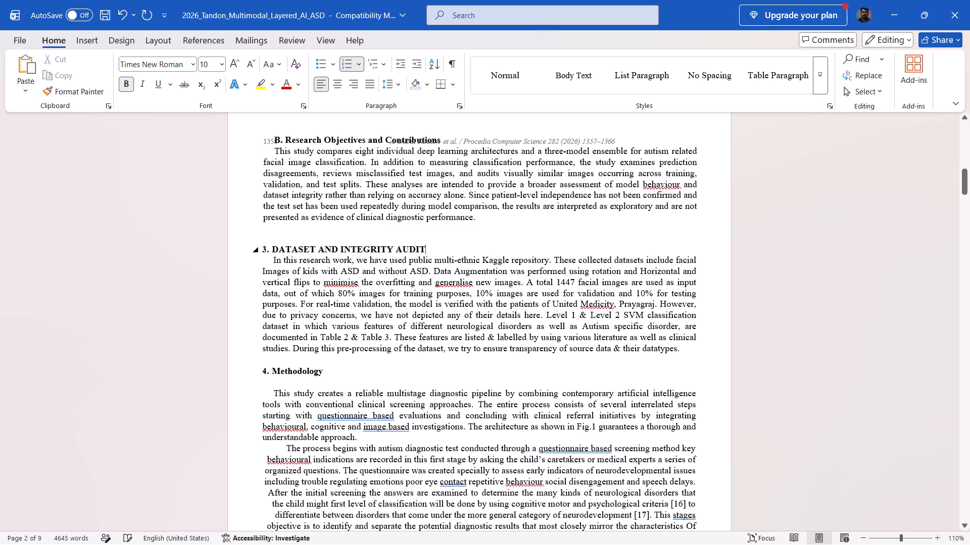
pyautogui.press('Return')
pyautogui.press('BackSpace')
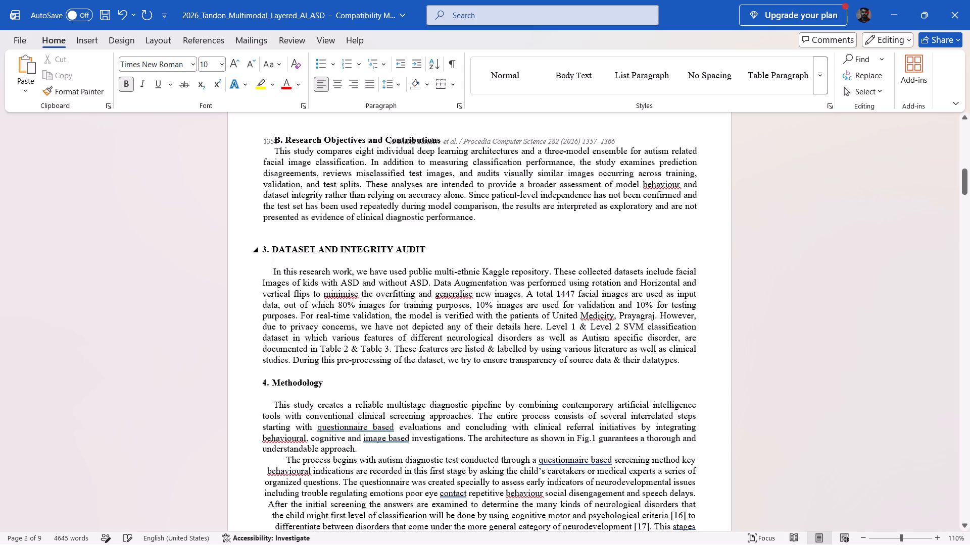
# Review the Word document from the title block down through the replaced sections to the section 3 body text.
pyautogui.click(797, 242)
pyautogui.moveTo(963, 186); pyautogui.dragTo(963, 177)
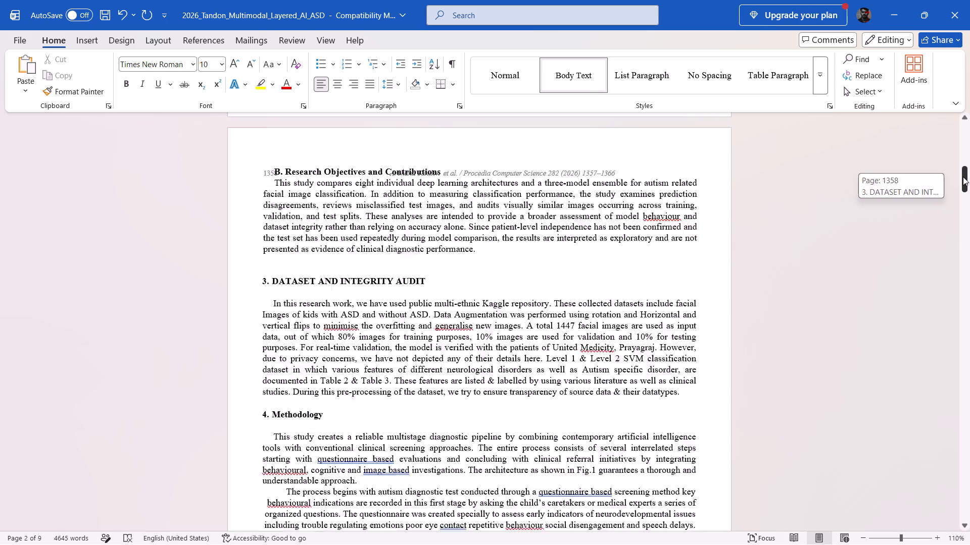
pyautogui.moveTo(963, 177); pyautogui.dragTo(959, 131)
pyautogui.scroll(-5, 859, 205)
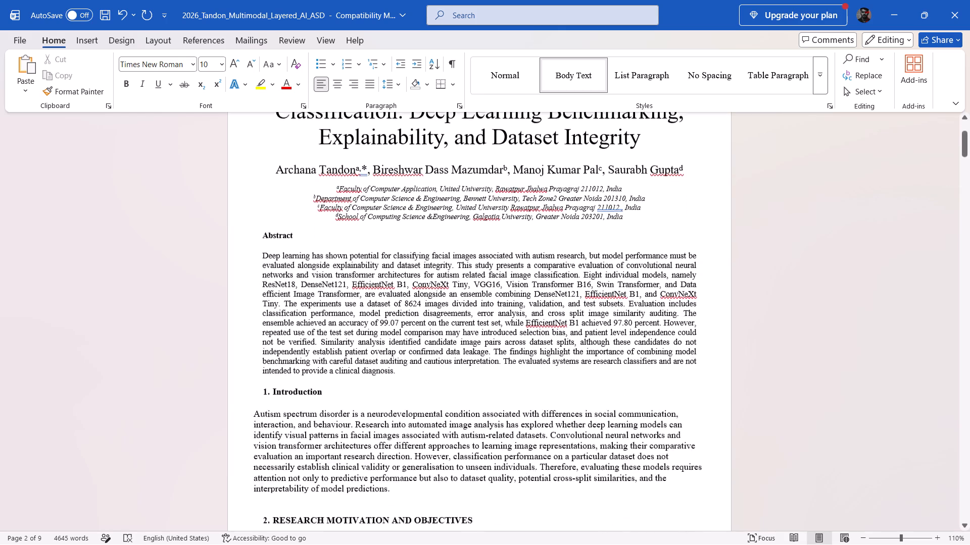
pyautogui.scroll(-12, 852, 206)
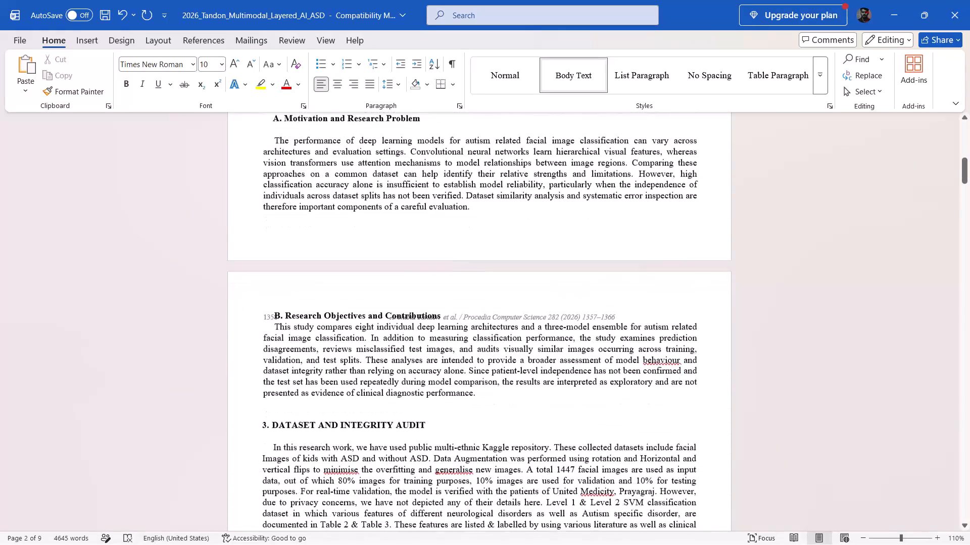
pyautogui.scroll(-7, 851, 193)
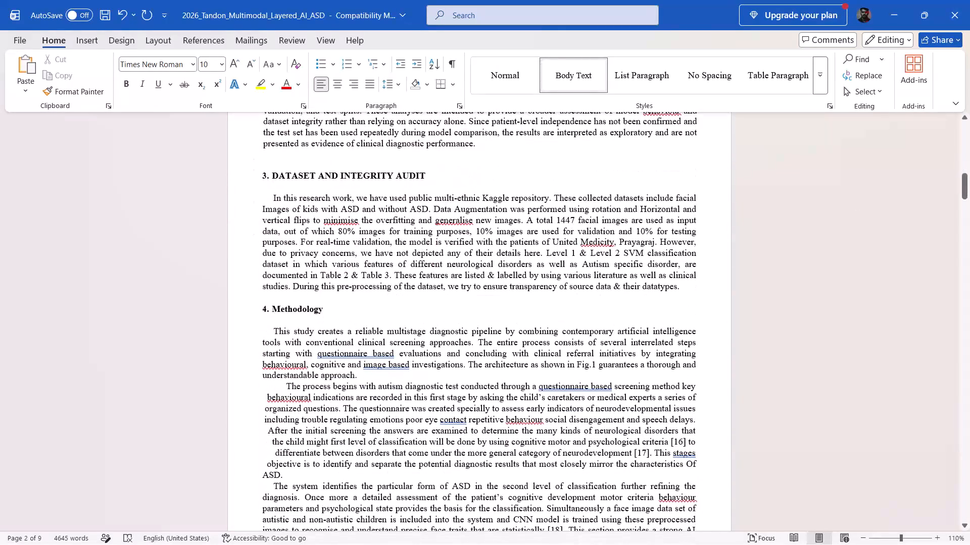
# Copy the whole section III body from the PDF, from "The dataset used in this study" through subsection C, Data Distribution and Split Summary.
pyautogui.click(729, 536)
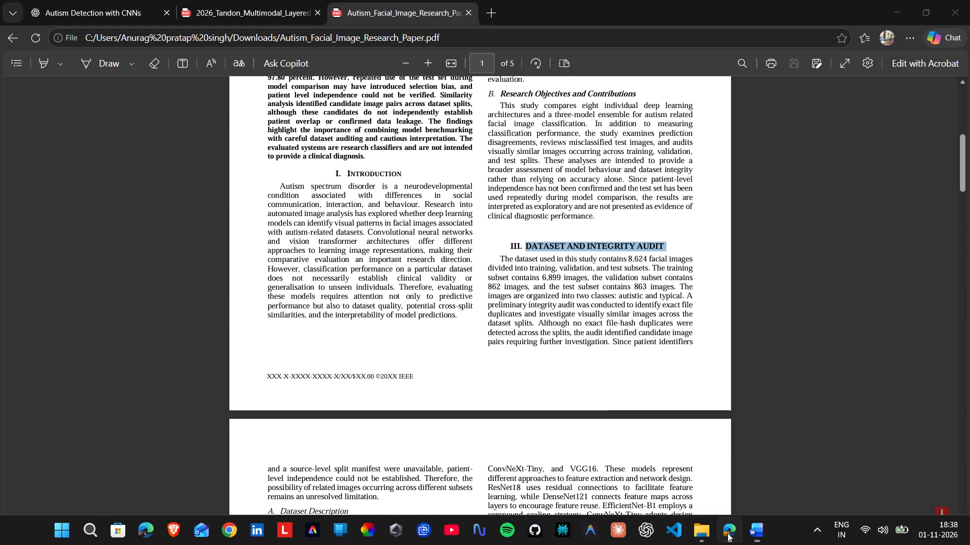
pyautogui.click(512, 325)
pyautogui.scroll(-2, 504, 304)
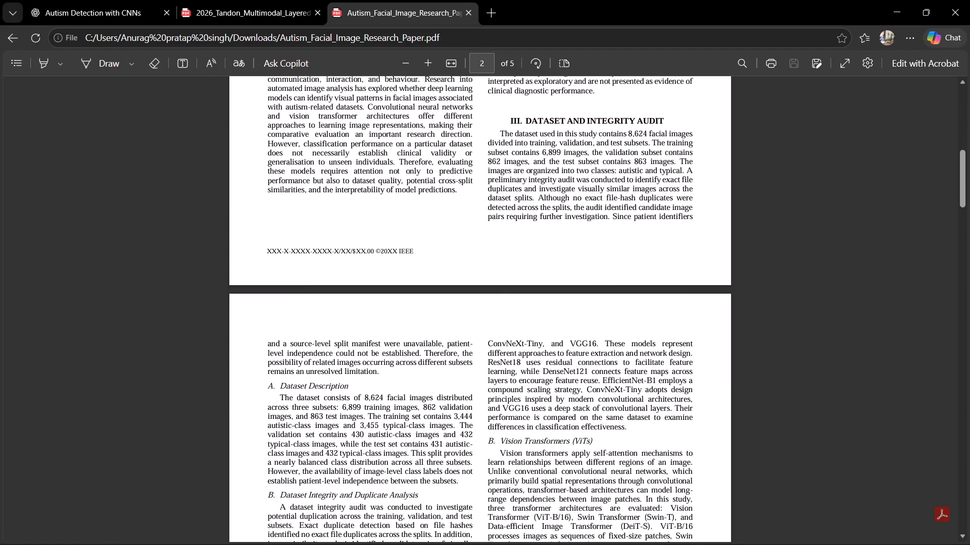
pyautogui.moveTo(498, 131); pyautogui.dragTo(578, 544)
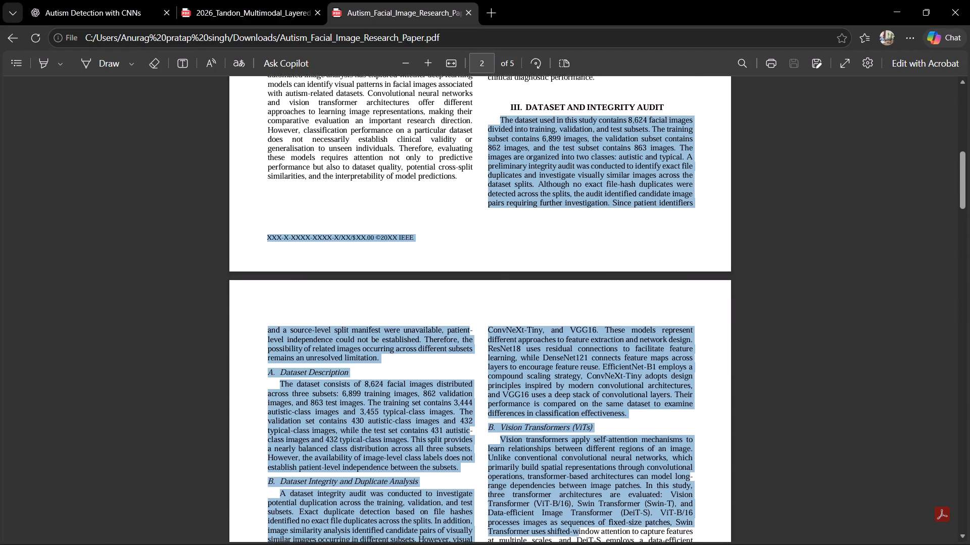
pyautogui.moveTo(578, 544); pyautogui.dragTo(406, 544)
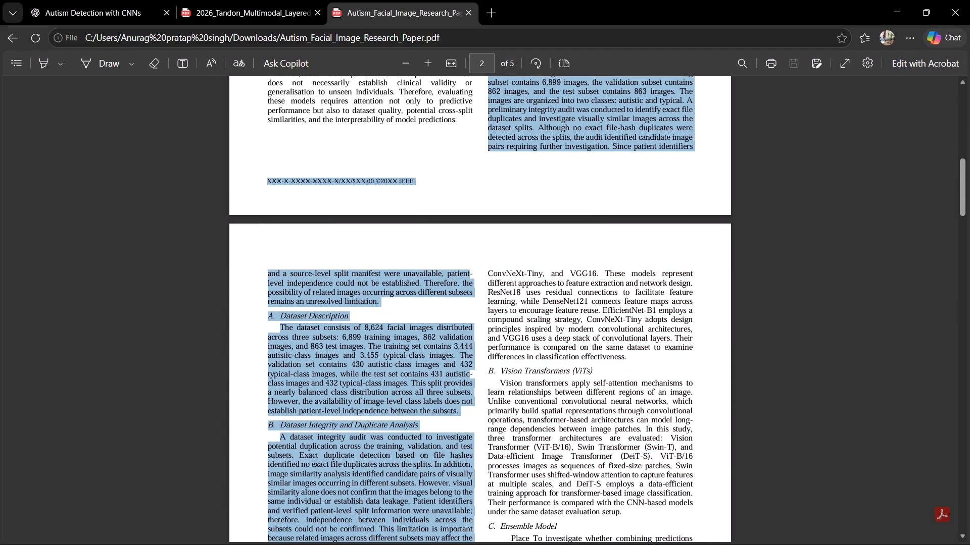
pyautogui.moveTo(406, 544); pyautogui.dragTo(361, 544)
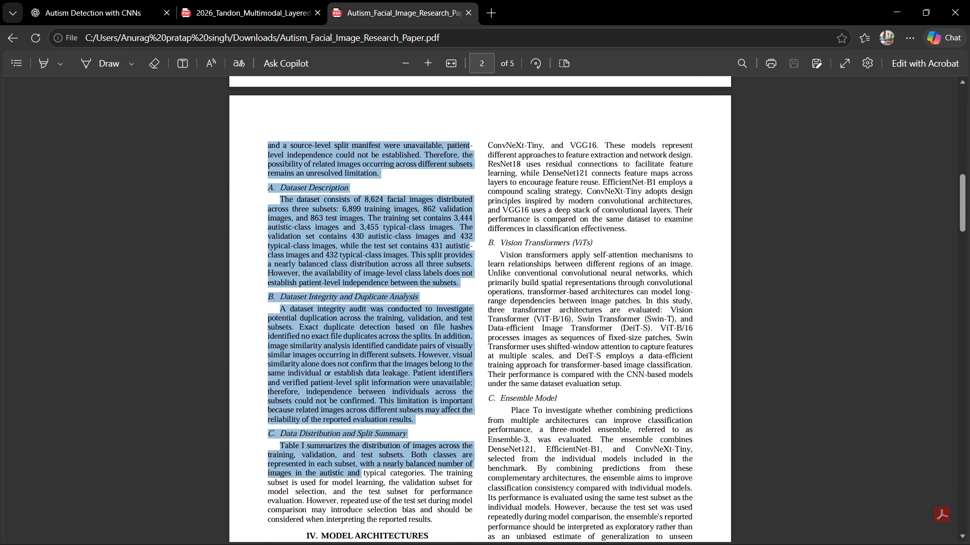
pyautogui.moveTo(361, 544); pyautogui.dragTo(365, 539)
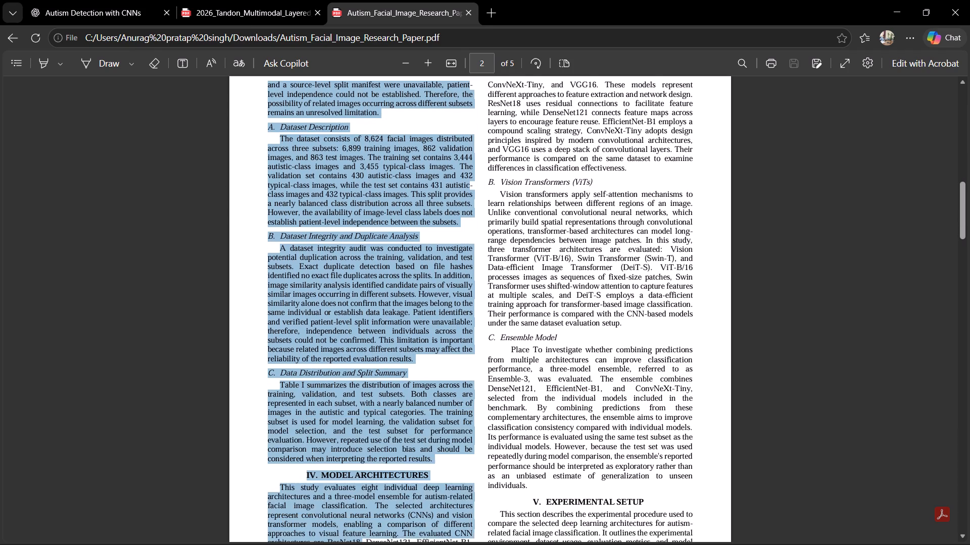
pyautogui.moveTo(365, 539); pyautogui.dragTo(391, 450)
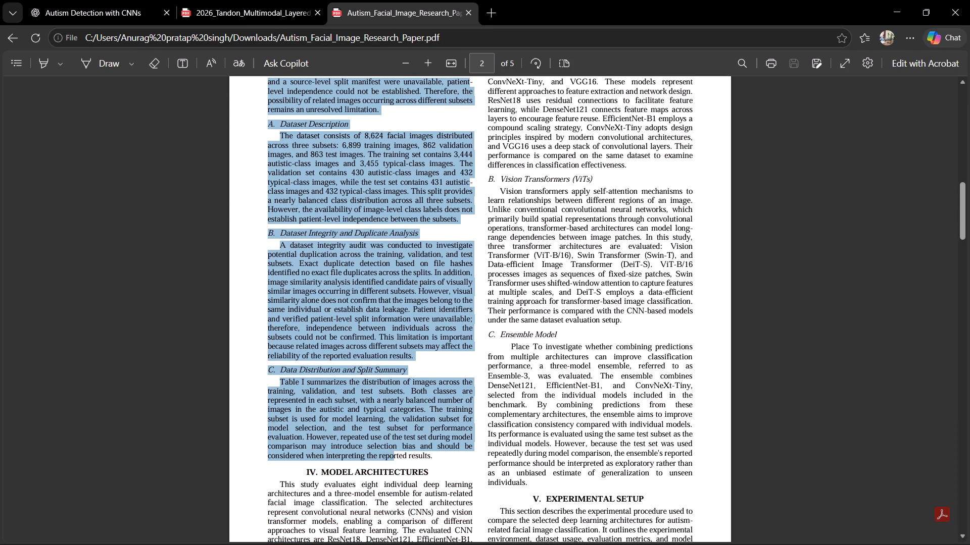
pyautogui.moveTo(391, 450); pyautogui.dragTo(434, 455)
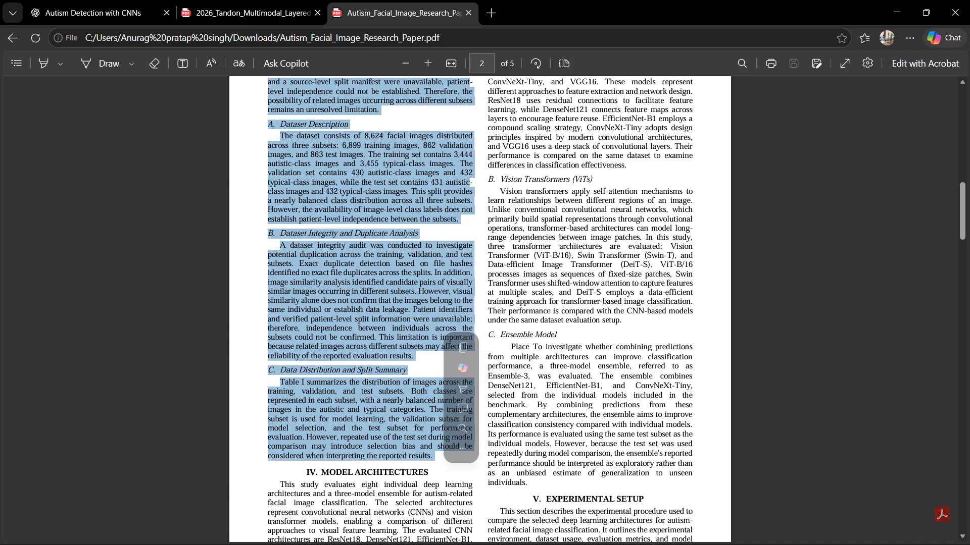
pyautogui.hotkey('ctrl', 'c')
# In Word, add an empty paragraph after the existing section 3 body text, before the Methodology heading.
pyautogui.click(758, 533)
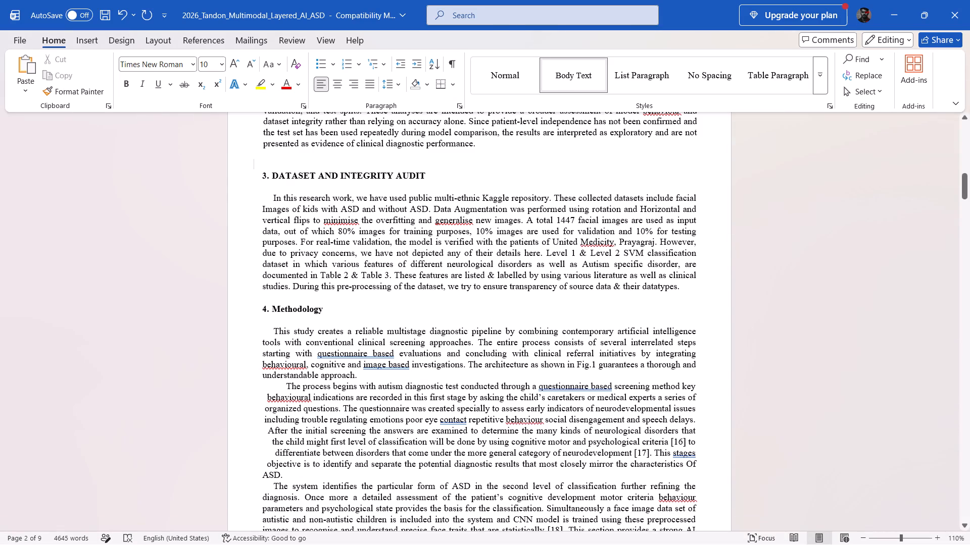
pyautogui.click(687, 290)
pyautogui.press('Return')
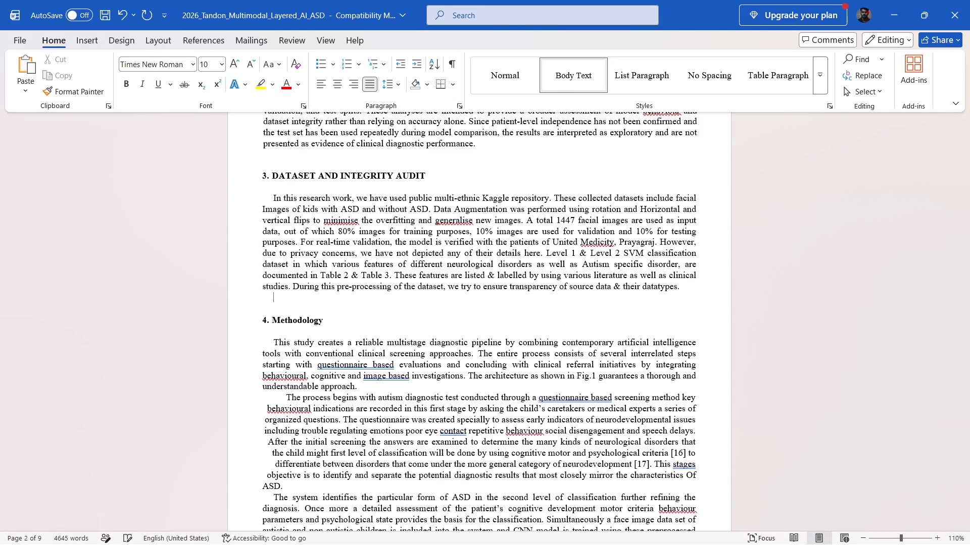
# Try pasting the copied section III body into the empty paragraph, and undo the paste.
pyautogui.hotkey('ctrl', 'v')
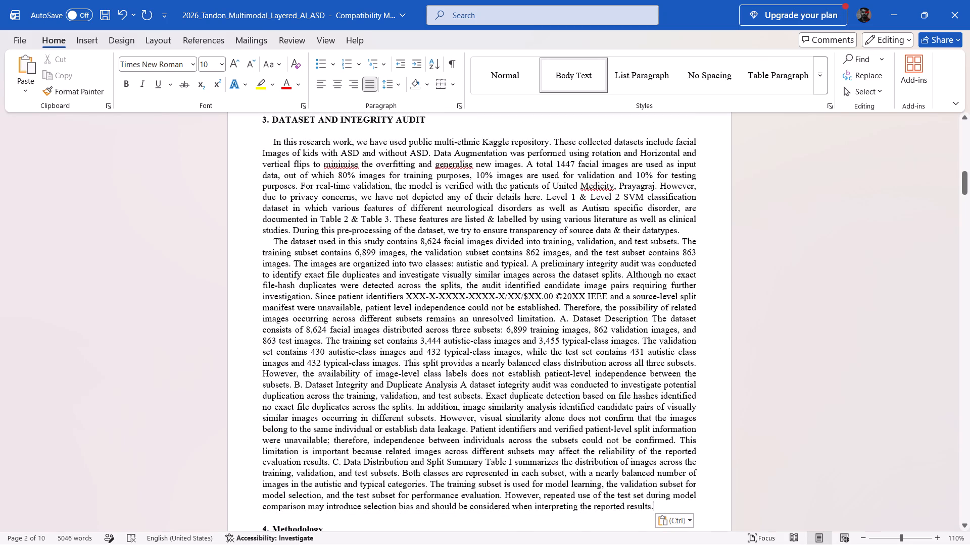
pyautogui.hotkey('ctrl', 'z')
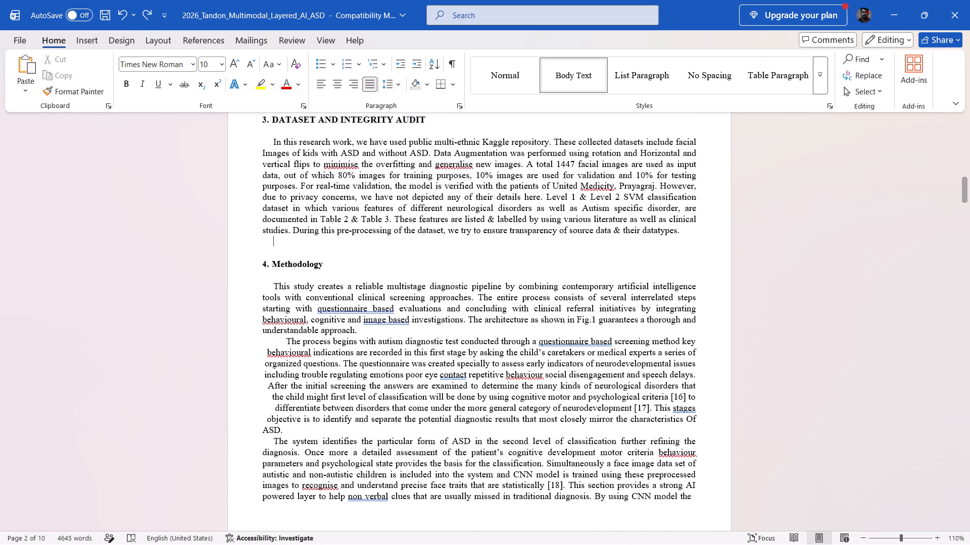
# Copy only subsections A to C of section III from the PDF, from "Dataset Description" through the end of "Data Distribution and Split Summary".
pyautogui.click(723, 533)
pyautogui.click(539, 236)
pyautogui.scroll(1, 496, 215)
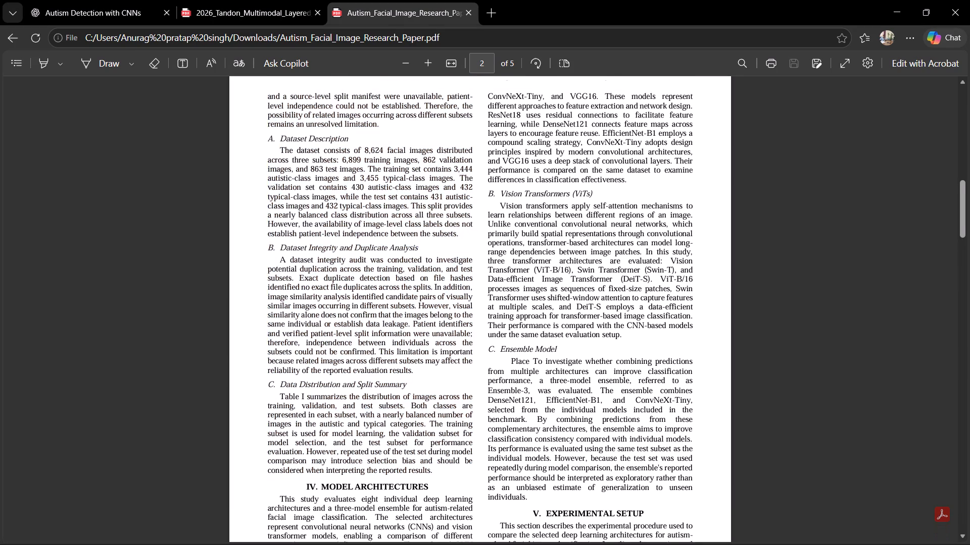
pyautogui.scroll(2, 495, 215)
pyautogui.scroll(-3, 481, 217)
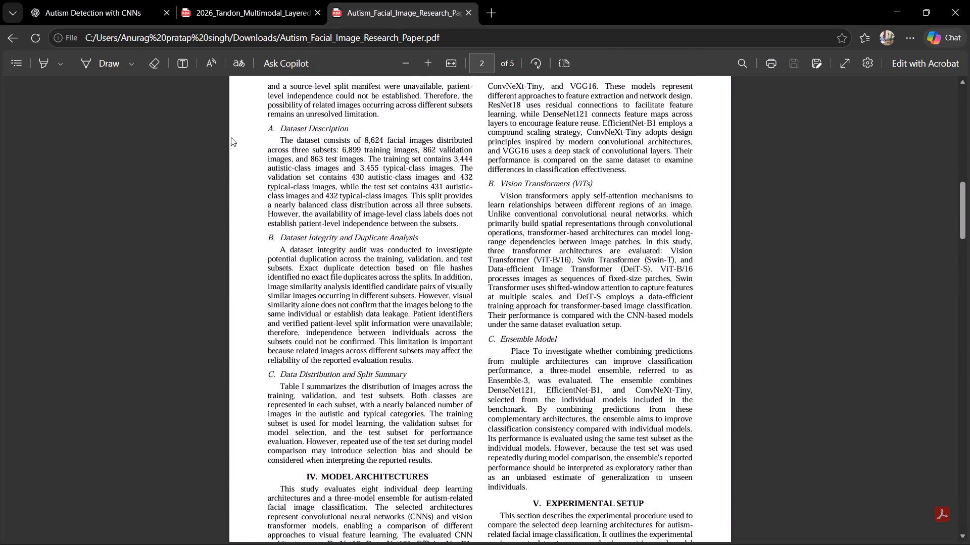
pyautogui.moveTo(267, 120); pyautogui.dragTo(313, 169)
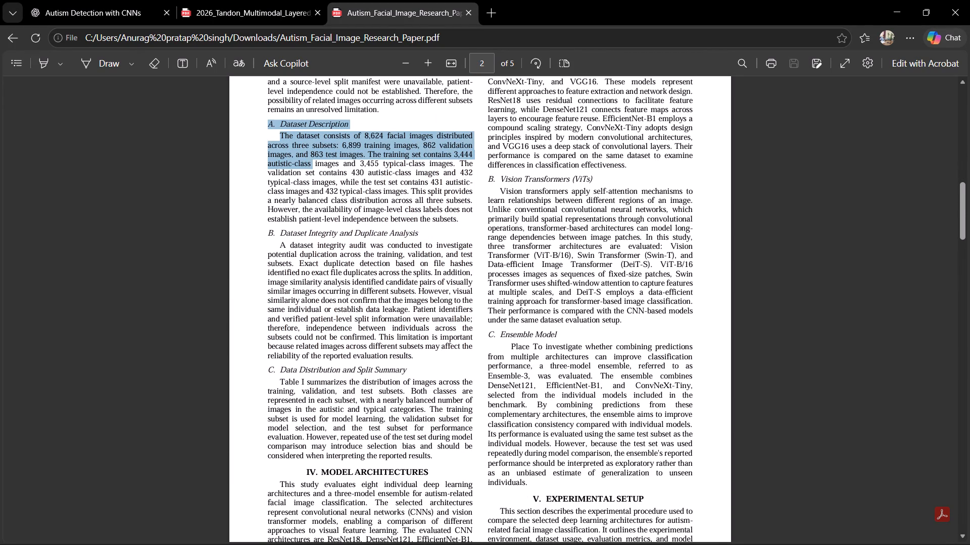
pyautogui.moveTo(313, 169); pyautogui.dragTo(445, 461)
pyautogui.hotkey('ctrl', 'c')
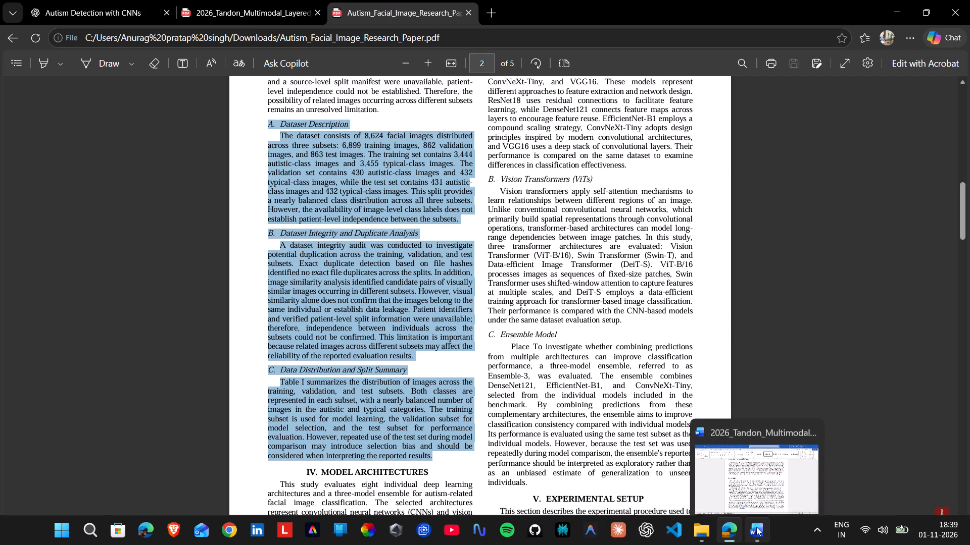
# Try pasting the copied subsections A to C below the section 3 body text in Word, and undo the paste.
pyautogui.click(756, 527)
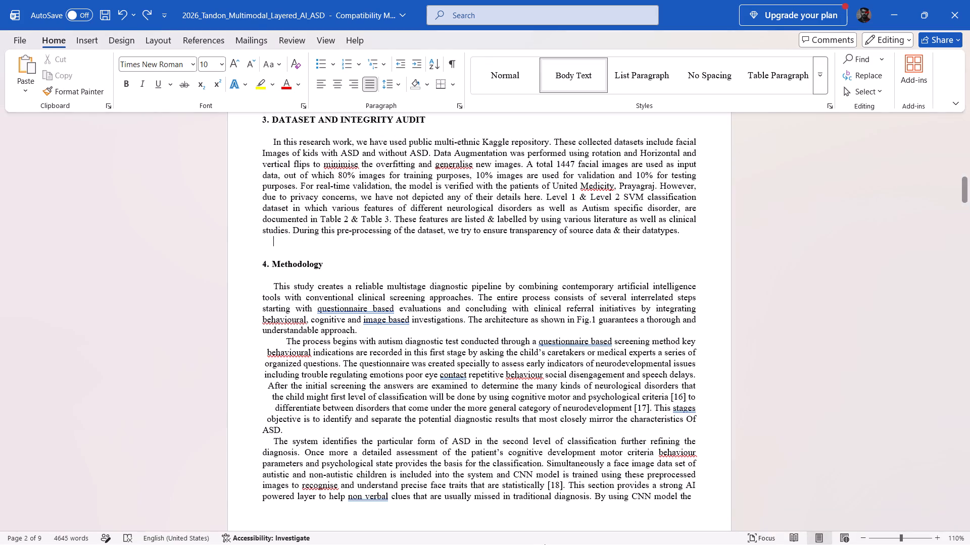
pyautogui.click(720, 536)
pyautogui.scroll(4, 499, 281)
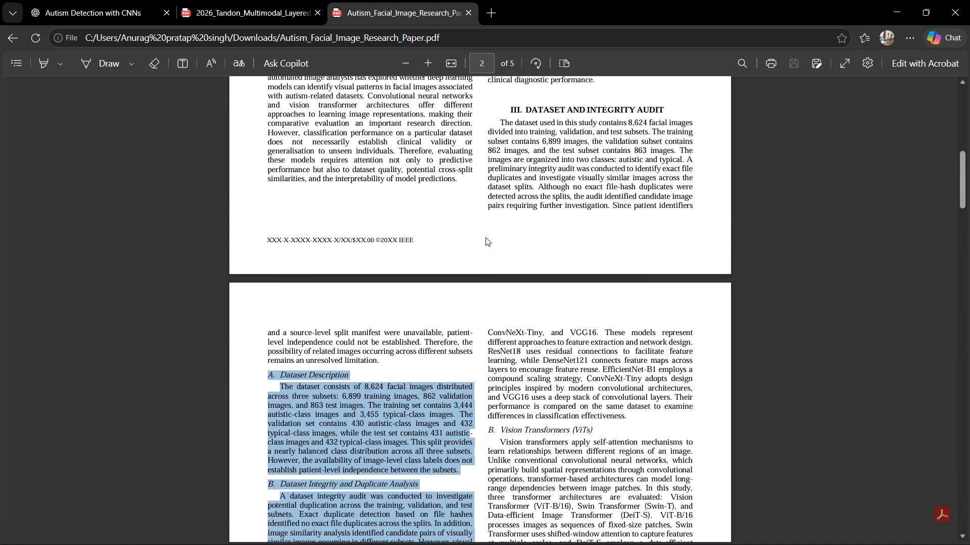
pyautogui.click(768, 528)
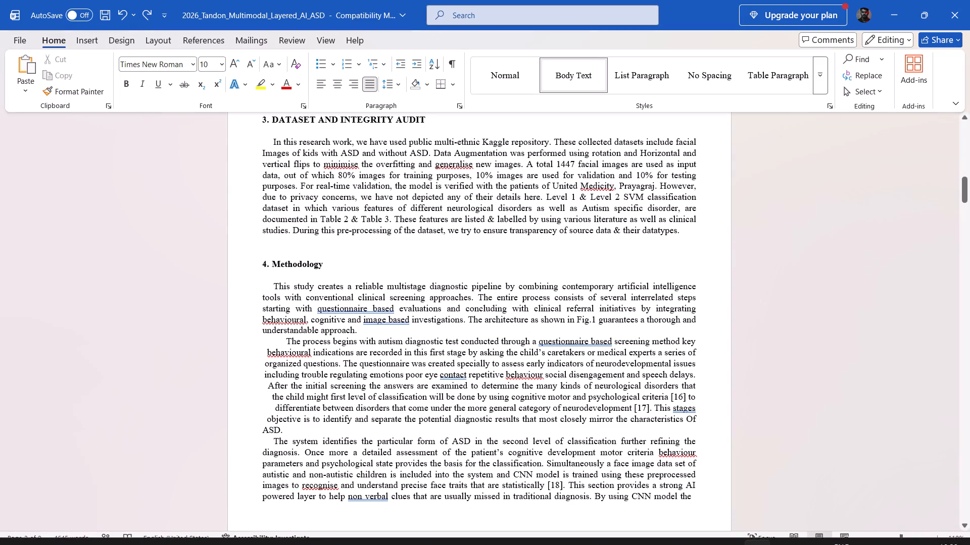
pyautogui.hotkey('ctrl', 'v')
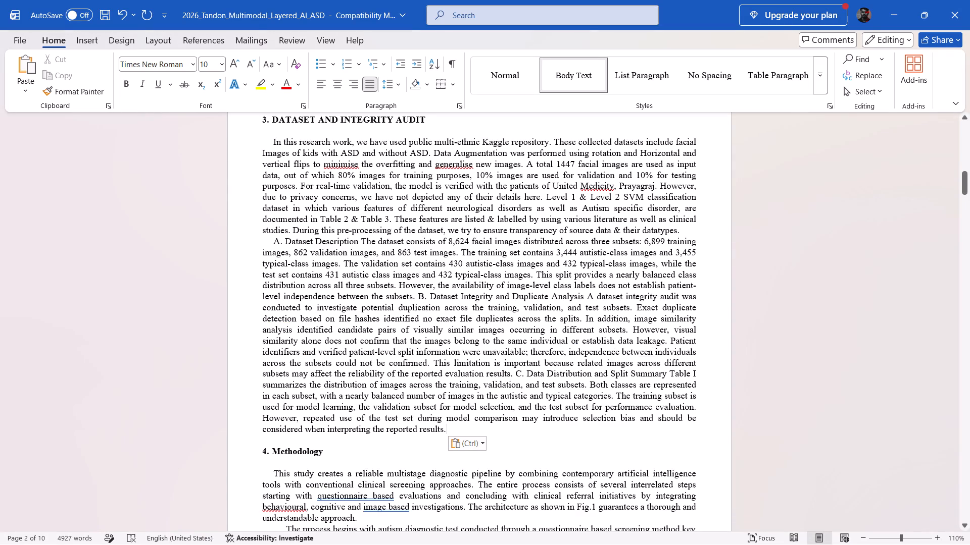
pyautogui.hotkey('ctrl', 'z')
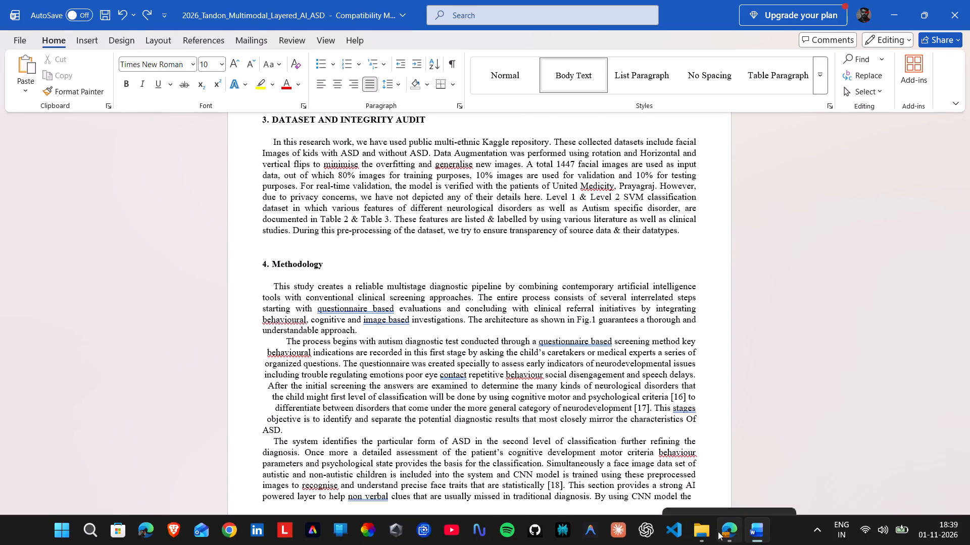
# Copy the opening paragraph of section III from the PDF, from "The dataset used in this study" to "an unresolved limitation.".
pyautogui.click(721, 531)
pyautogui.click(579, 238)
pyautogui.moveTo(499, 118); pyautogui.dragTo(525, 170)
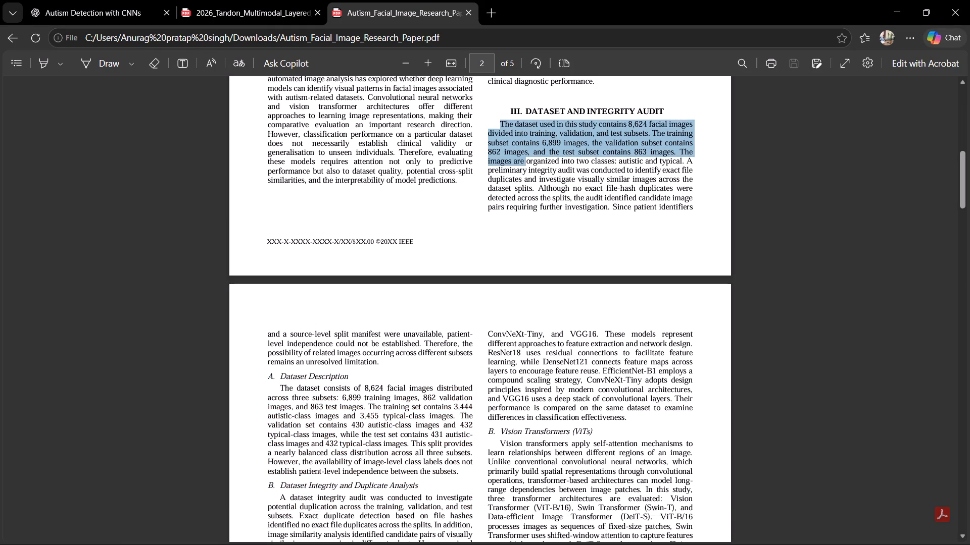
pyautogui.moveTo(525, 170); pyautogui.dragTo(406, 366)
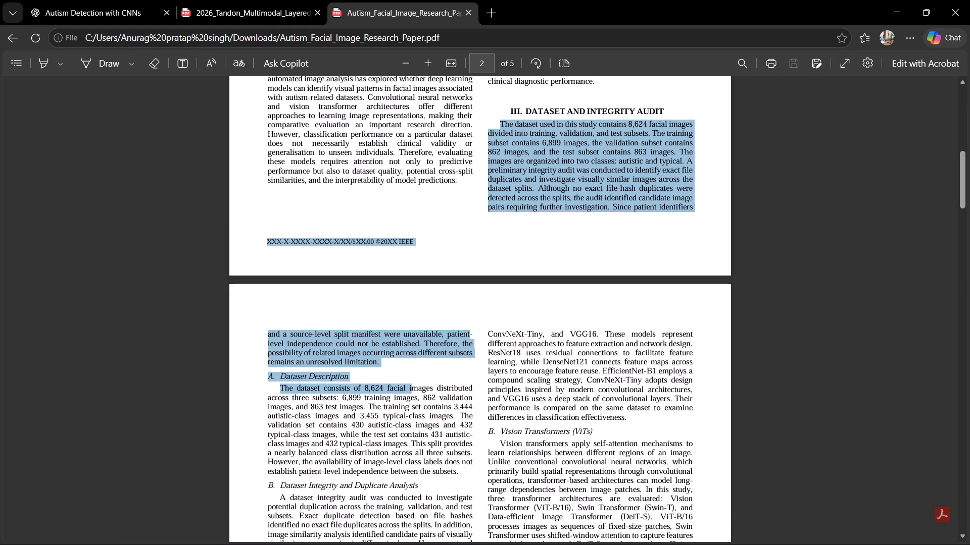
pyautogui.moveTo(406, 366); pyautogui.dragTo(386, 368)
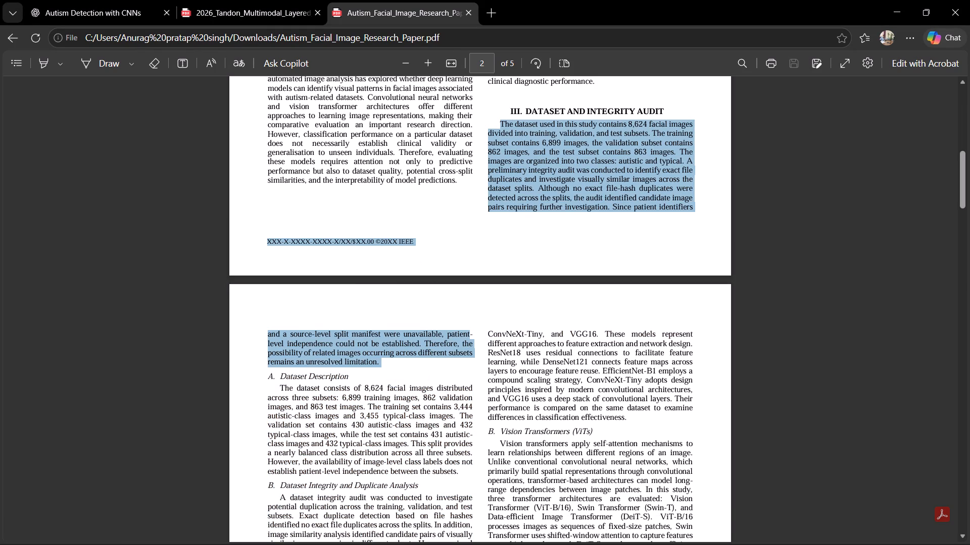
pyautogui.hotkey('ctrl', 'c')
# In Word, replace the old section 3 body paragraph with the copied dataset paragraph, leaving no leftover "In" before "The dataset".
pyautogui.click(754, 531)
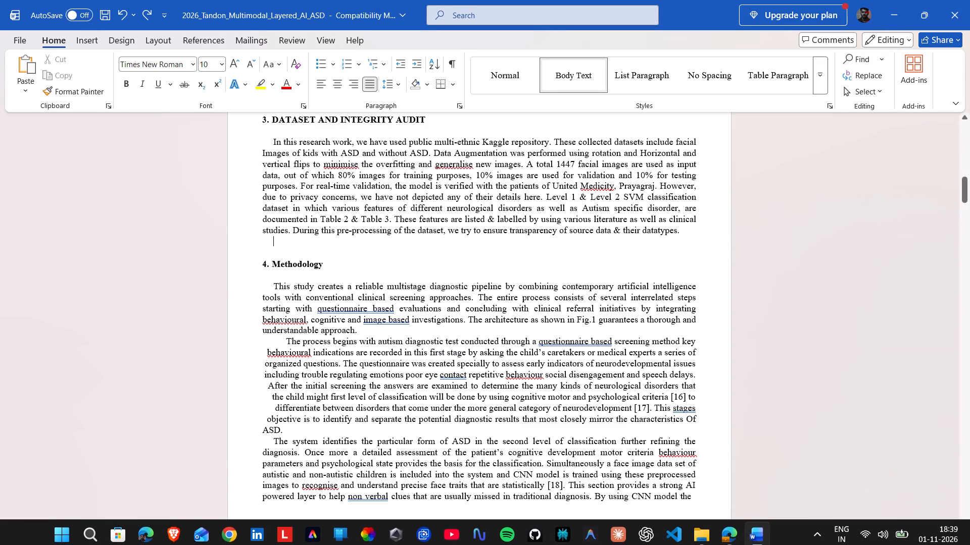
pyautogui.moveTo(685, 233); pyautogui.dragTo(394, 178)
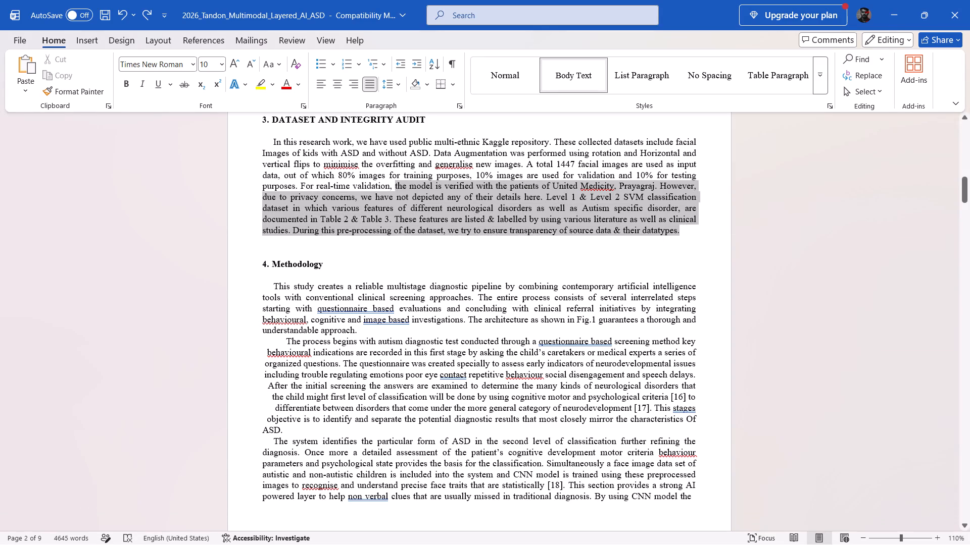
pyautogui.moveTo(394, 178); pyautogui.dragTo(286, 140)
pyautogui.press('BackSpace')
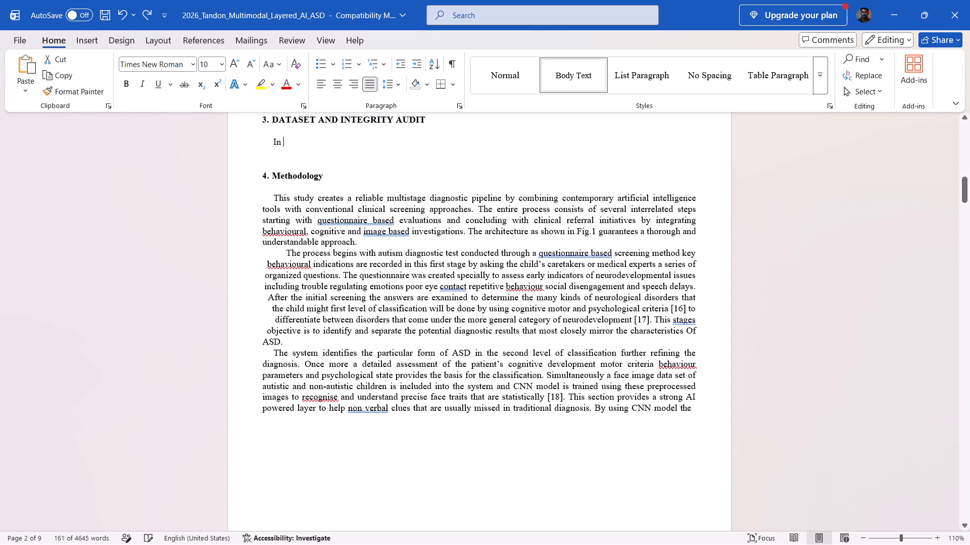
pyautogui.hotkey('ctrl', 'v')
pyautogui.click(286, 141)
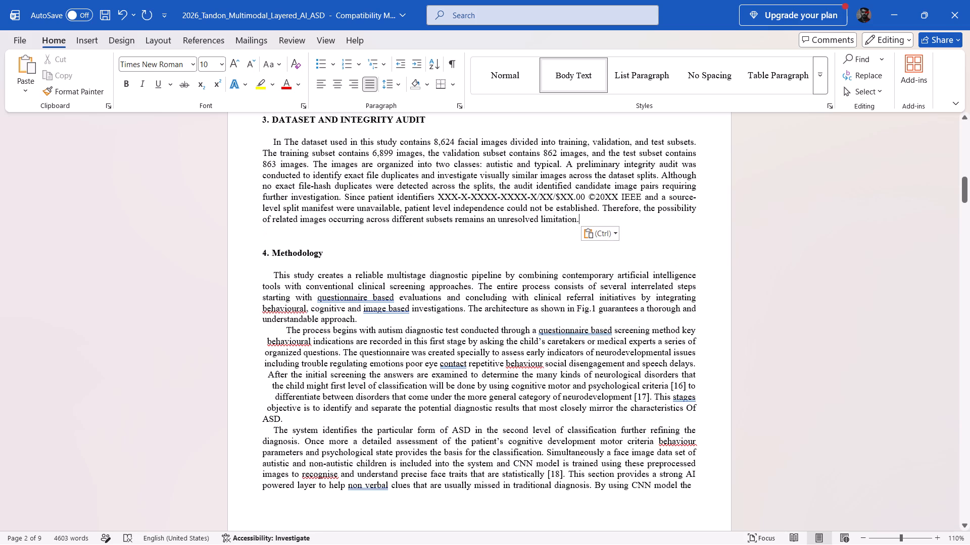
pyautogui.press('BackSpace')
pyautogui.press('BackSpace')
pyautogui.press('BackSpace')
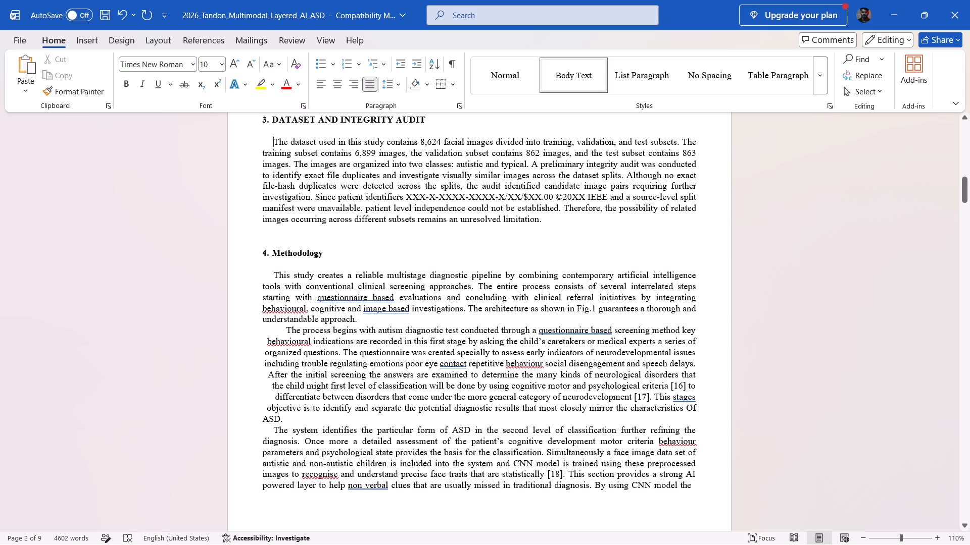
# Delete the stray footer text "XXX-X-XXXX-XXXX-X/XX/$XX.00 ©20XX IEEE" after "Since patient identifiers" in the section 3 paragraph.
pyautogui.moveTo(607, 196); pyautogui.dragTo(410, 196)
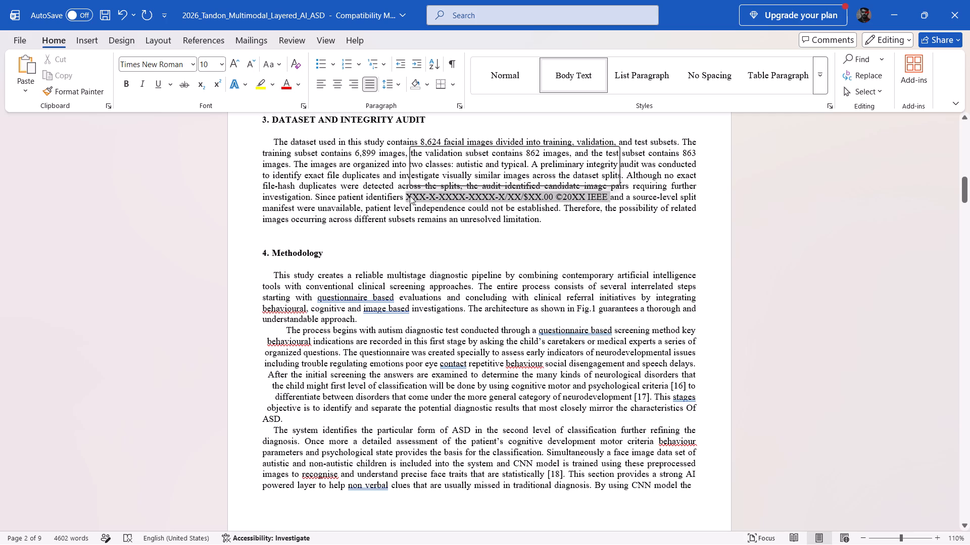
pyautogui.press('BackSpace')
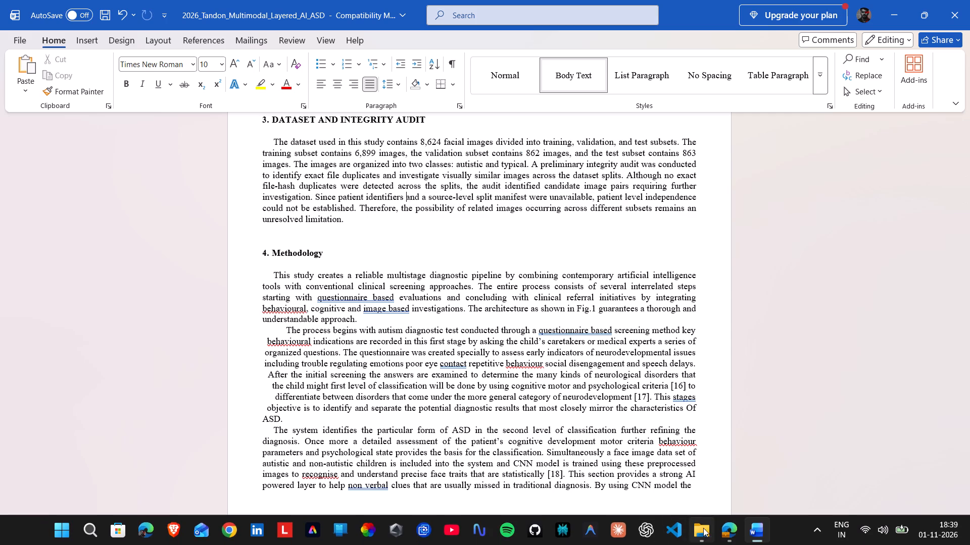
# Switch to the research paper PDF and copy subsection "A. Dataset Description" with its heading and full paragraph.
pyautogui.click(730, 527)
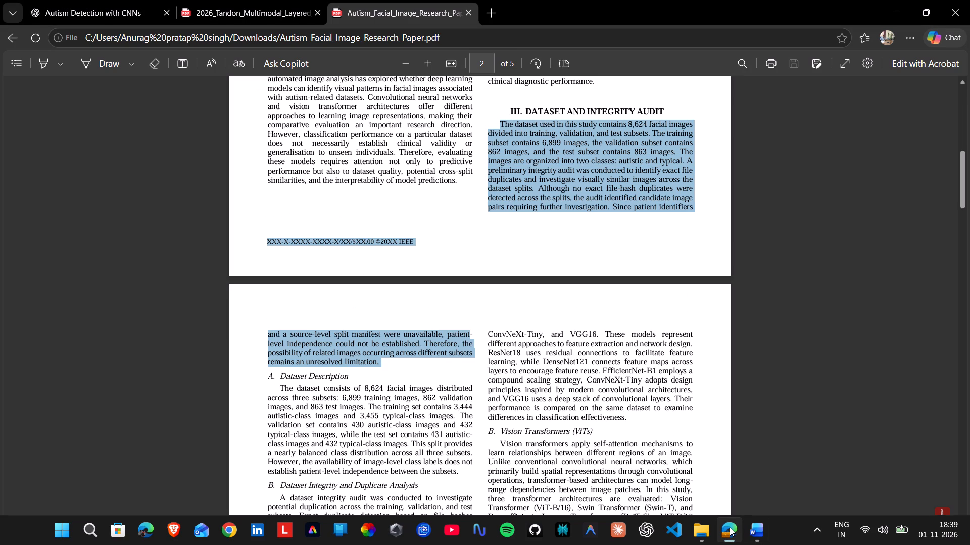
pyautogui.click(408, 383)
pyautogui.scroll(-3, 408, 383)
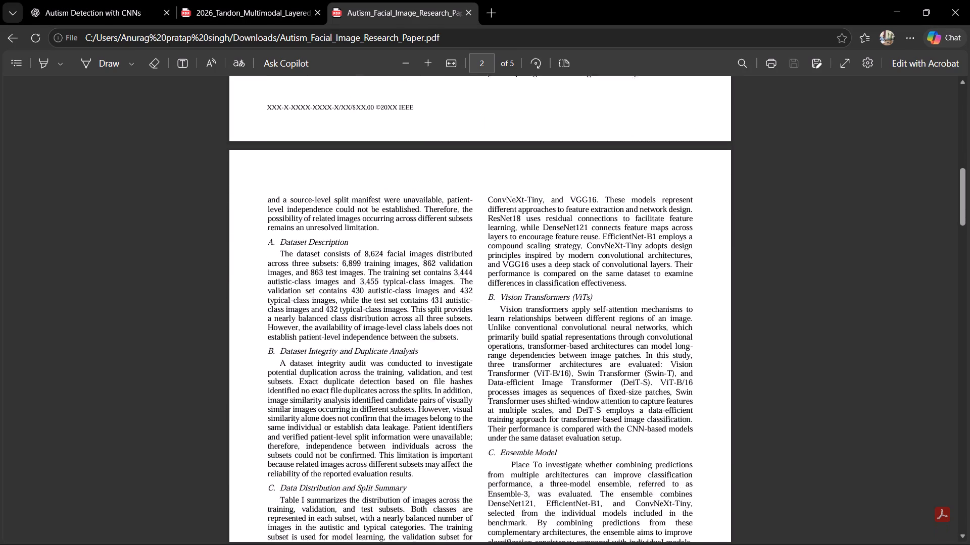
pyautogui.moveTo(268, 183); pyautogui.dragTo(386, 402)
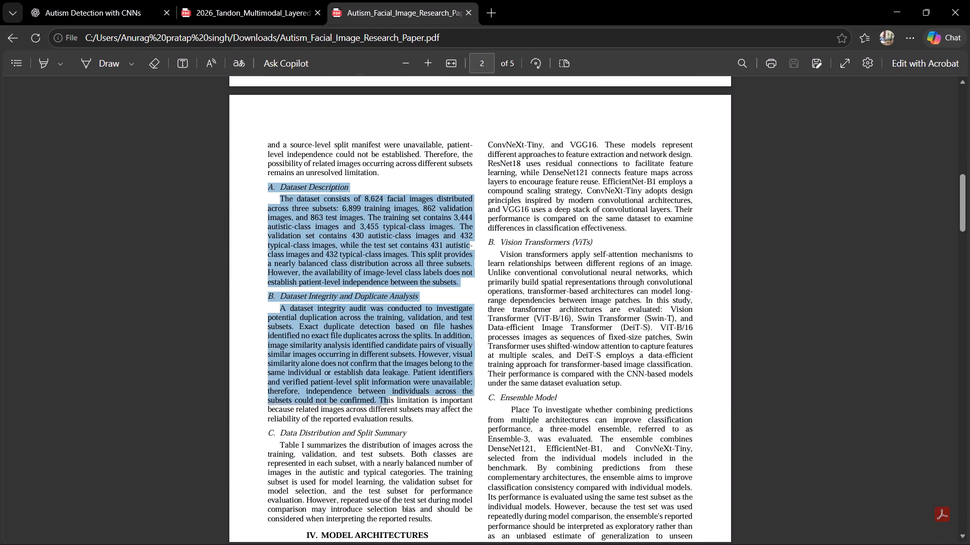
pyautogui.moveTo(386, 402); pyautogui.dragTo(465, 286)
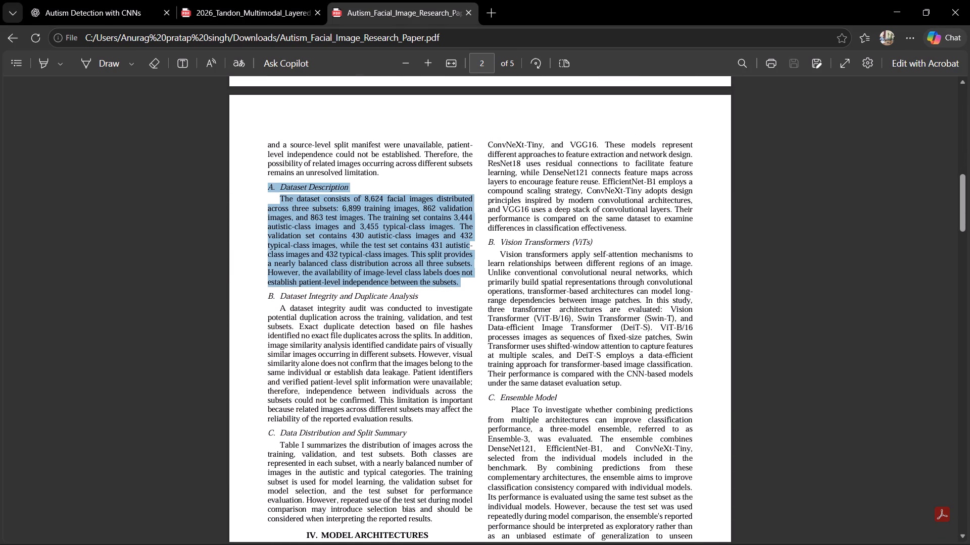
pyautogui.hotkey('ctrl', 'c')
# In Word, paste the Dataset Description subsection below the section 3 opening paragraph, with its heading bold on its own line.
pyautogui.click(757, 529)
pyautogui.click(366, 225)
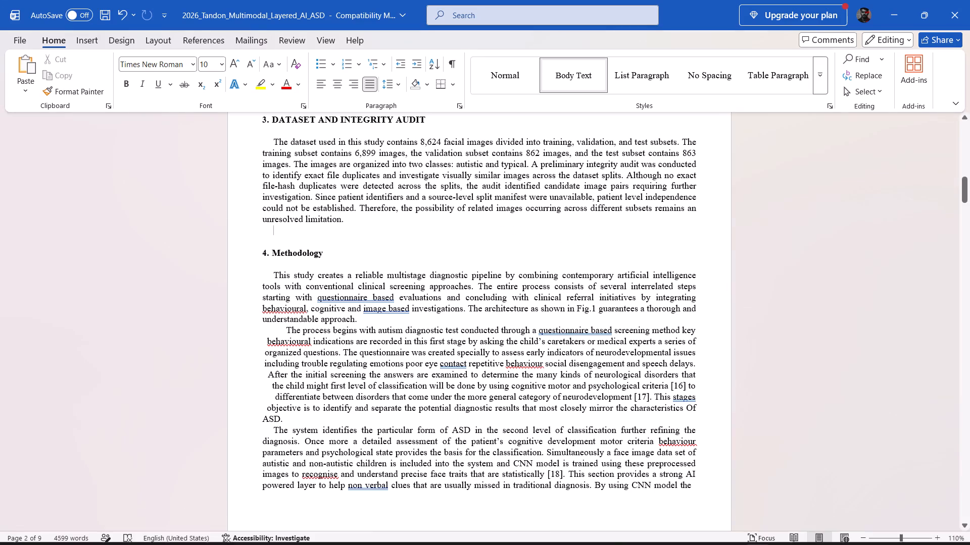
pyautogui.hotkey('ctrl', 'v')
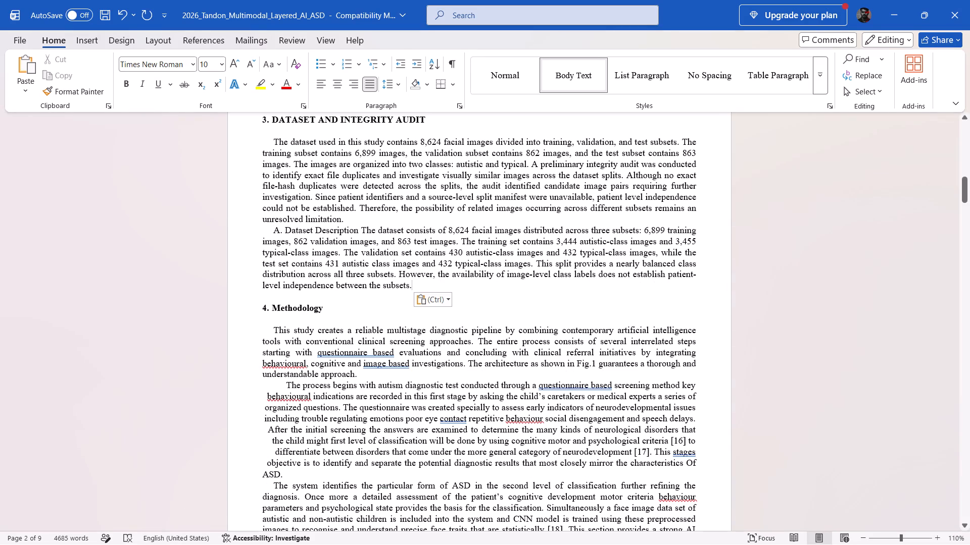
pyautogui.click(363, 230)
pyautogui.press('Return')
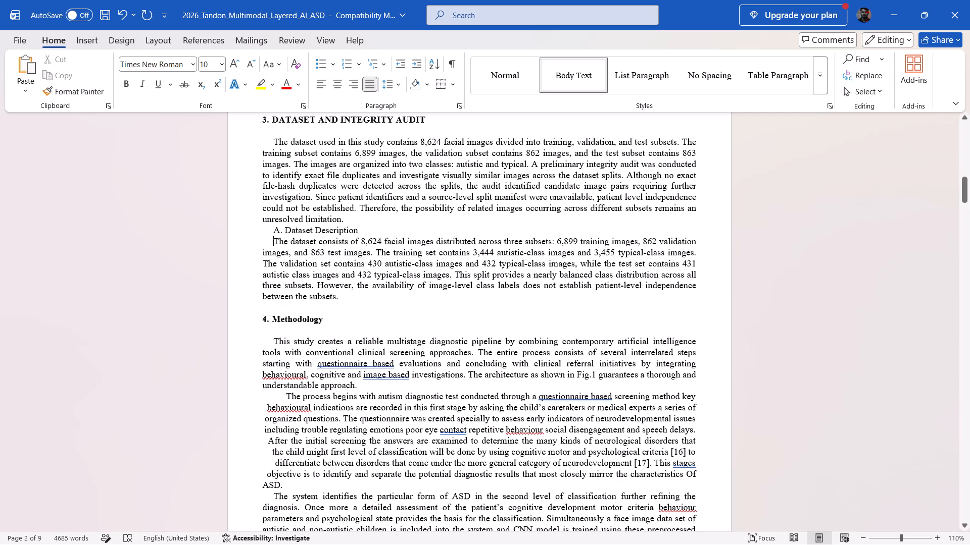
pyautogui.moveTo(272, 227); pyautogui.dragTo(369, 232)
pyautogui.click(131, 86)
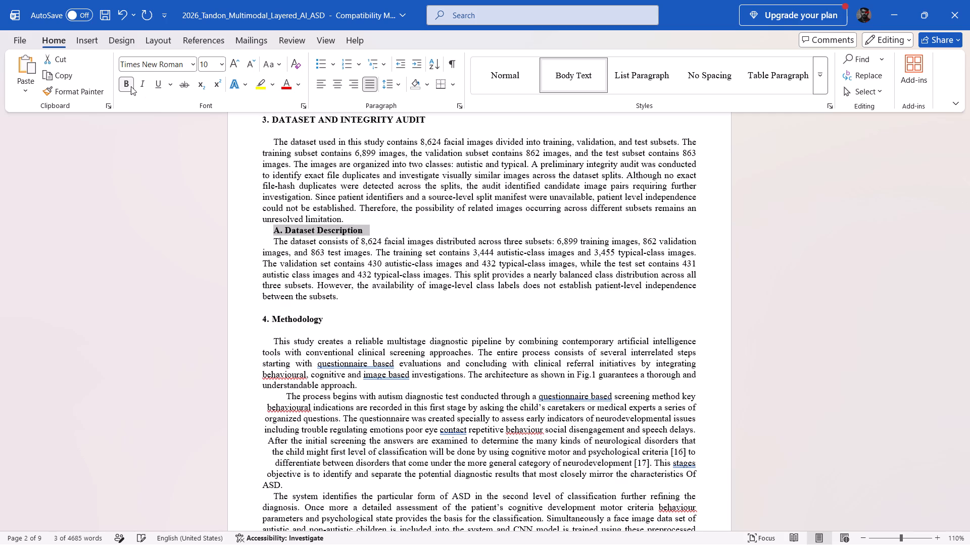
# Start a new paragraph after the Dataset Description text ending "between the subsets.".
pyautogui.click(168, 188)
pyautogui.scroll(4, 162, 191)
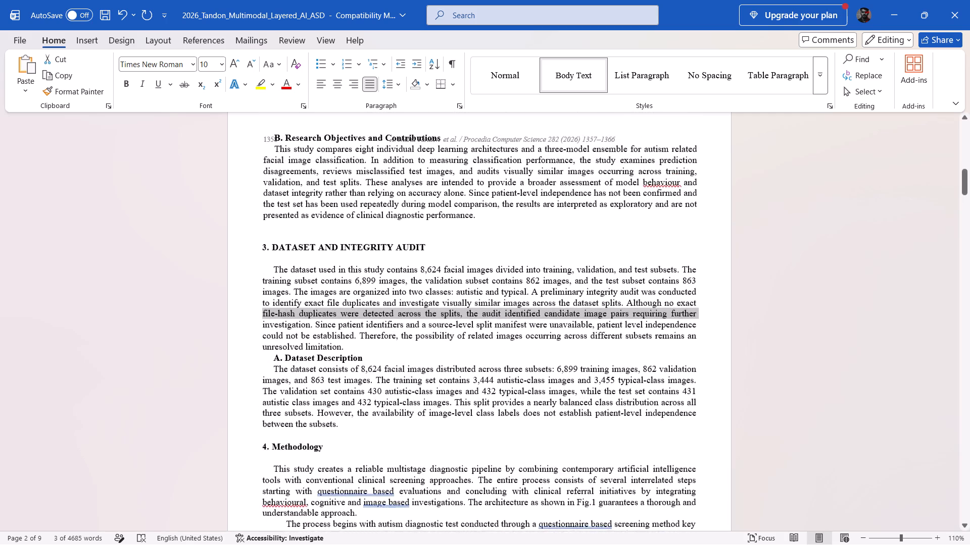
pyautogui.scroll(3, 161, 188)
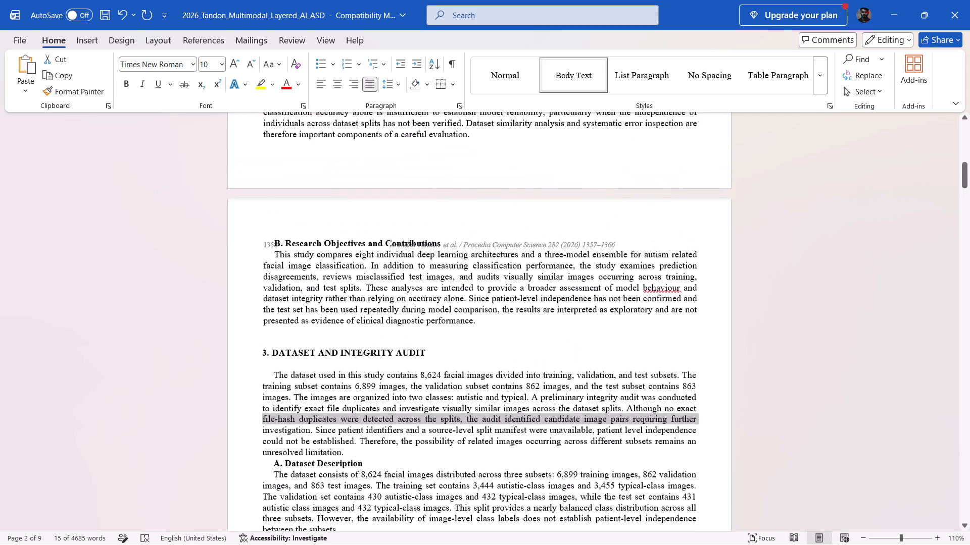
pyautogui.scroll(-6, 152, 183)
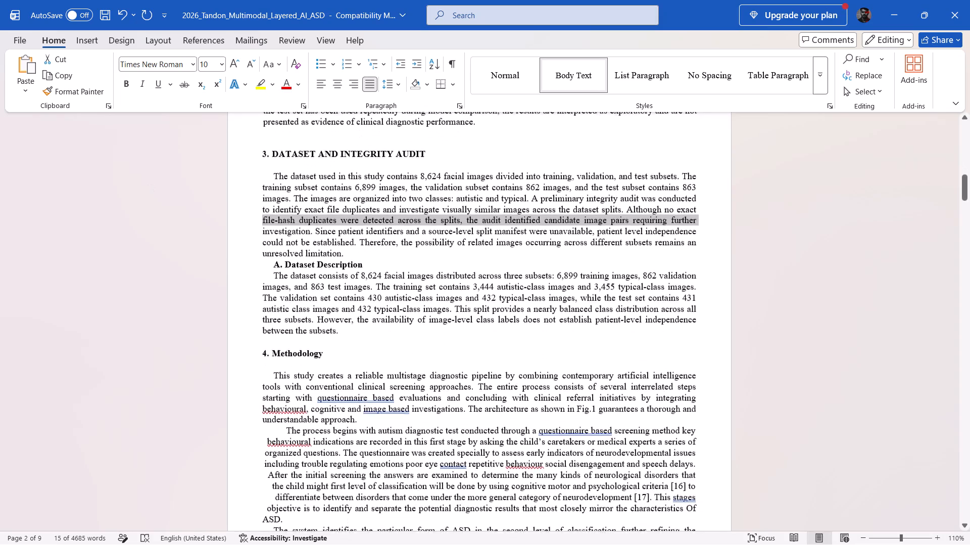
pyautogui.click(352, 329)
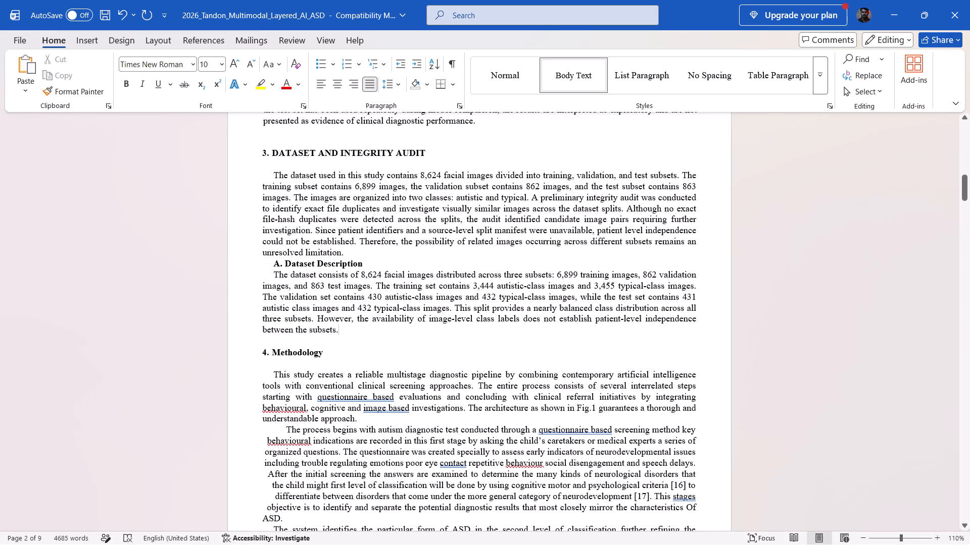
pyautogui.press('Return')
# Switch to the PDF and copy subsection "B. Dataset Integrity and Duplicate Analysis" with its heading and full paragraph.
pyautogui.click(723, 530)
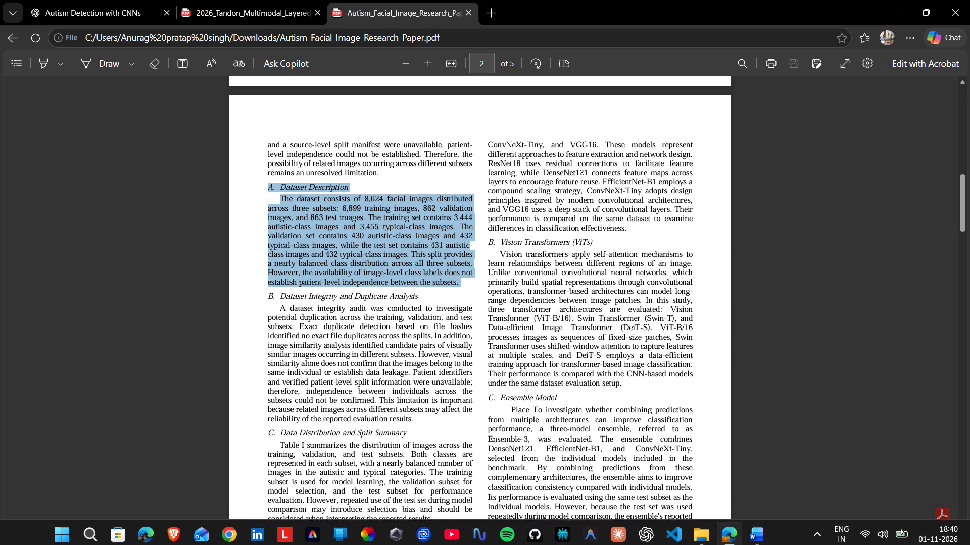
pyautogui.click(362, 332)
pyautogui.moveTo(266, 292); pyautogui.dragTo(389, 386)
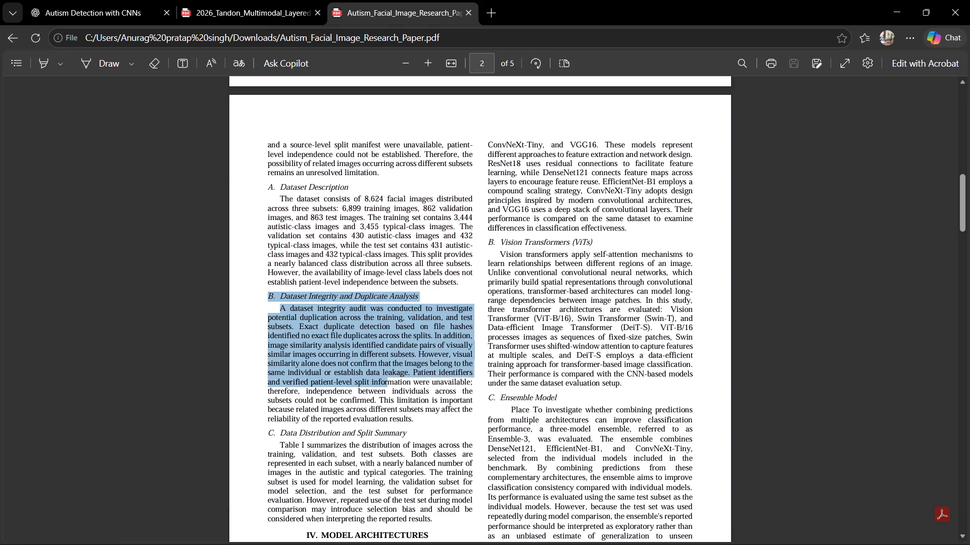
pyautogui.moveTo(389, 386); pyautogui.dragTo(419, 417)
pyautogui.hotkey('ctrl', 'c')
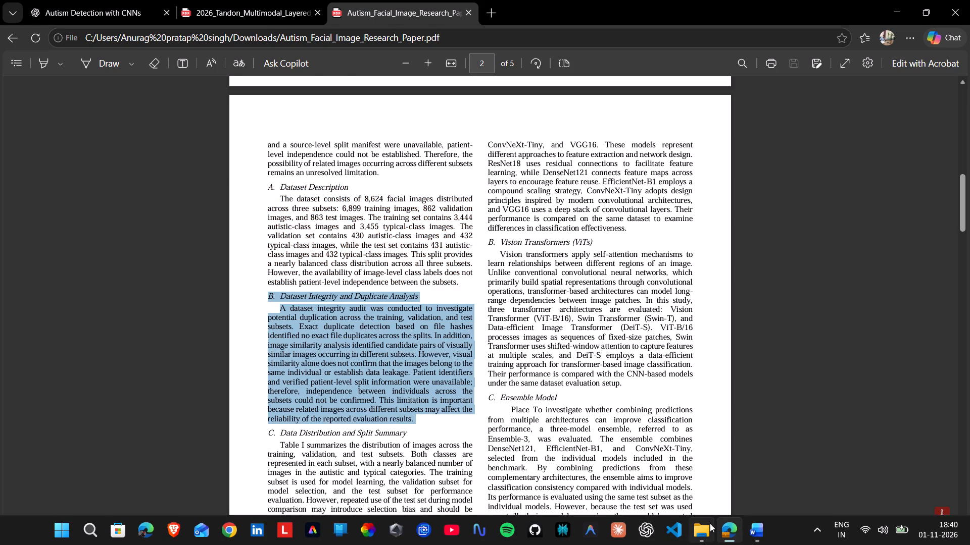
# In Word, paste subsection B into the new paragraph, making "B. Dataset Integrity and Duplicate Analysis" a bold heading on its own line.
pyautogui.click(758, 527)
pyautogui.hotkey('ctrl', 'v')
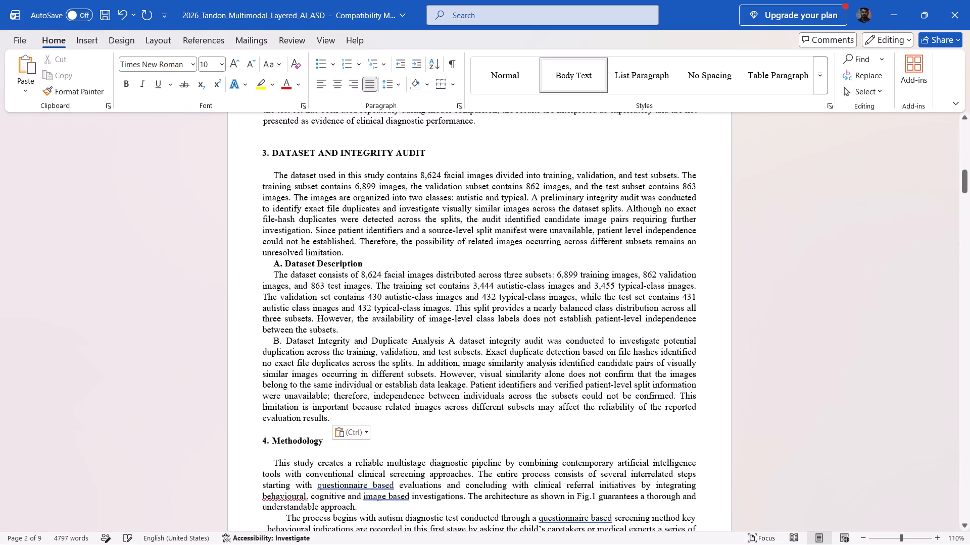
pyautogui.moveTo(274, 335); pyautogui.dragTo(420, 343)
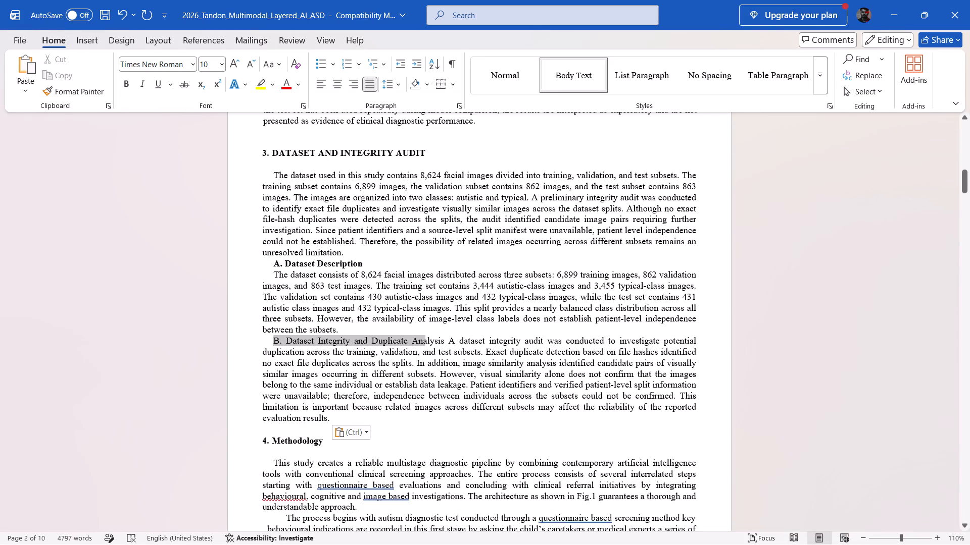
pyautogui.moveTo(420, 343); pyautogui.dragTo(430, 342)
pyautogui.click(124, 80)
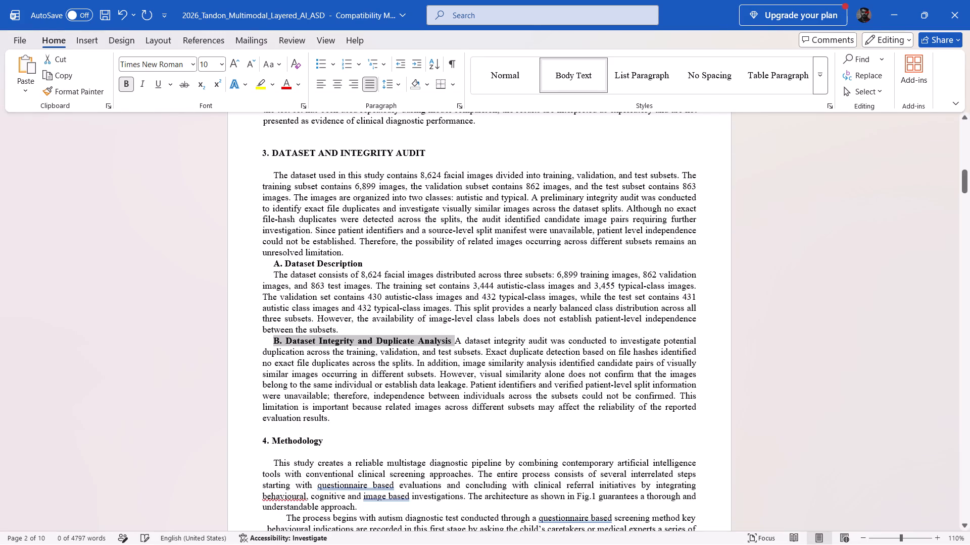
pyautogui.click(456, 339)
pyautogui.press('Return')
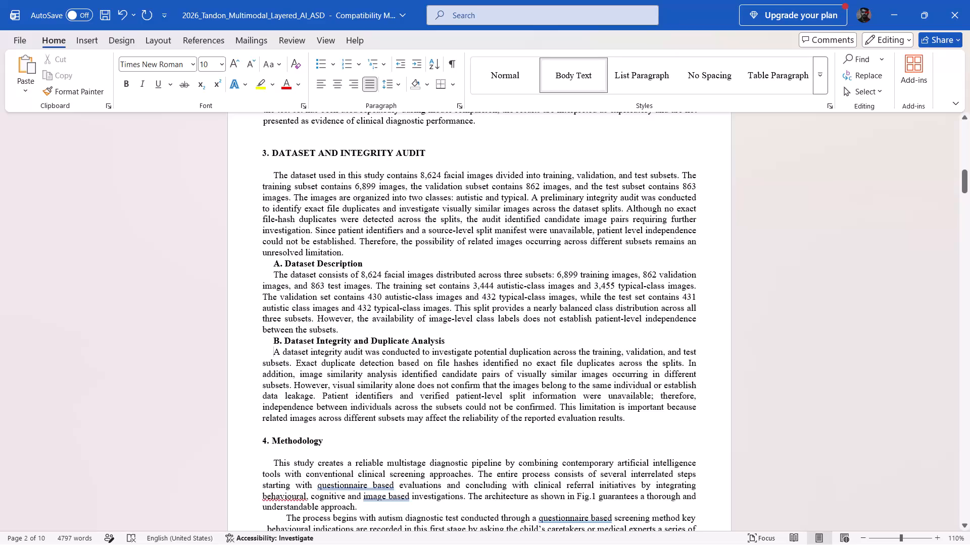
# Switch to the PDF and copy subsection "C. Data Distribution and Split Summary" with its heading and full paragraph.
pyautogui.scroll(-3, 293, 261)
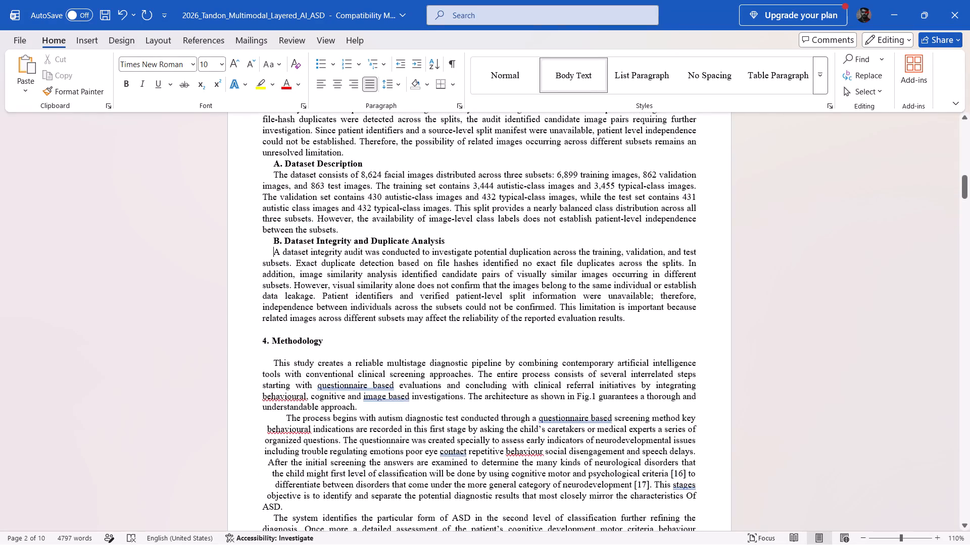
pyautogui.click(727, 534)
pyautogui.click(448, 304)
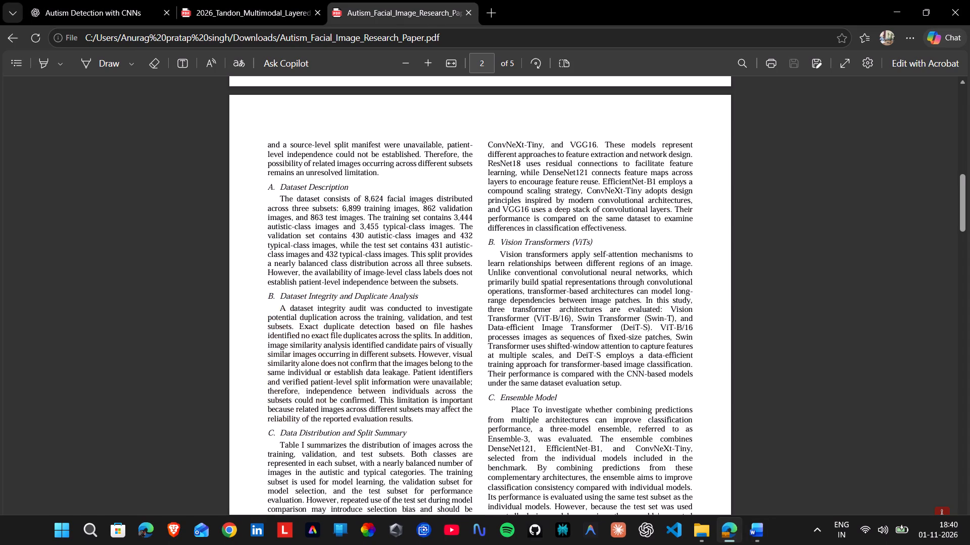
pyautogui.scroll(-2, 446, 304)
pyautogui.moveTo(270, 305); pyautogui.dragTo(391, 358)
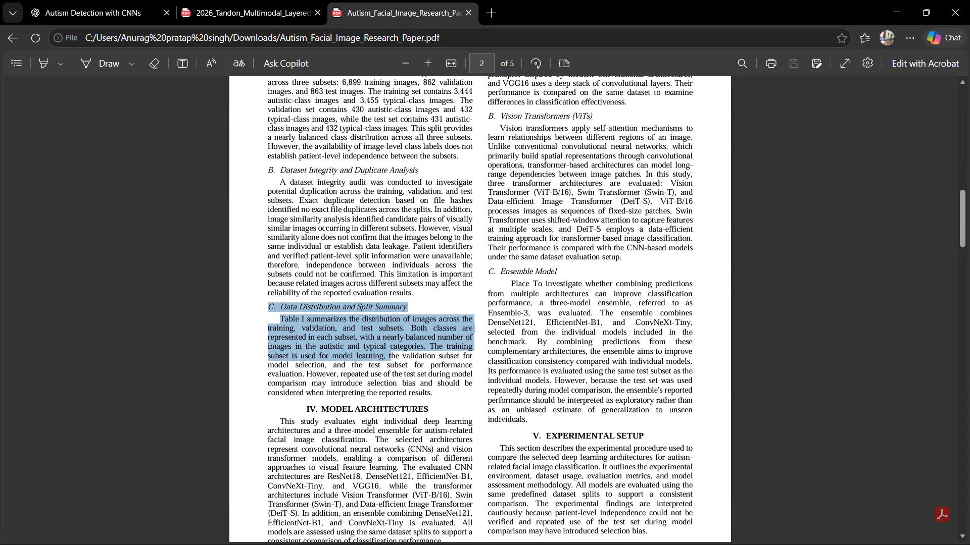
pyautogui.moveTo(391, 358); pyautogui.dragTo(440, 394)
pyautogui.hotkey('ctrl', 'c')
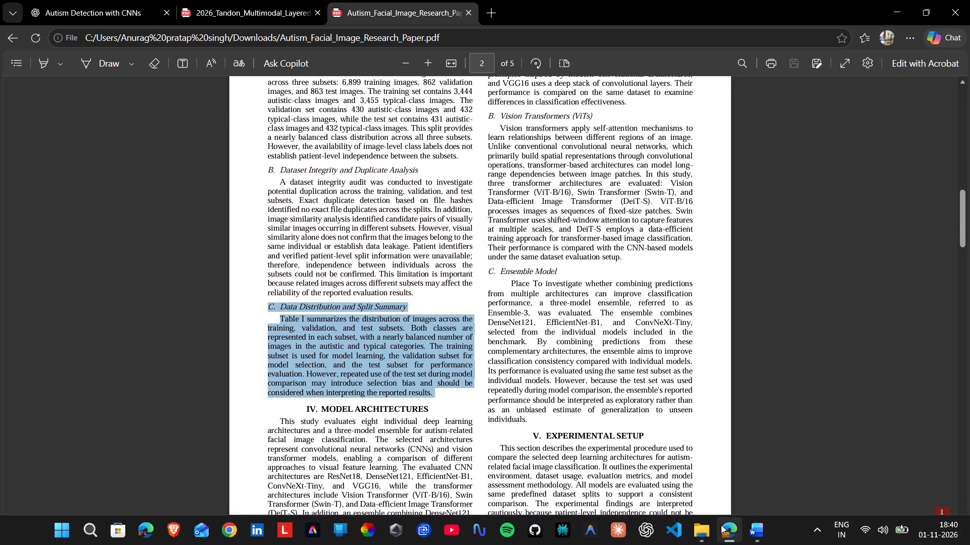
# In Word, paste subsection C on a new line after subsection B, with "C. Data Distribution and Split Summary" as a separate bold heading.
pyautogui.click(750, 529)
pyautogui.click(643, 322)
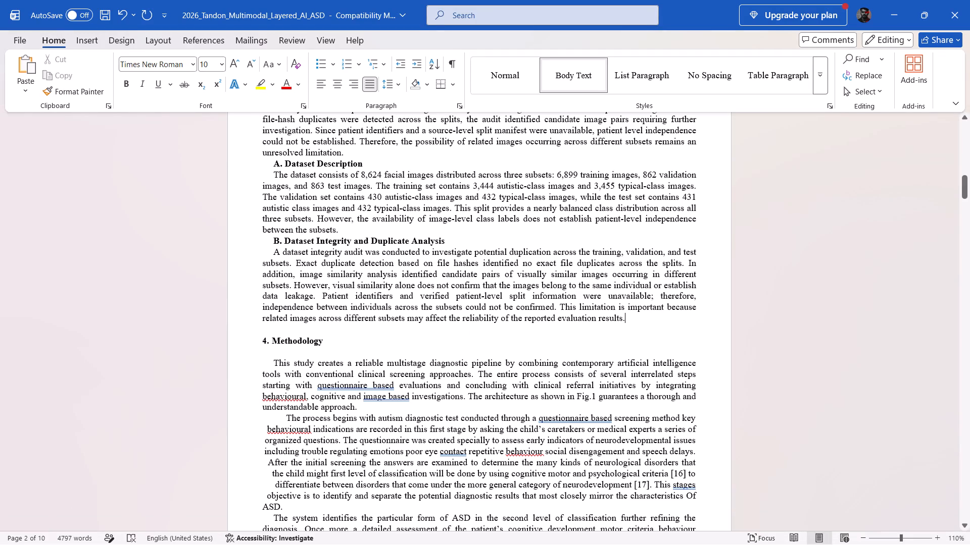
pyautogui.press('Return')
pyautogui.hotkey('ctrl', 'v')
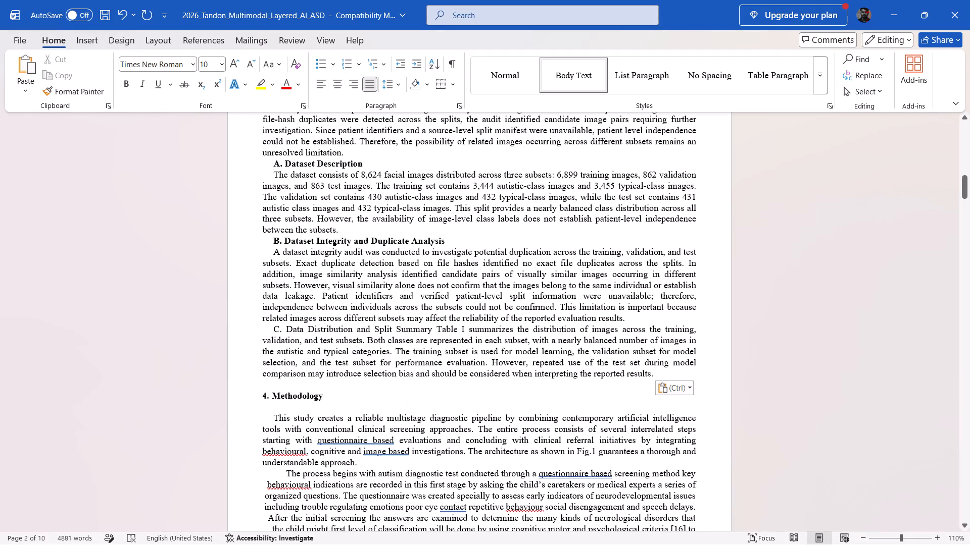
pyautogui.moveTo(275, 328); pyautogui.dragTo(321, 328)
pyautogui.moveTo(321, 328); pyautogui.dragTo(416, 328)
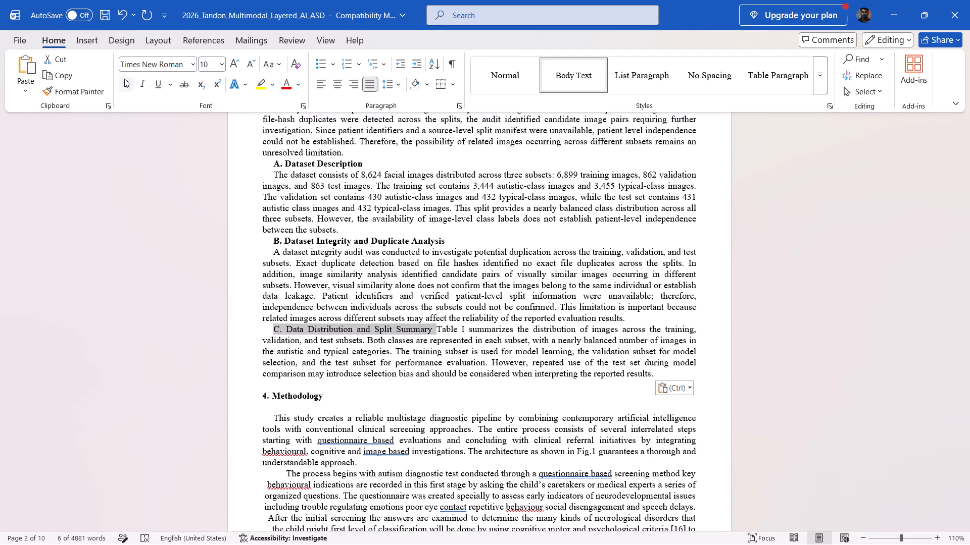
pyautogui.click(124, 79)
pyautogui.click(445, 333)
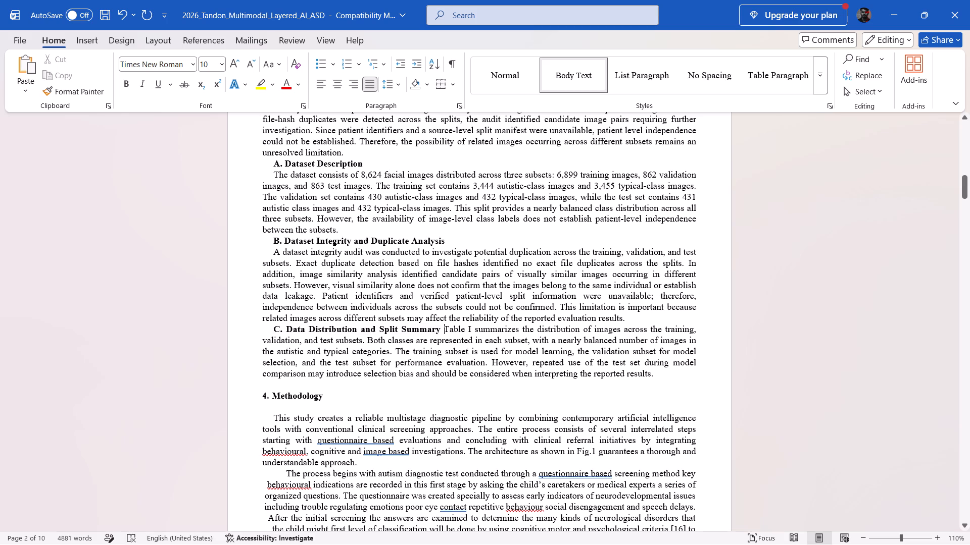
pyautogui.press('Return')
# Switch to the PDF and copy the section IV title "MODEL ARCHITECTURES" without its numeral.
pyautogui.scroll(-2, 448, 329)
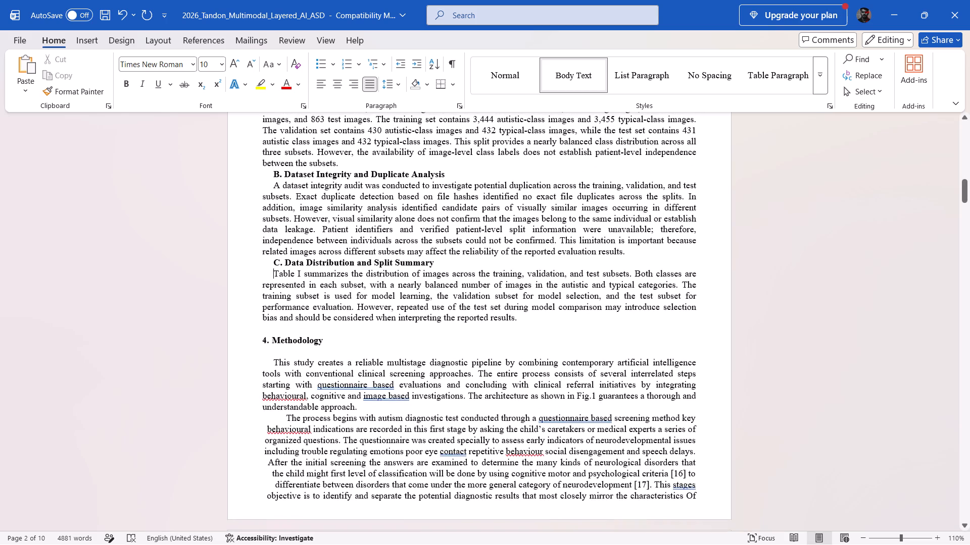
pyautogui.scroll(2, 438, 319)
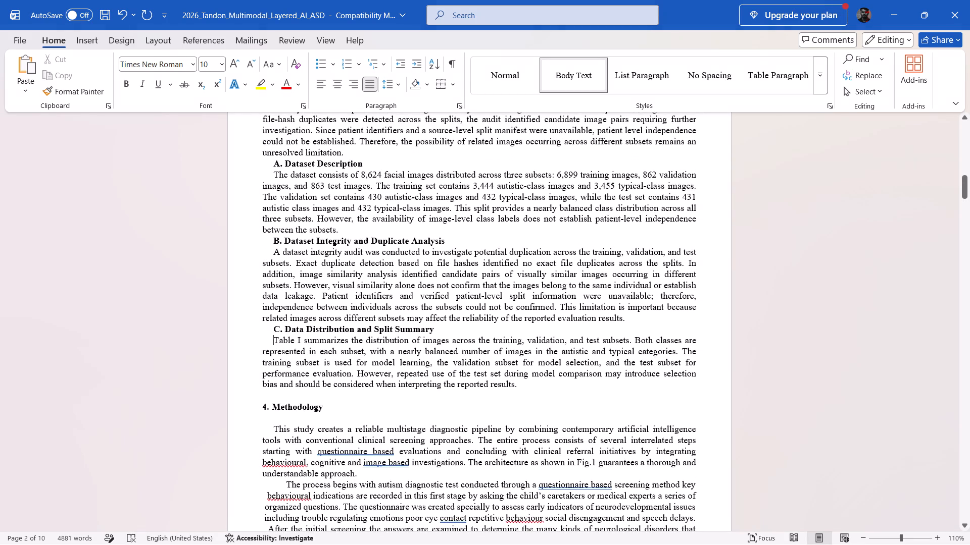
pyautogui.scroll(-4, 467, 178)
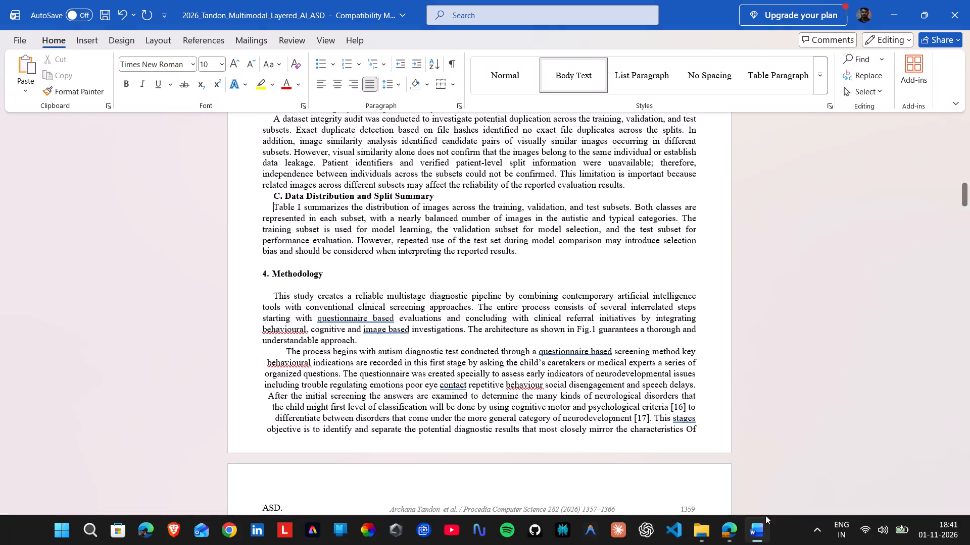
pyautogui.click(719, 527)
pyautogui.scroll(-3, 491, 296)
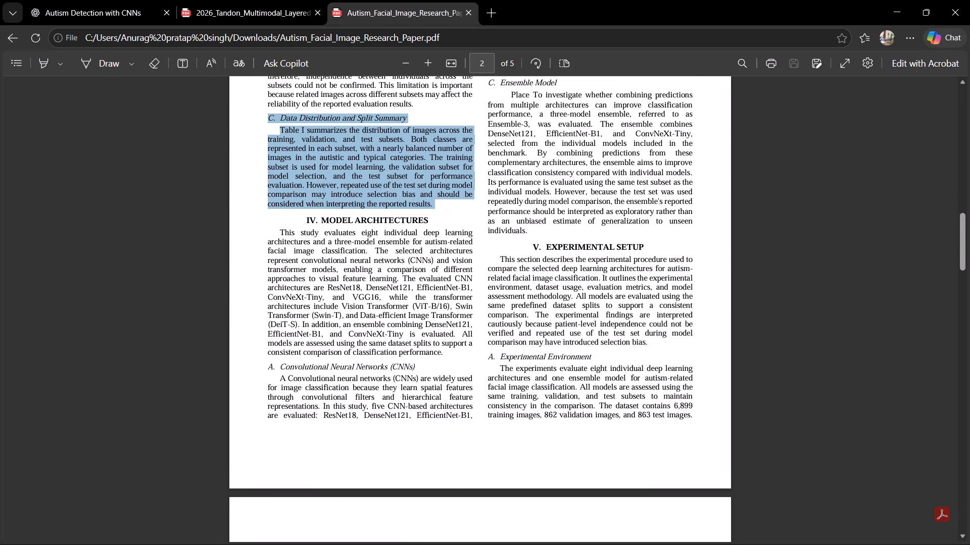
pyautogui.moveTo(429, 219); pyautogui.dragTo(323, 223)
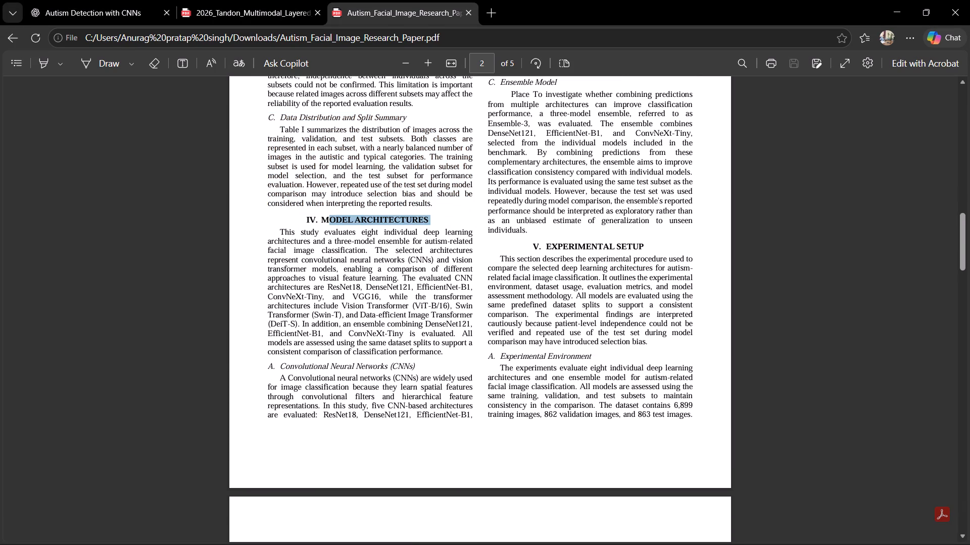
pyautogui.moveTo(323, 223); pyautogui.dragTo(321, 223)
pyautogui.hotkey('ctrl', 'c')
# In Word, replace the section 4 title "Methodology" with the copied "MODEL ARCHITECTURES", keeping the heading number.
pyautogui.click(758, 529)
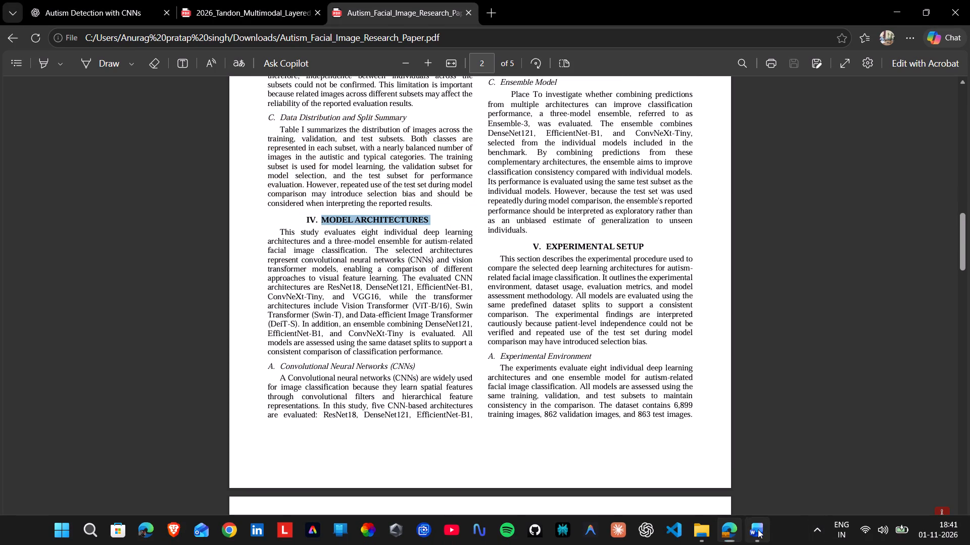
pyautogui.moveTo(324, 272); pyautogui.dragTo(283, 276)
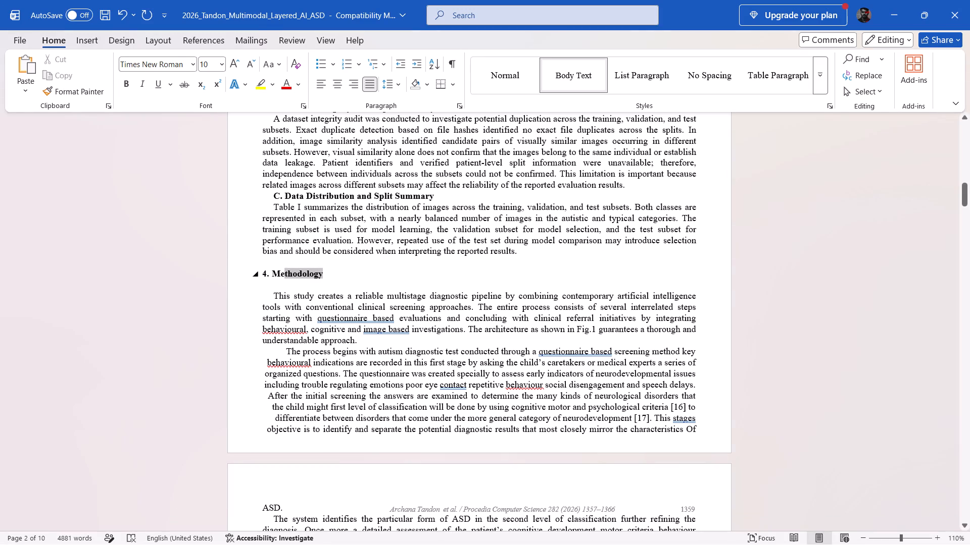
pyautogui.moveTo(283, 276); pyautogui.dragTo(282, 277)
pyautogui.press('BackSpace')
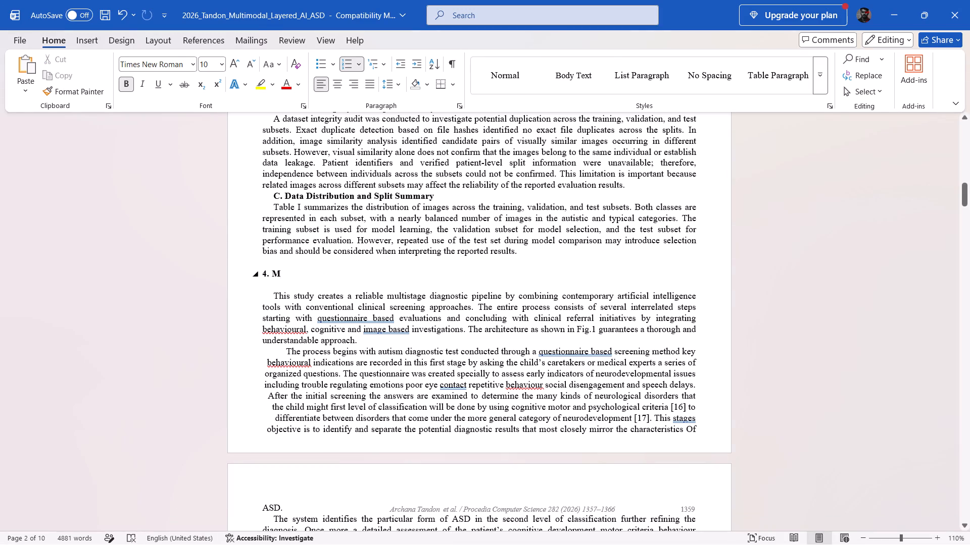
pyautogui.hotkey('ctrl', 'v')
pyautogui.click(287, 274)
pyautogui.press('BackSpace')
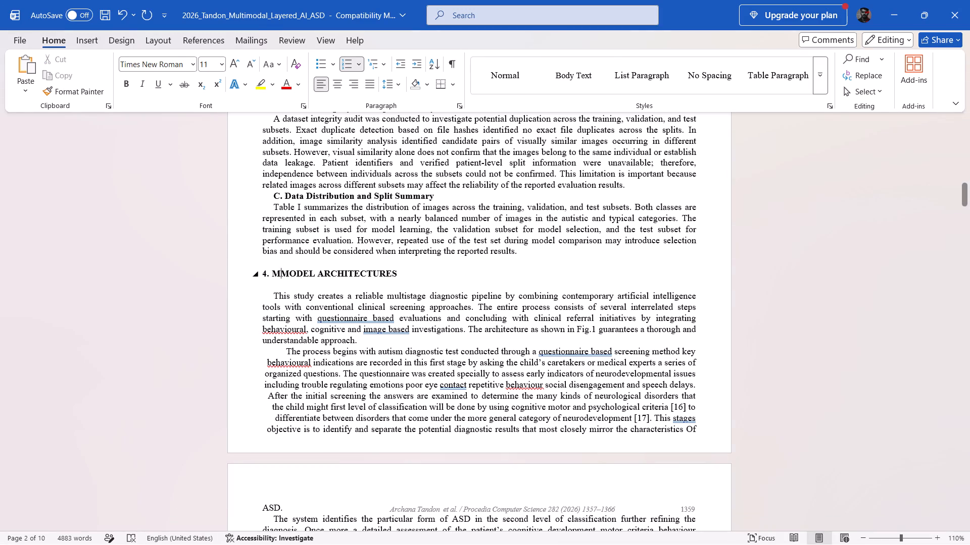
pyautogui.press('BackSpace')
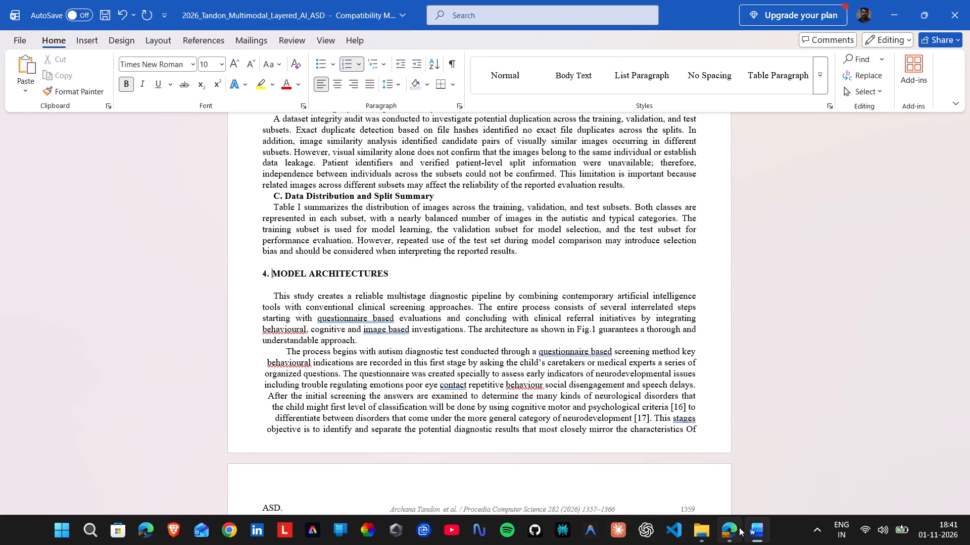
# Switch to the PDF and copy the introductory paragraph of section IV, Model Architectures.
pyautogui.click(723, 525)
pyautogui.moveTo(275, 228); pyautogui.dragTo(279, 229)
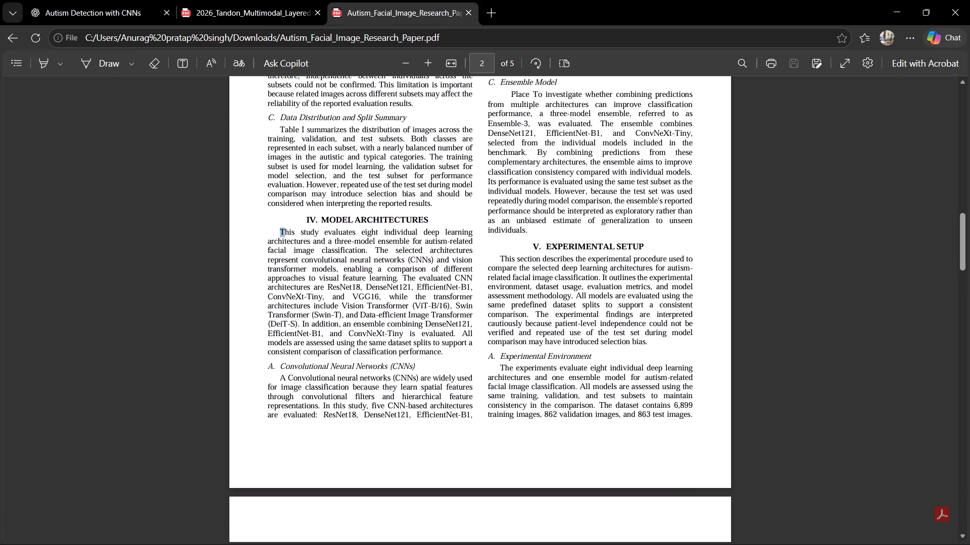
pyautogui.moveTo(279, 229); pyautogui.dragTo(446, 354)
pyautogui.hotkey('ctrl', 'c')
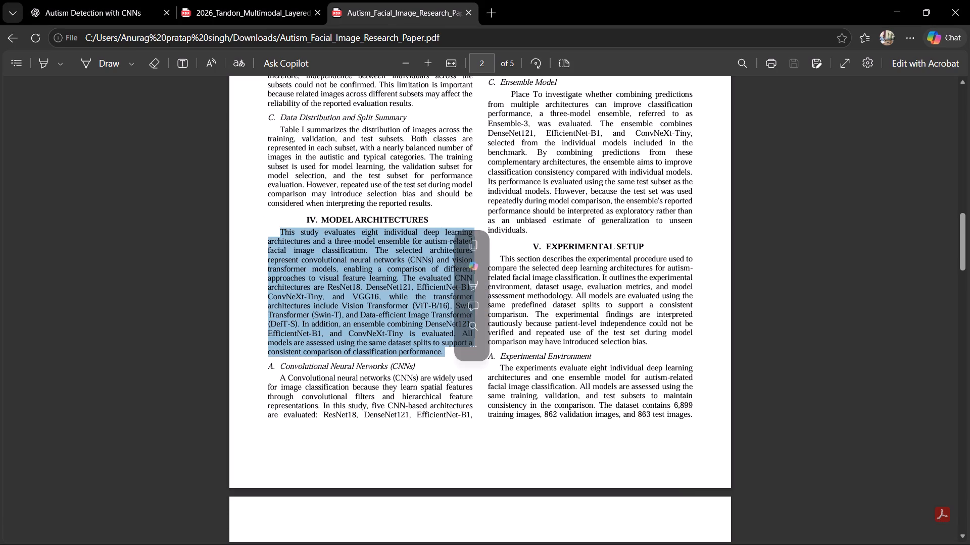
# In Word, replace all old section 4 body text and the Fig. 1 flowchart with the copied paragraph, beginning with a single "This".
pyautogui.click(768, 539)
pyautogui.scroll(-6, 535, 348)
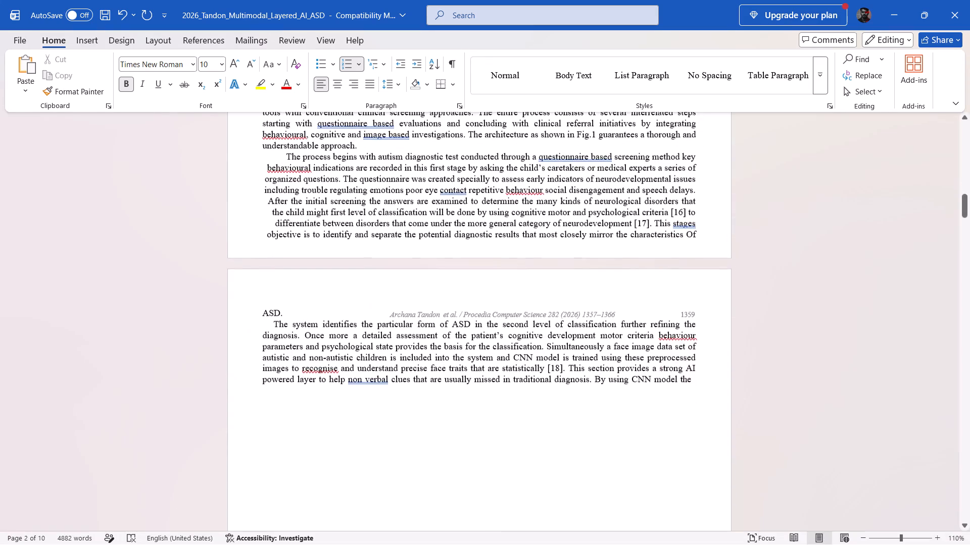
pyautogui.scroll(-12, 526, 335)
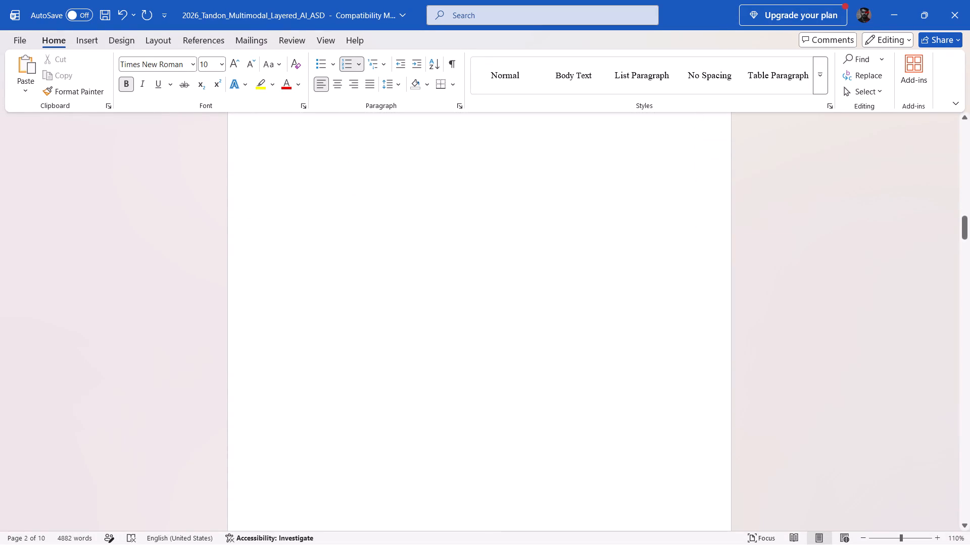
pyautogui.scroll(-11, 520, 323)
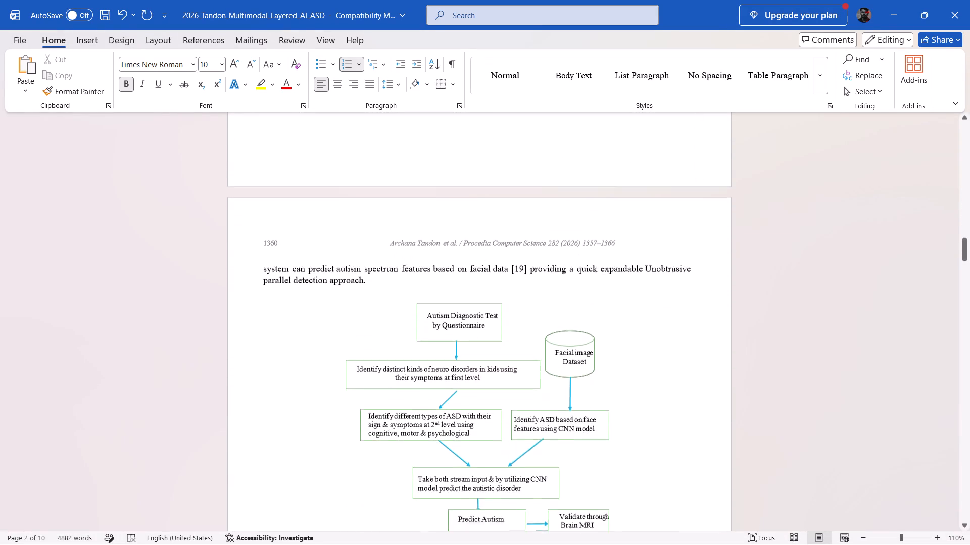
pyautogui.scroll(-6, 520, 319)
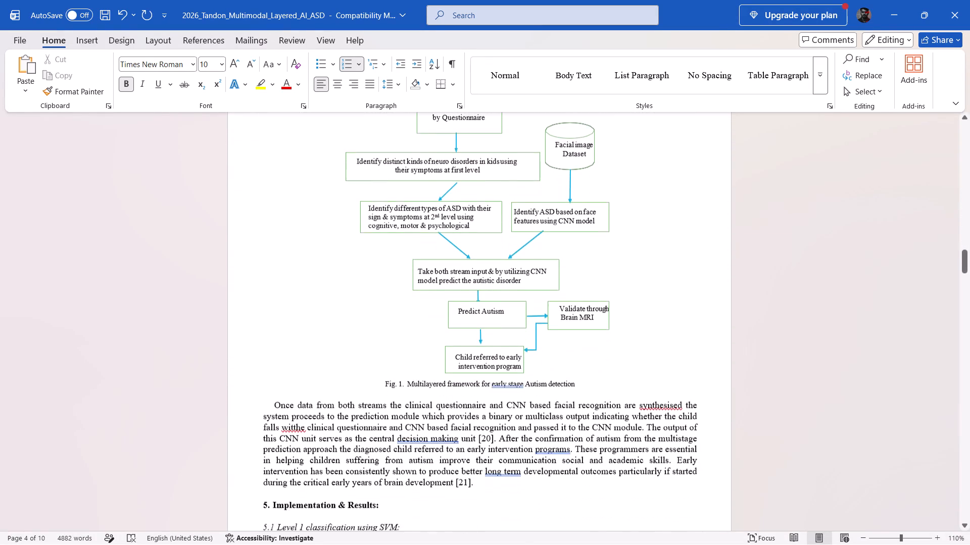
pyautogui.scroll(-2, 520, 318)
pyautogui.moveTo(477, 422); pyautogui.dragTo(393, 355)
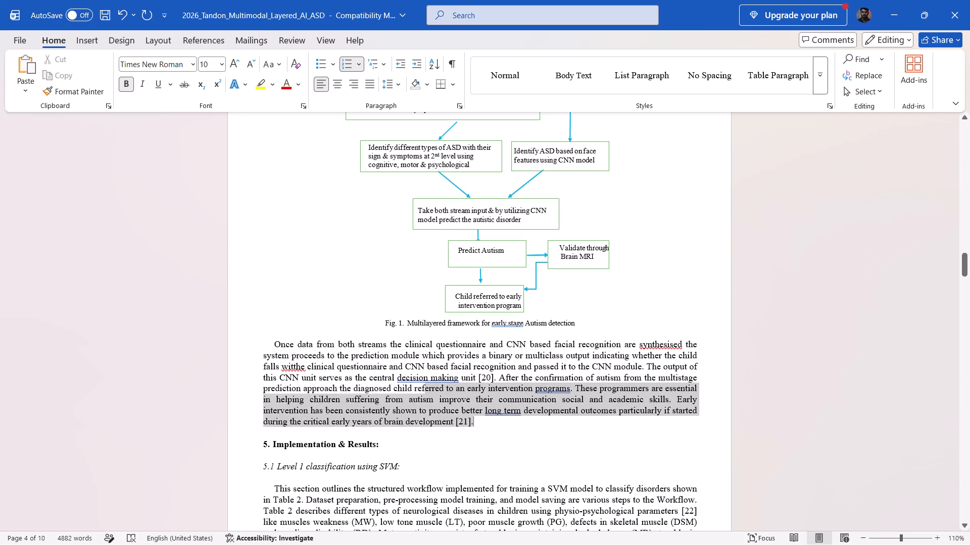
pyautogui.moveTo(393, 355); pyautogui.dragTo(326, 89)
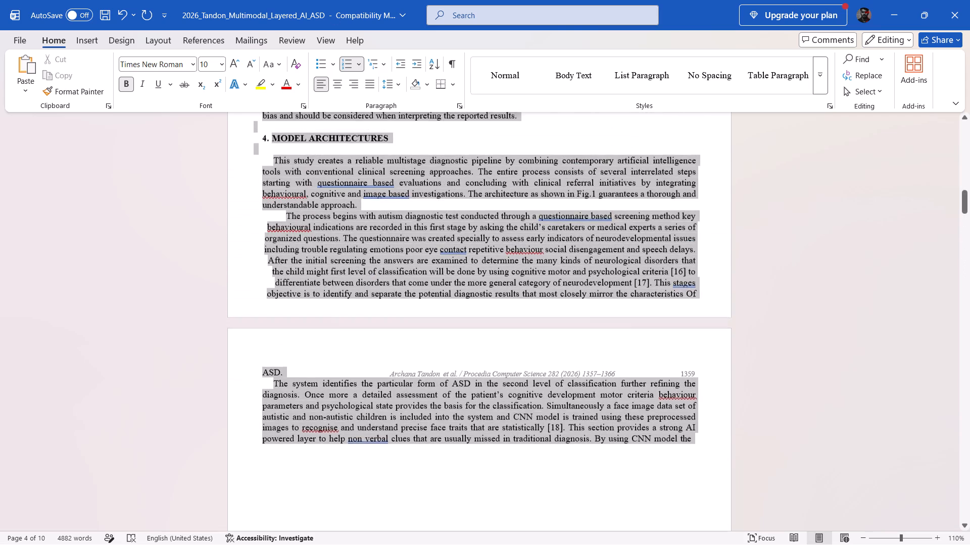
pyautogui.moveTo(326, 89); pyautogui.dragTo(304, 245)
pyautogui.press('BackSpace')
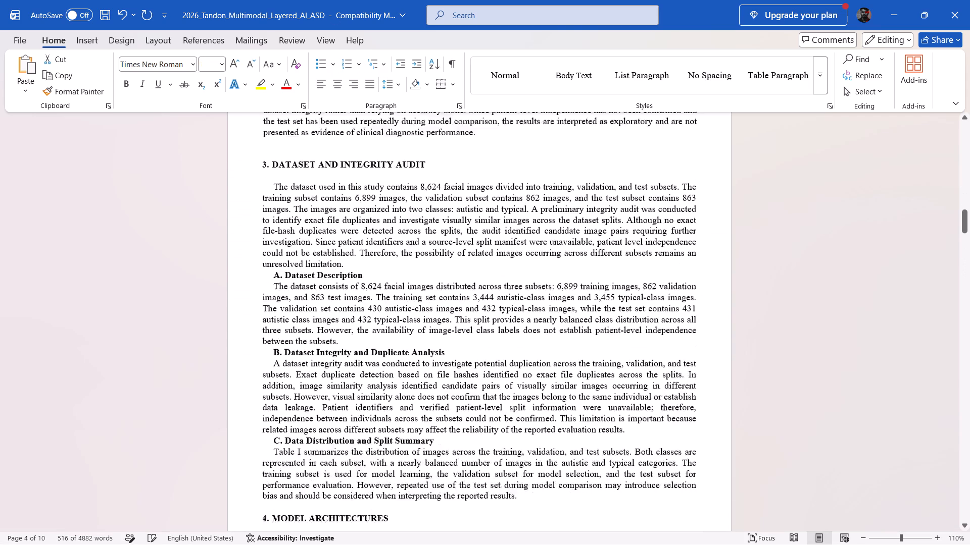
pyautogui.hotkey('ctrl', 'v')
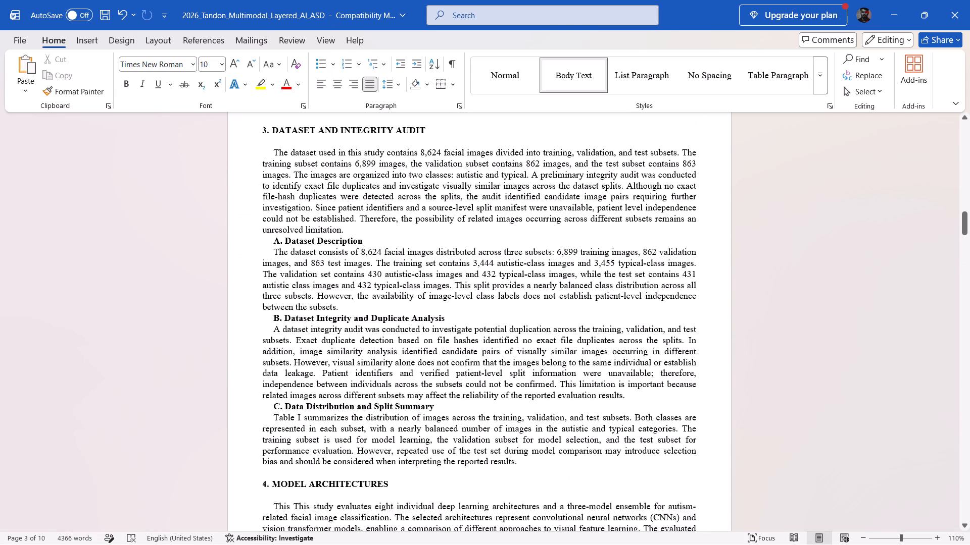
pyautogui.click(296, 427)
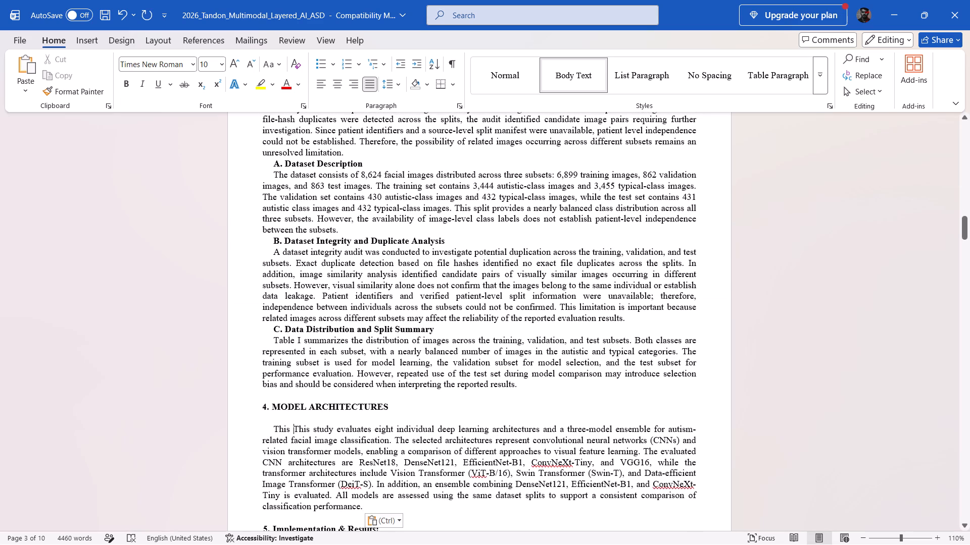
pyautogui.press('BackSpace')
pyautogui.press('BackSpace')
pyautogui.press('BackSpace')
pyautogui.press('BackSpace')
pyautogui.press('BackSpace')
pyautogui.scroll(-5, 443, 357)
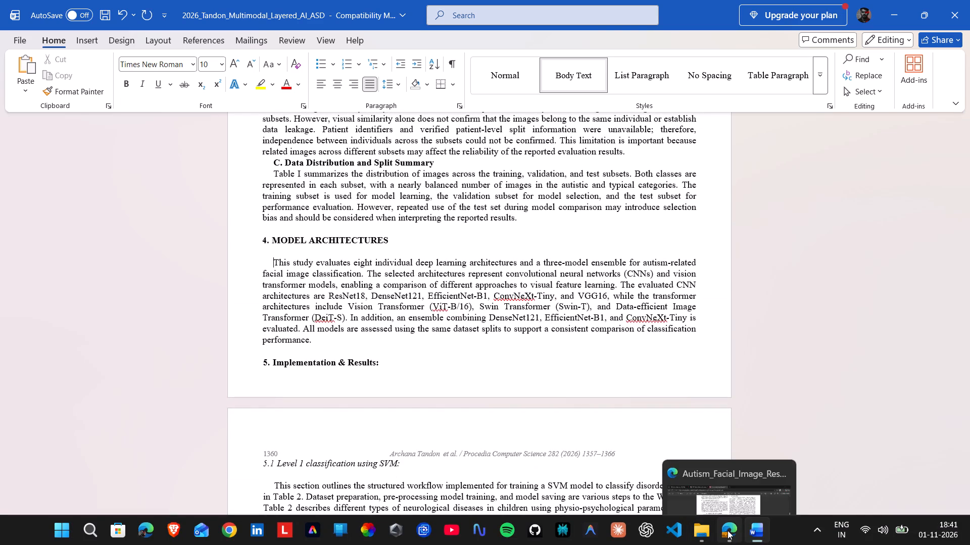
# Switch to the PDF and copy subsection "A. Convolutional Neural Networks (CNNs)" with its heading and full paragraph across both columns.
pyautogui.click(727, 530)
pyautogui.click(513, 292)
pyautogui.scroll(1, 330, 306)
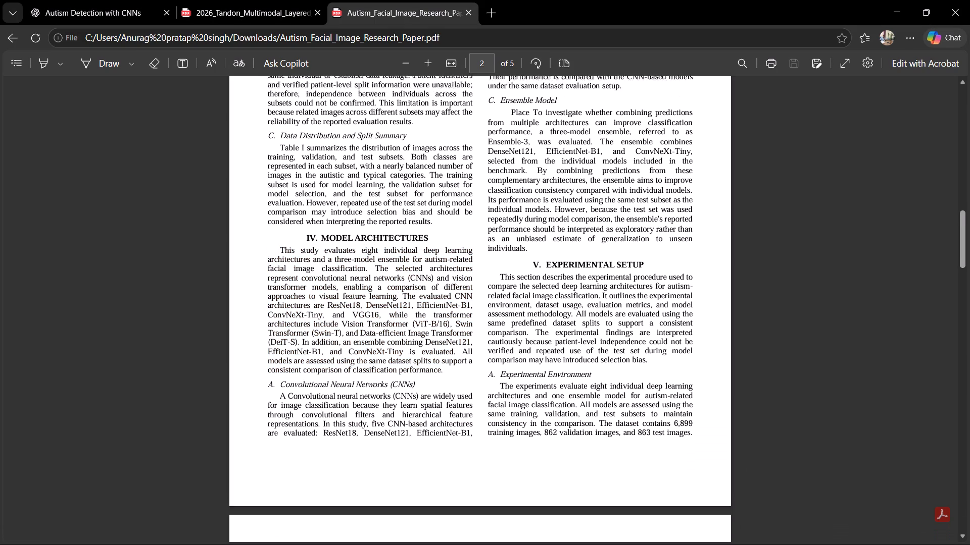
pyautogui.scroll(4, 333, 308)
pyautogui.scroll(-2, 342, 310)
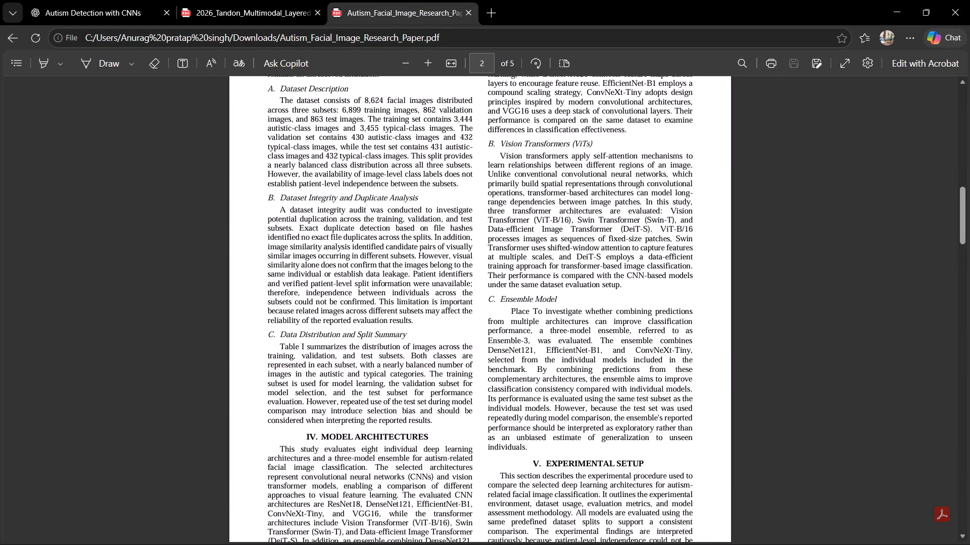
pyautogui.scroll(-2, 336, 305)
pyautogui.moveTo(266, 427); pyautogui.dragTo(461, 500)
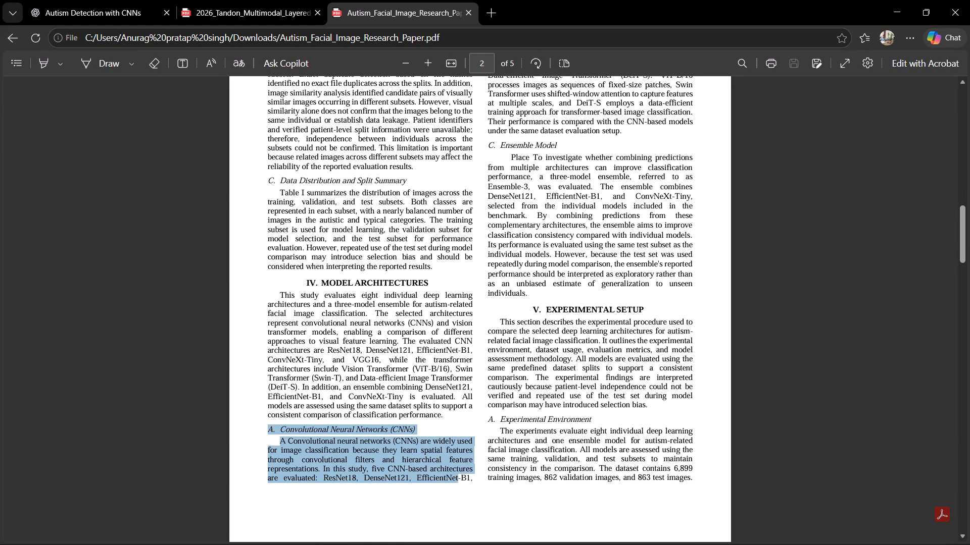
pyautogui.moveTo(461, 500); pyautogui.dragTo(615, 114)
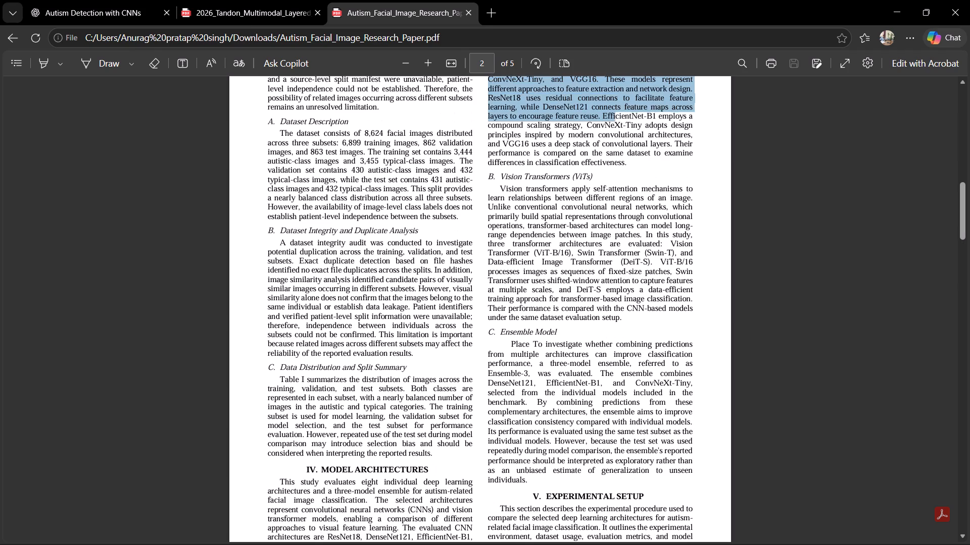
pyautogui.moveTo(615, 114); pyautogui.dragTo(626, 161)
pyautogui.hotkey('ctrl', 'c')
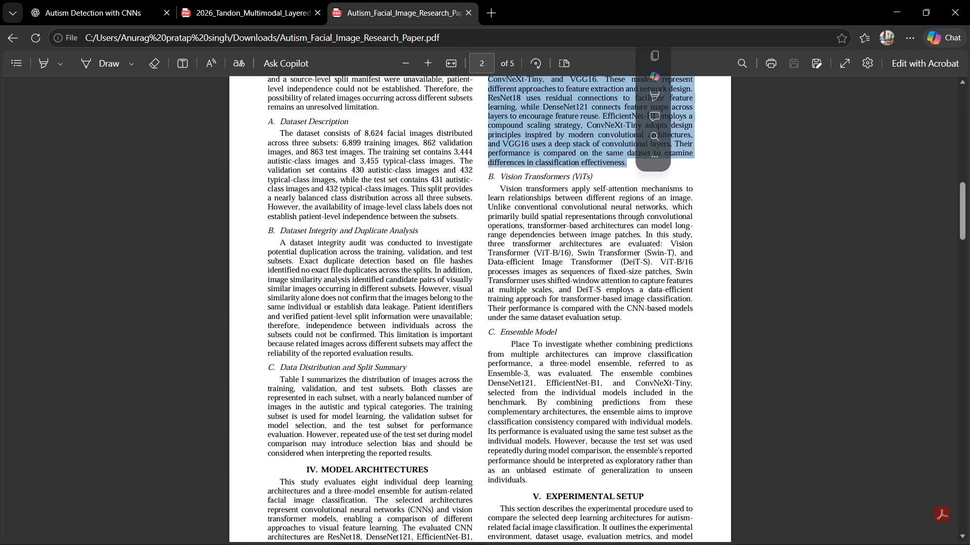
# In Word, paste subsection A below the section 4 introduction, with its heading bold on its own line, and add an empty paragraph after it.
pyautogui.click(761, 527)
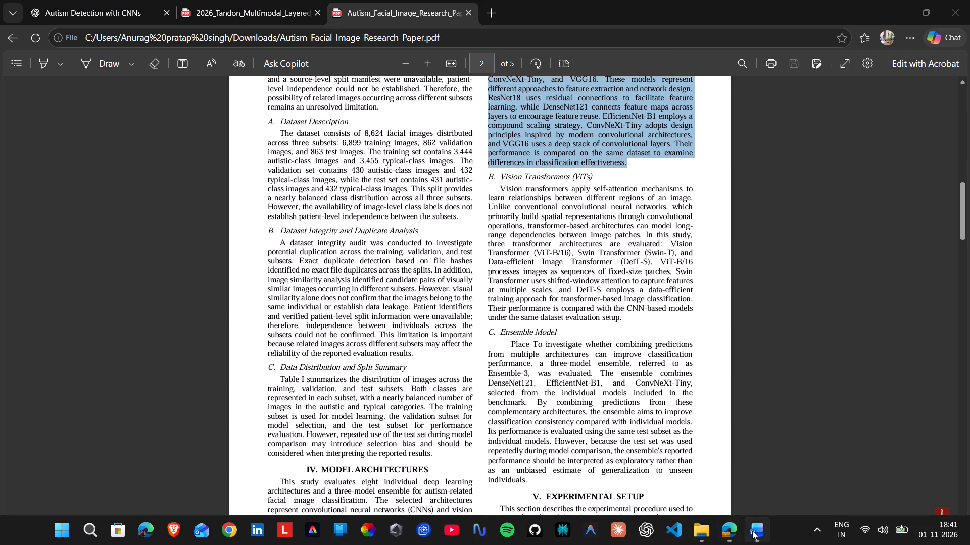
pyautogui.click(752, 531)
pyautogui.click(330, 343)
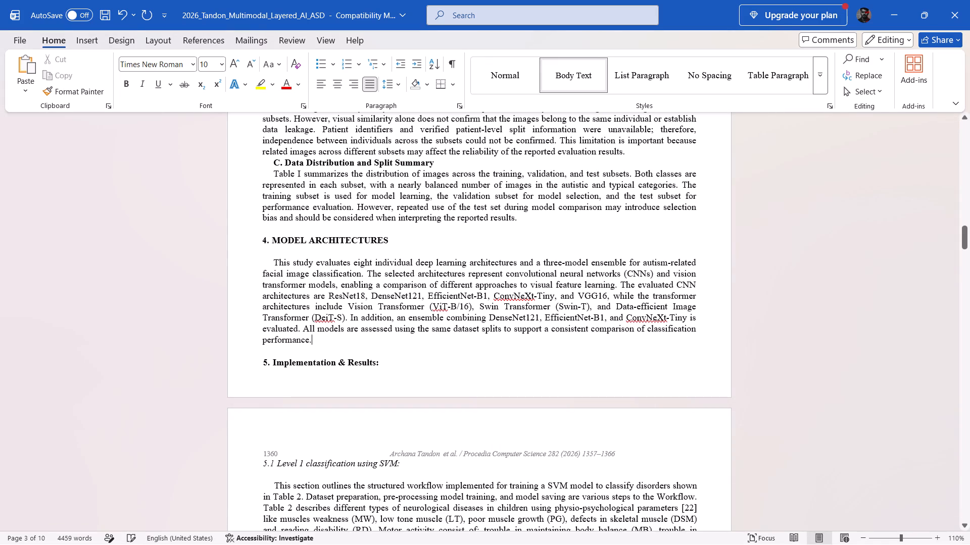
pyautogui.press('Return')
pyautogui.hotkey('ctrl', 'v')
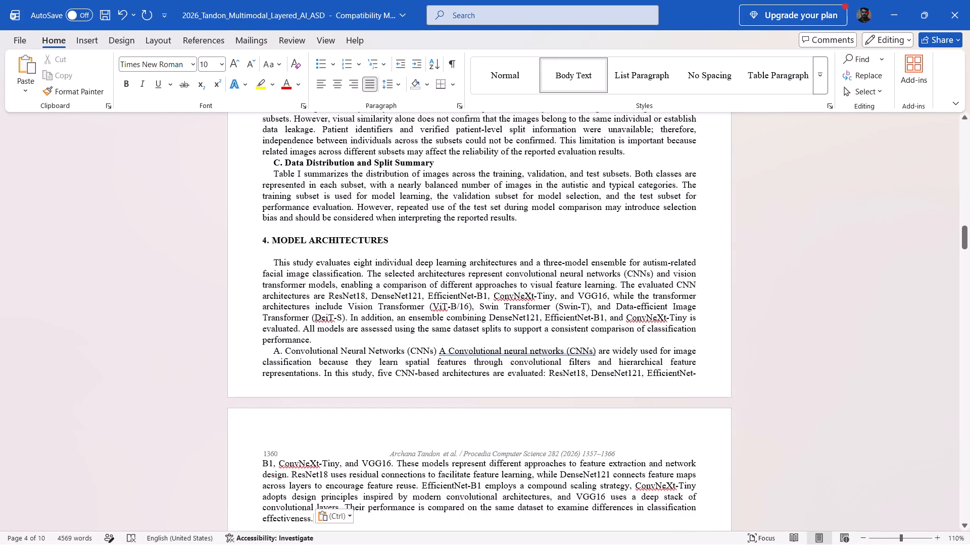
pyautogui.moveTo(437, 352); pyautogui.dragTo(275, 351)
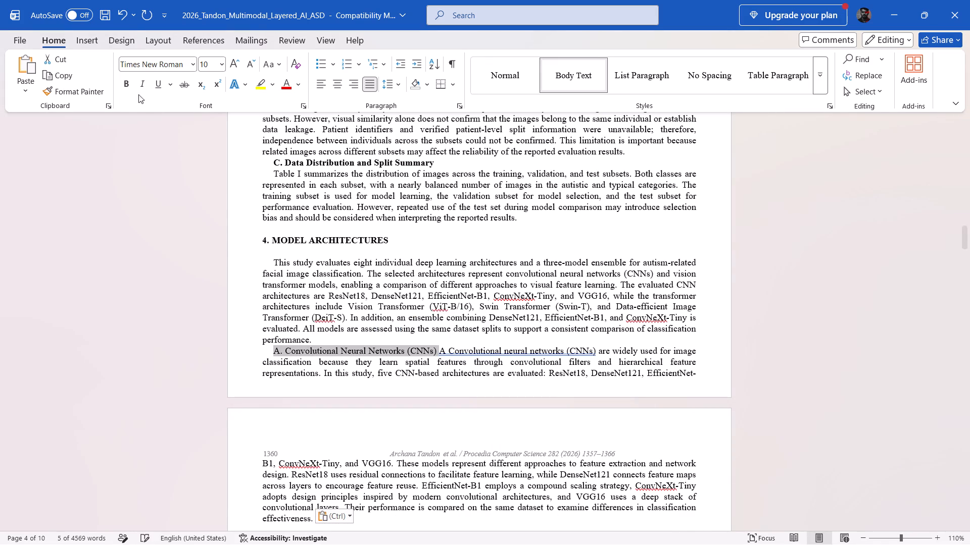
pyautogui.click(127, 86)
pyautogui.click(456, 349)
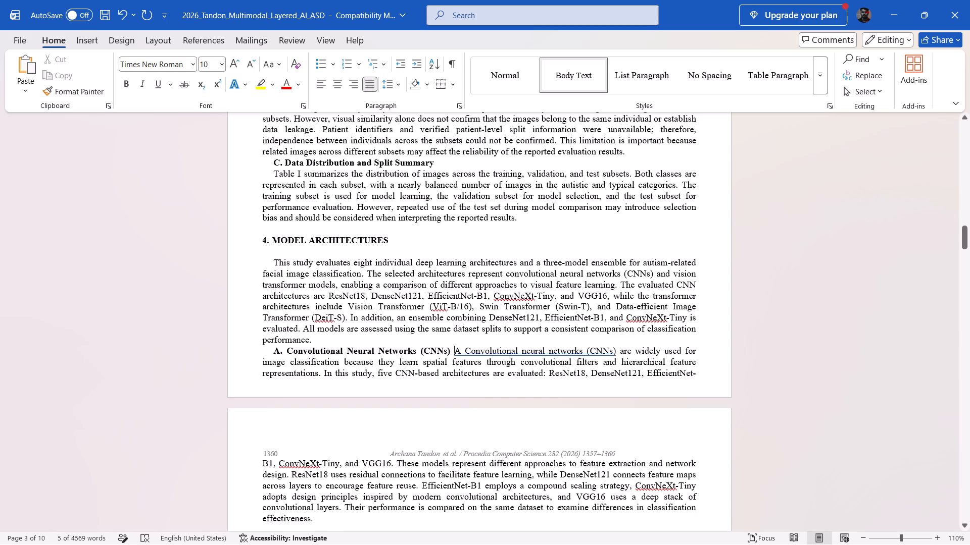
pyautogui.press('Return')
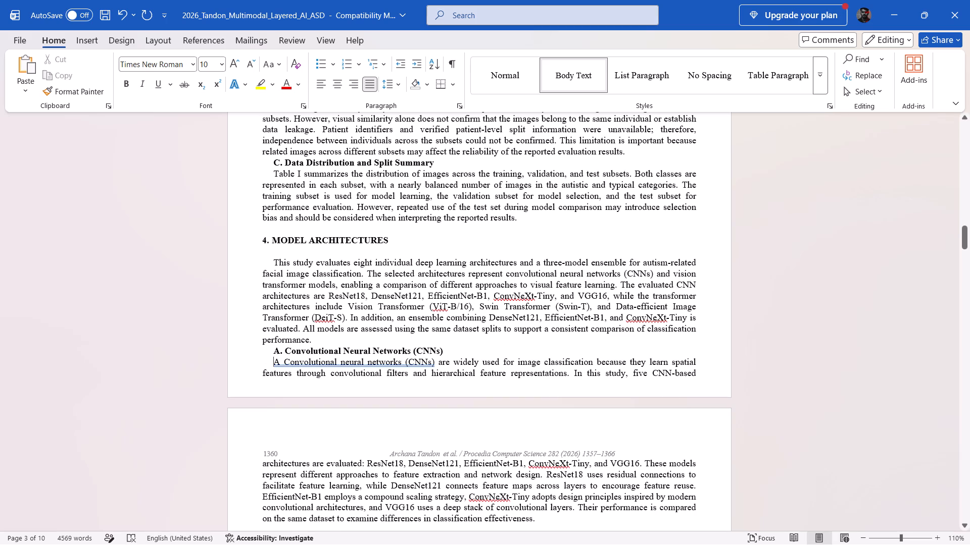
pyautogui.scroll(-6, 355, 177)
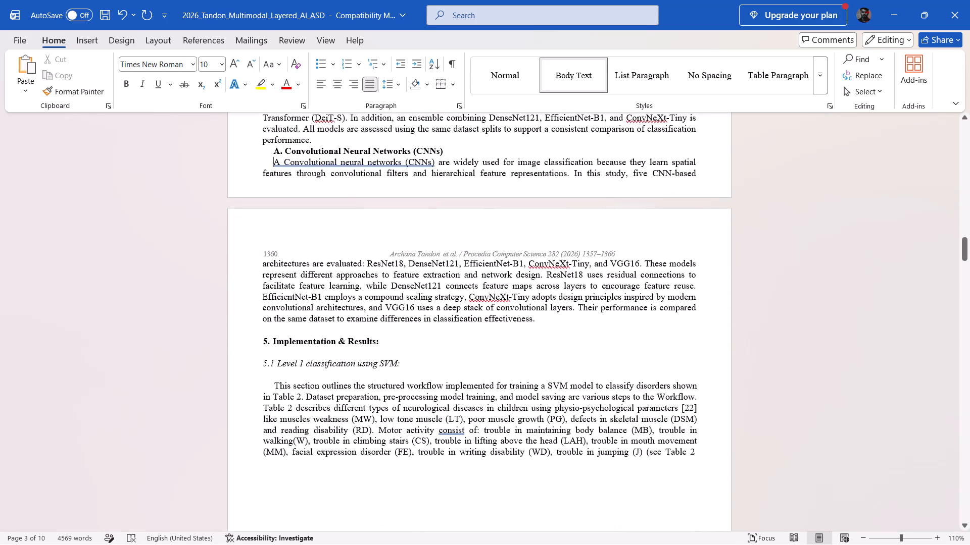
pyautogui.click(546, 314)
pyautogui.press('Return')
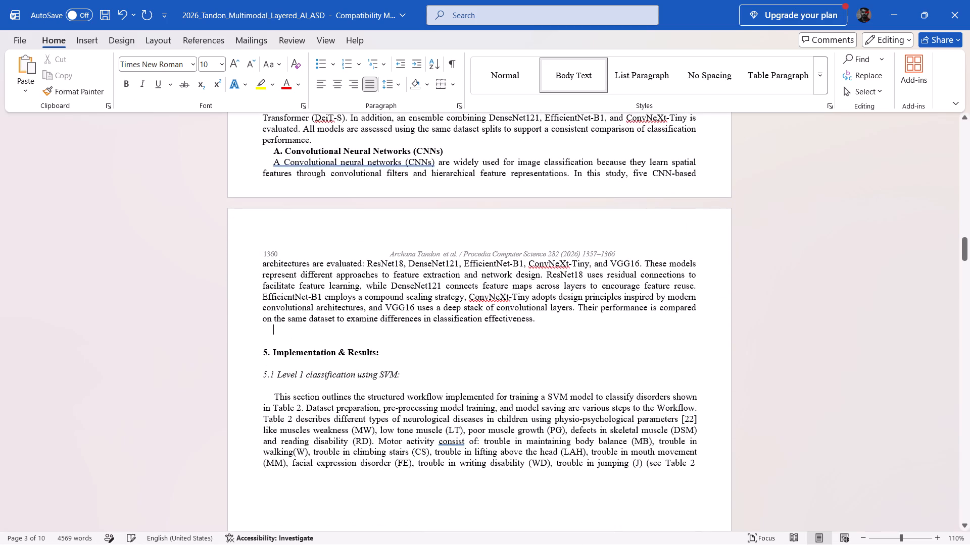
# Switch to the PDF and copy subsection "B. Vision Transformers (ViTs)" with its heading and full paragraph.
pyautogui.click(731, 531)
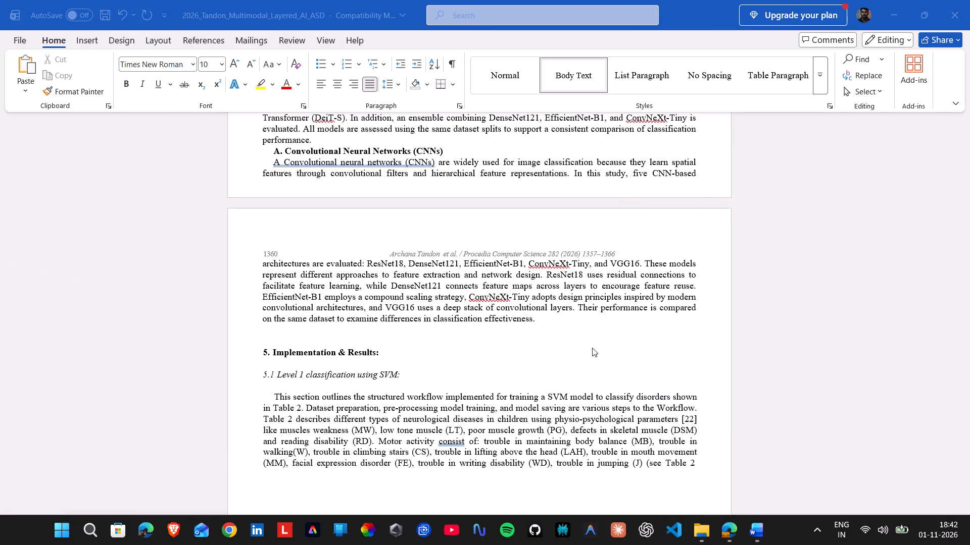
pyautogui.click(731, 531)
pyautogui.click(549, 261)
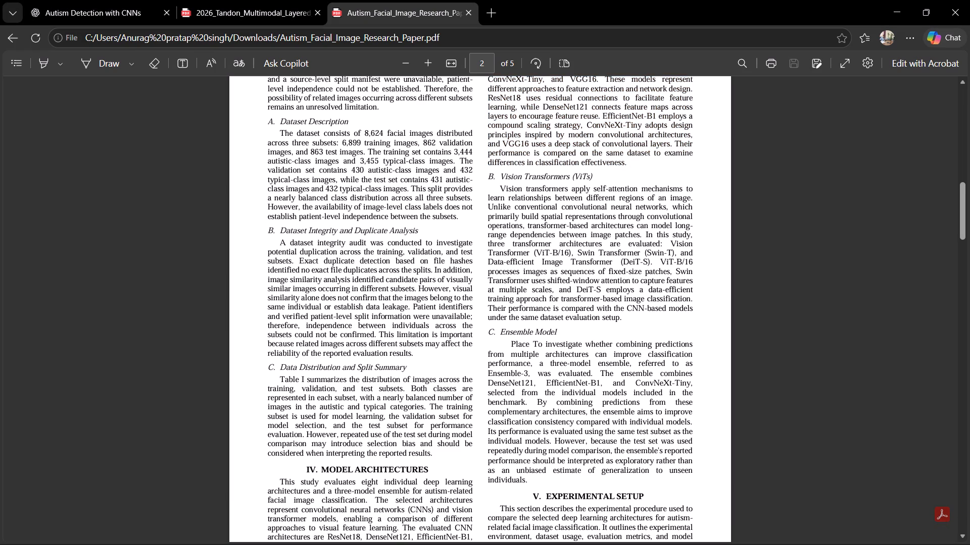
pyautogui.moveTo(488, 173); pyautogui.dragTo(625, 319)
pyautogui.hotkey('ctrl', 'c')
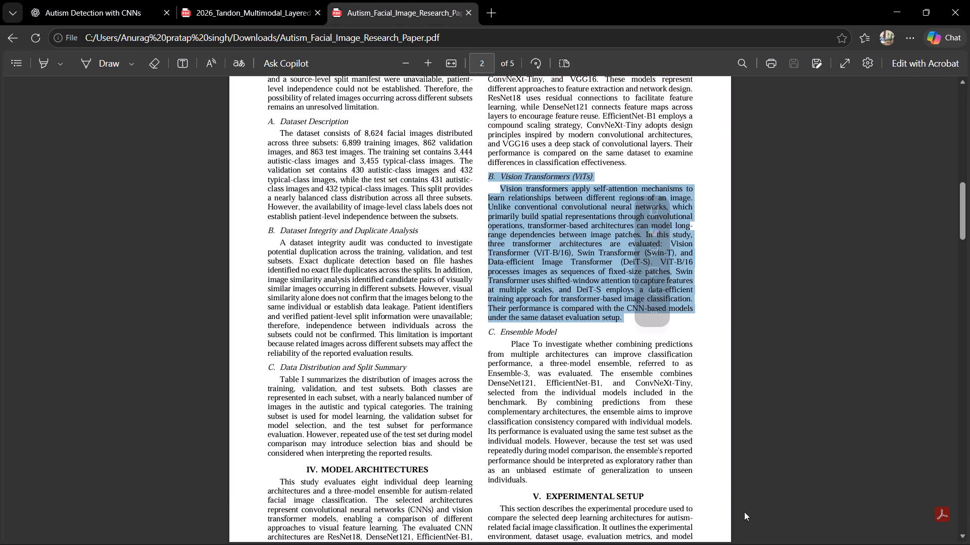
# In Word, paste the Vision Transformers (ViTs) subsection below subsection A, with its heading bold on its own line.
pyautogui.click(758, 536)
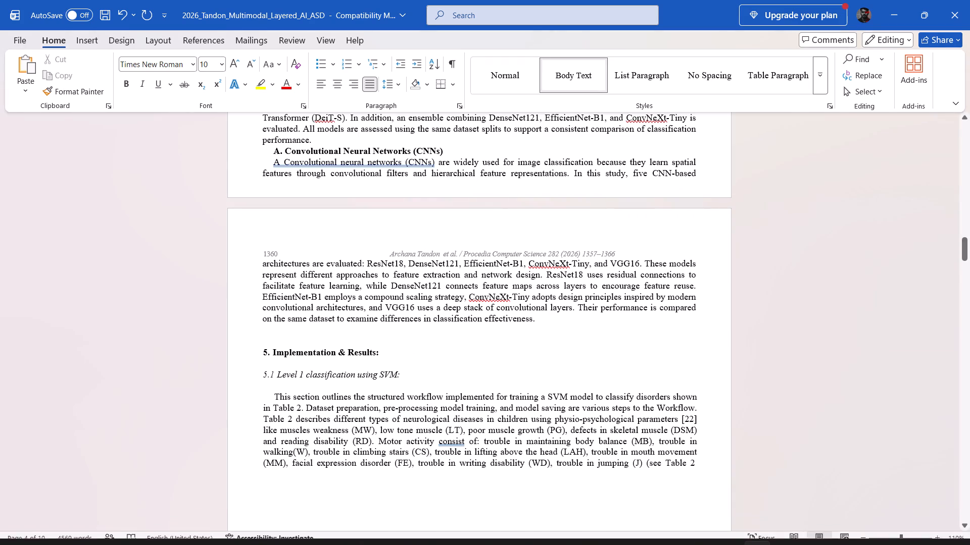
pyautogui.hotkey('ctrl', 'v')
pyautogui.moveTo(269, 332); pyautogui.dragTo(391, 334)
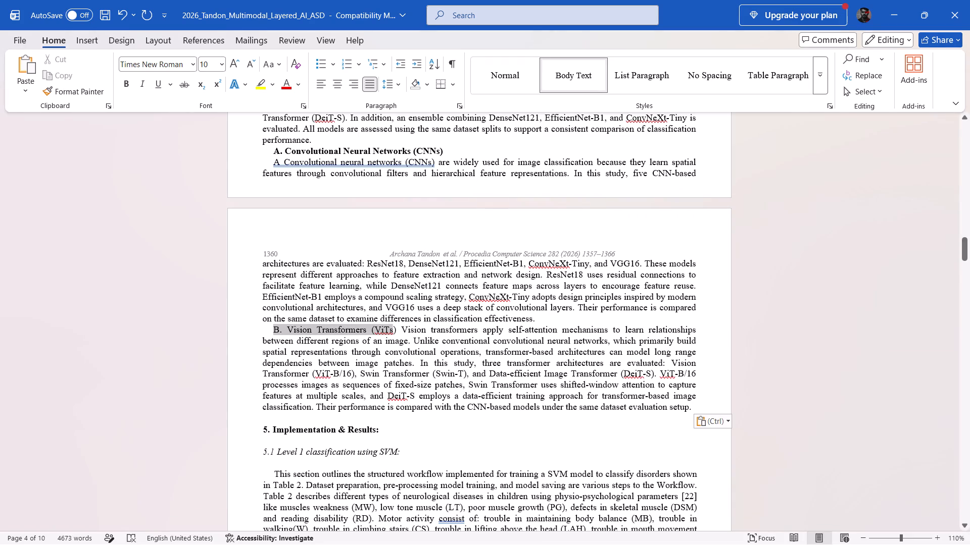
pyautogui.moveTo(391, 334); pyautogui.dragTo(398, 329)
pyautogui.click(124, 87)
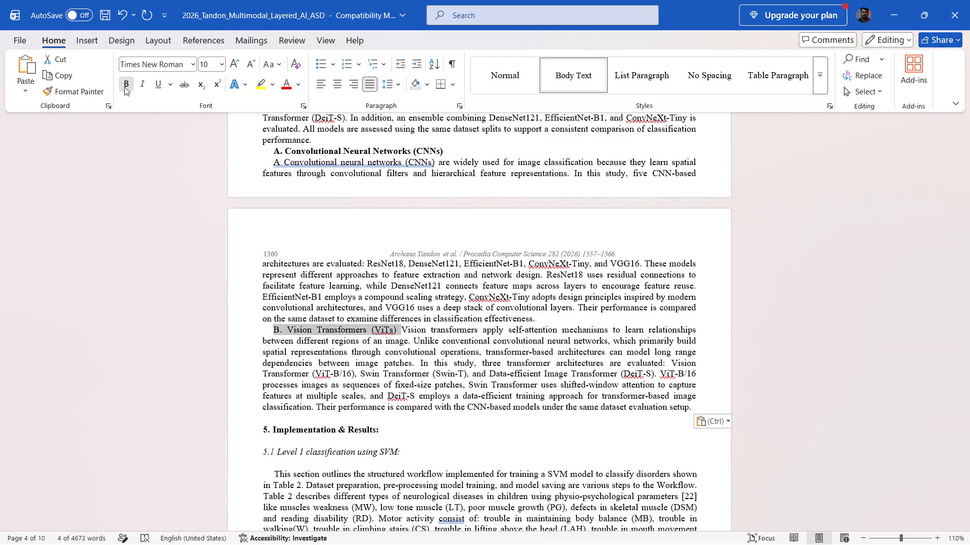
pyautogui.click(408, 332)
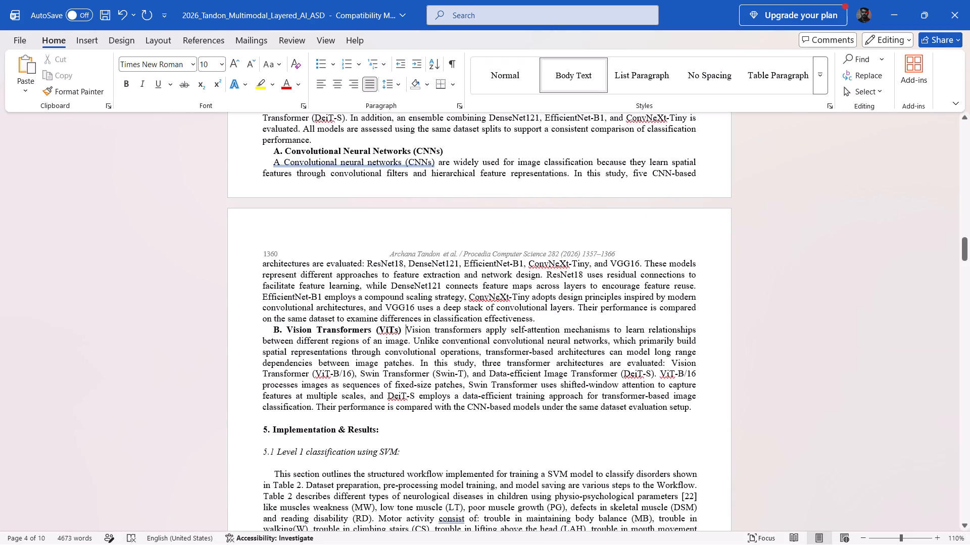
pyautogui.press('Return')
pyautogui.scroll(-1, 438, 439)
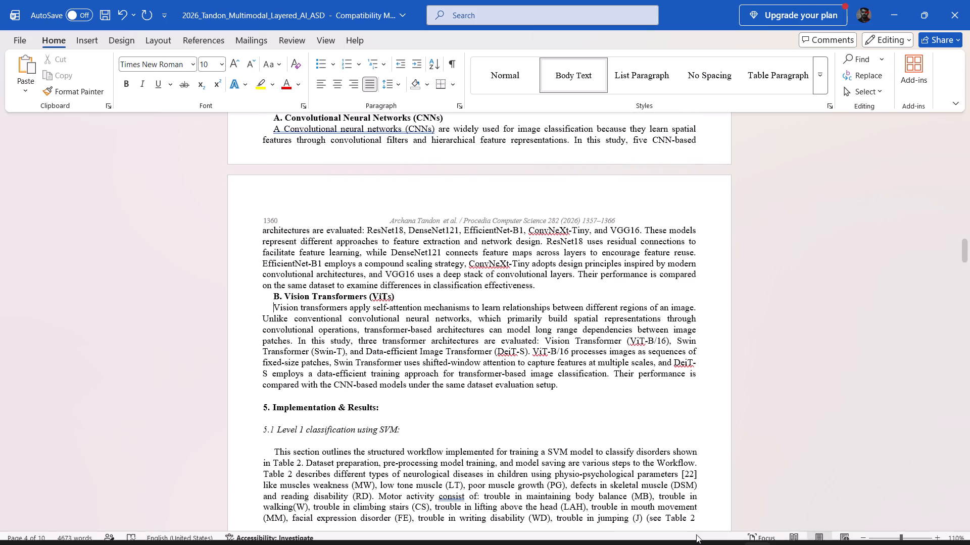
# Switch to the PDF and select subsection "C. Ensemble Model" with its heading and full paragraph.
pyautogui.click(736, 528)
pyautogui.click(574, 306)
pyautogui.moveTo(488, 331); pyautogui.dragTo(549, 416)
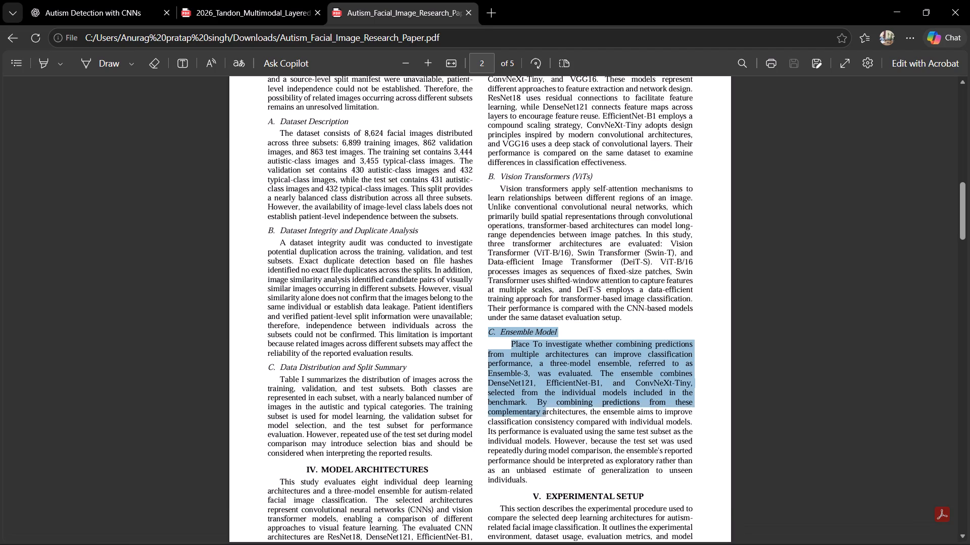
# Extend the selection to the end of the "C. Ensemble Model" paragraph and copy the subsection.
pyautogui.moveTo(549, 416); pyautogui.dragTo(561, 482)
pyautogui.hotkey('ctrl', 'c')
# In Word, paste the Ensemble Model subsection below subsection B, with its heading bold on its own line.
pyautogui.click(748, 527)
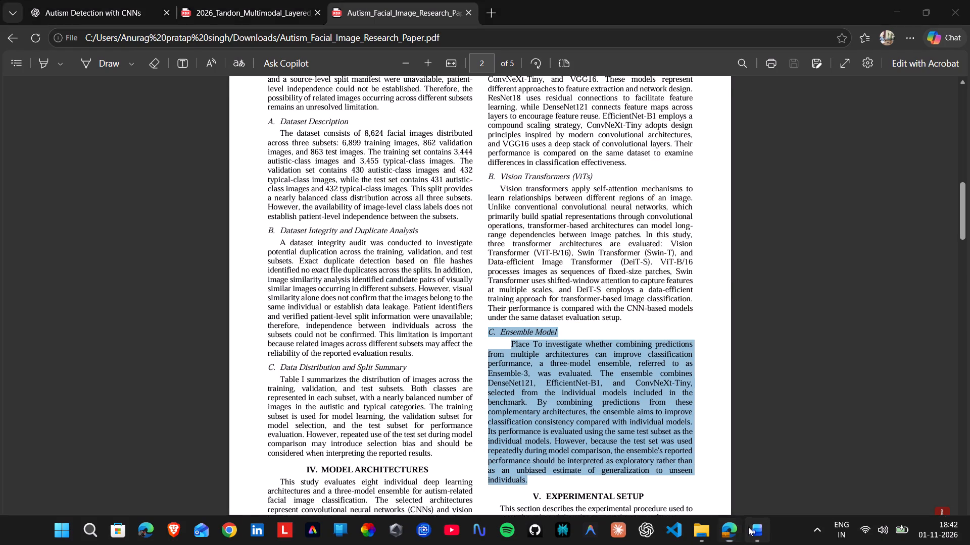
pyautogui.click(590, 388)
pyautogui.press('Return')
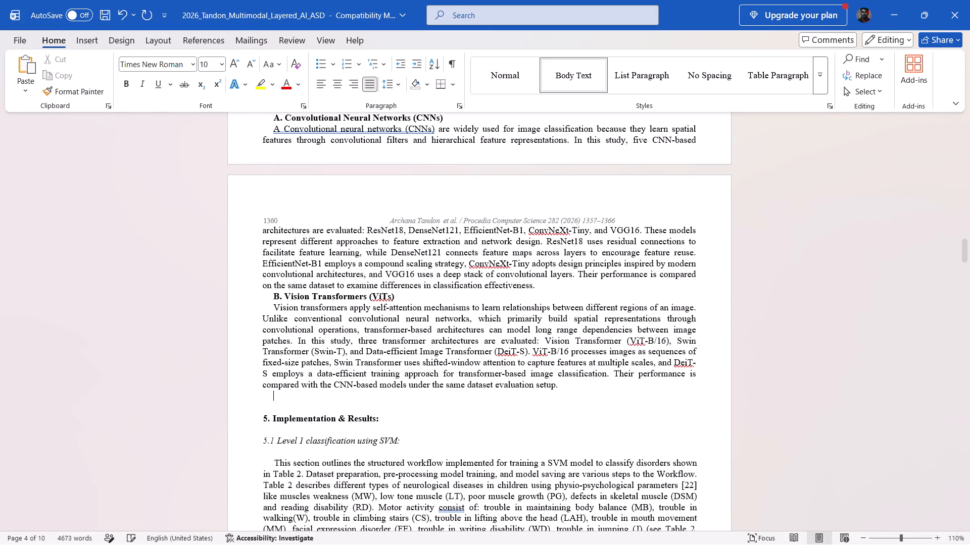
pyautogui.hotkey('ctrl', 'v')
pyautogui.scroll(-3, 400, 348)
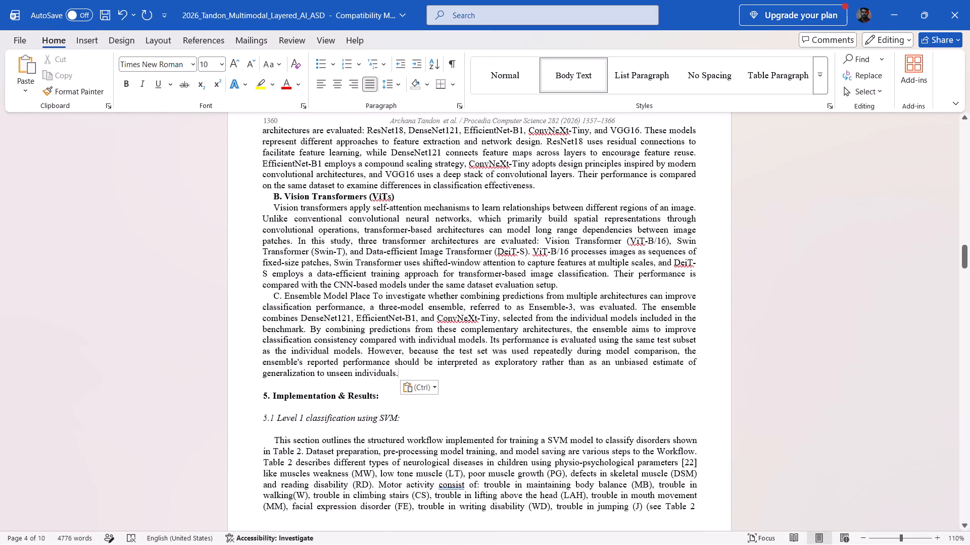
pyautogui.moveTo(272, 292); pyautogui.dragTo(352, 300)
pyautogui.click(125, 83)
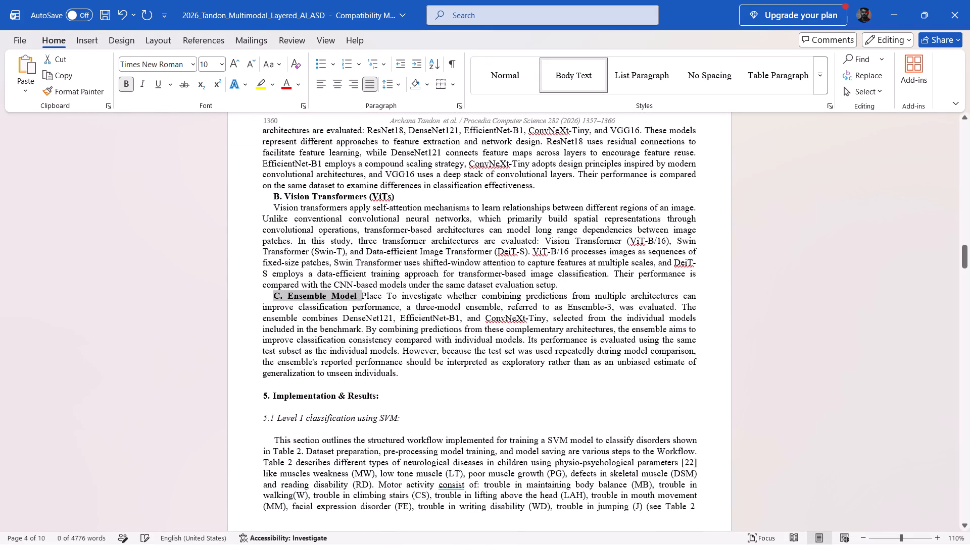
pyautogui.click(347, 301)
pyautogui.click(363, 297)
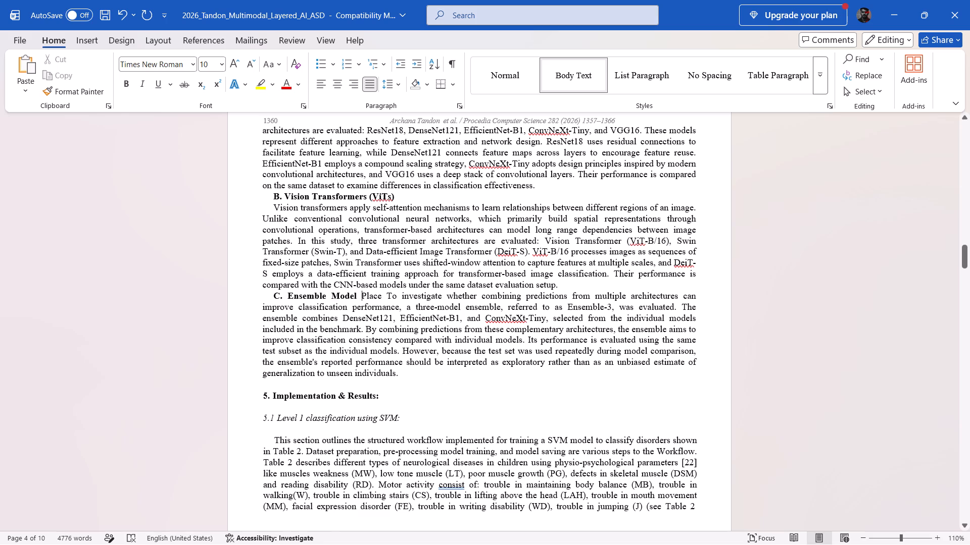
pyautogui.press('Return')
pyautogui.scroll(-3, 430, 205)
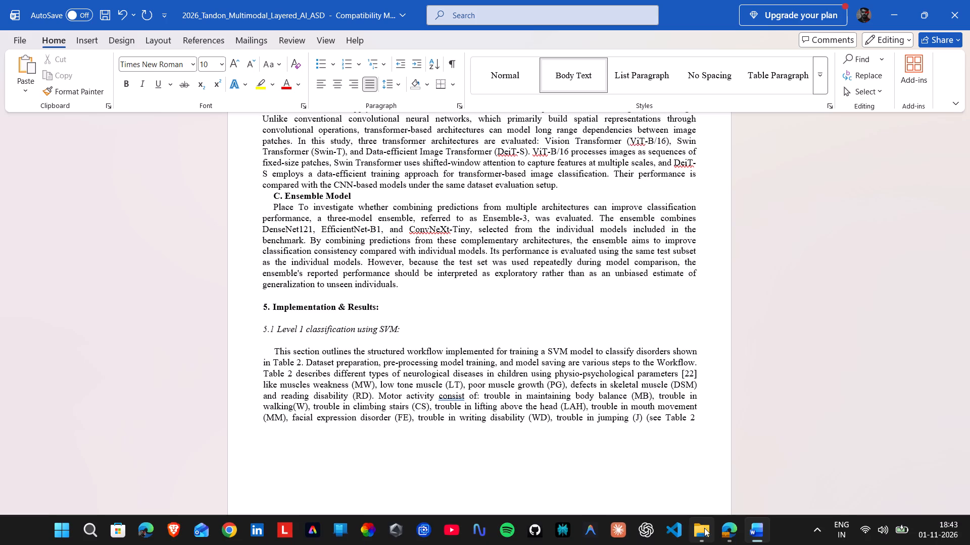
# Switch to the PDF and go to section "V. Experimental Setup" below the Ensemble Model subsection.
pyautogui.click(736, 532)
pyautogui.scroll(-5, 455, 304)
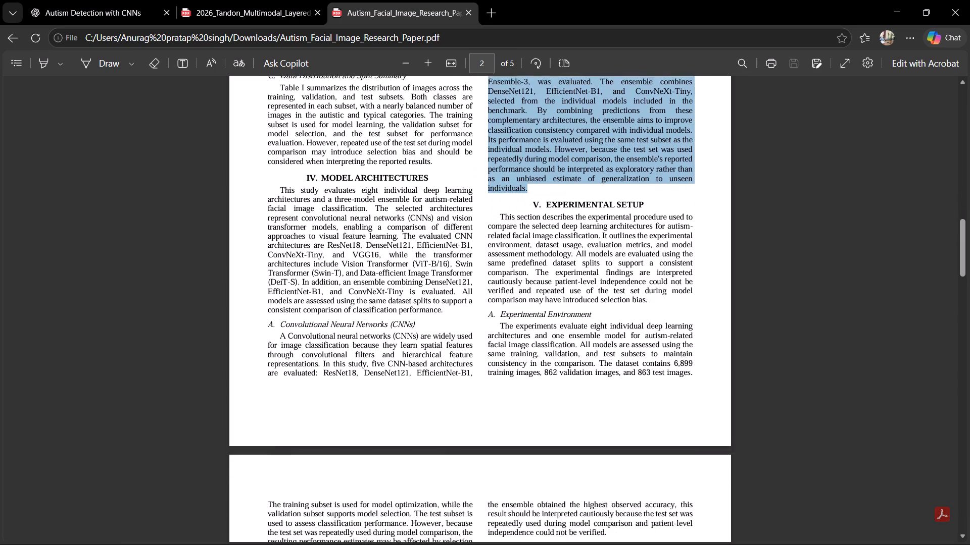
# Copy the section V heading text "EXPERIMENTAL SETUP" from the PDF.
pyautogui.scroll(-1, 443, 266)
pyautogui.moveTo(549, 115); pyautogui.dragTo(644, 119)
pyautogui.hotkey('ctrl', 'c')
# In Word, replace the section 5 heading text "Implementation & Results:" with the copied "EXPERIMENTAL SETUP", keeping the number.
pyautogui.click(761, 534)
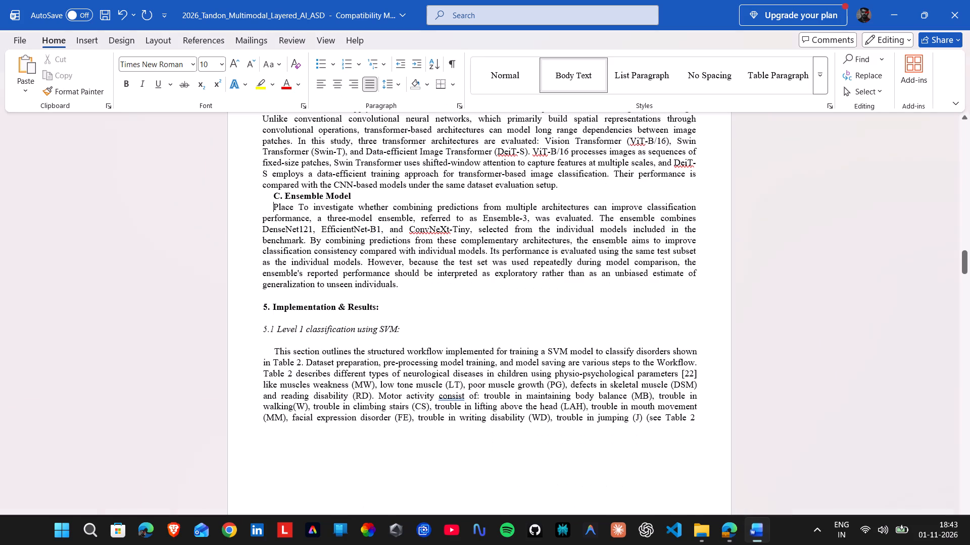
pyautogui.click(367, 198)
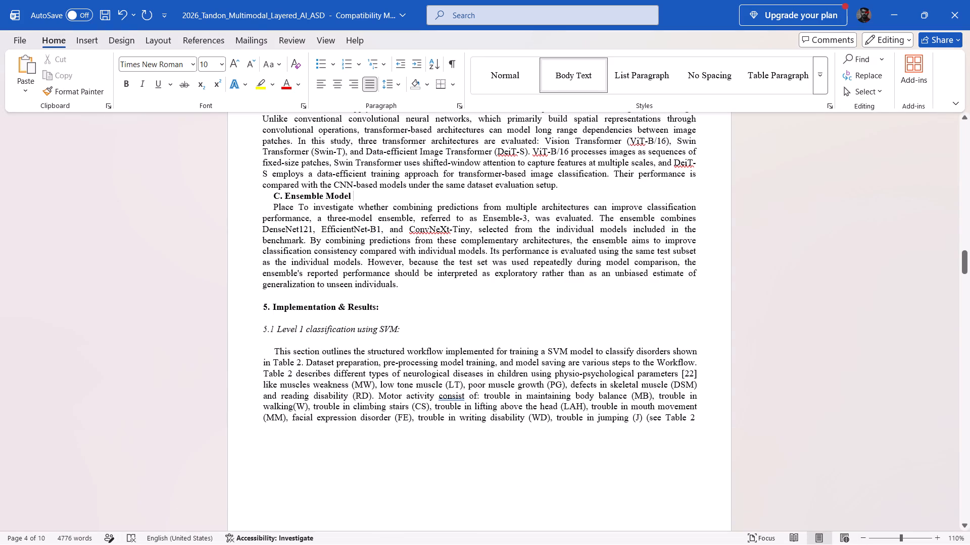
pyautogui.click(391, 305)
pyautogui.press('BackSpace')
pyautogui.press('BackSpace')
pyautogui.press('BackSpace')
pyautogui.press('BackSpace')
pyautogui.press('BackSpace')
pyautogui.press('BackSpace')
pyautogui.press('BackSpace')
pyautogui.press('BackSpace')
pyautogui.press('BackSpace')
pyautogui.press('BackSpace')
pyautogui.press('BackSpace')
pyautogui.press('BackSpace')
pyautogui.press('BackSpace')
pyautogui.press('BackSpace')
pyautogui.press('BackSpace')
pyautogui.press('BackSpace')
pyautogui.press('BackSpace')
pyautogui.press('BackSpace')
pyautogui.press('BackSpace')
pyautogui.press('BackSpace')
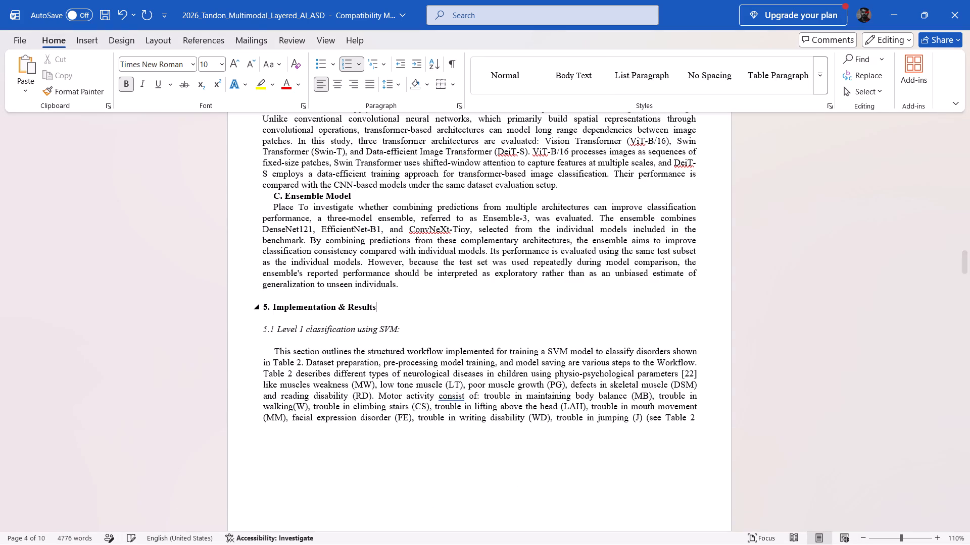
pyautogui.press('BackSpace')
pyautogui.press('BackSpace')
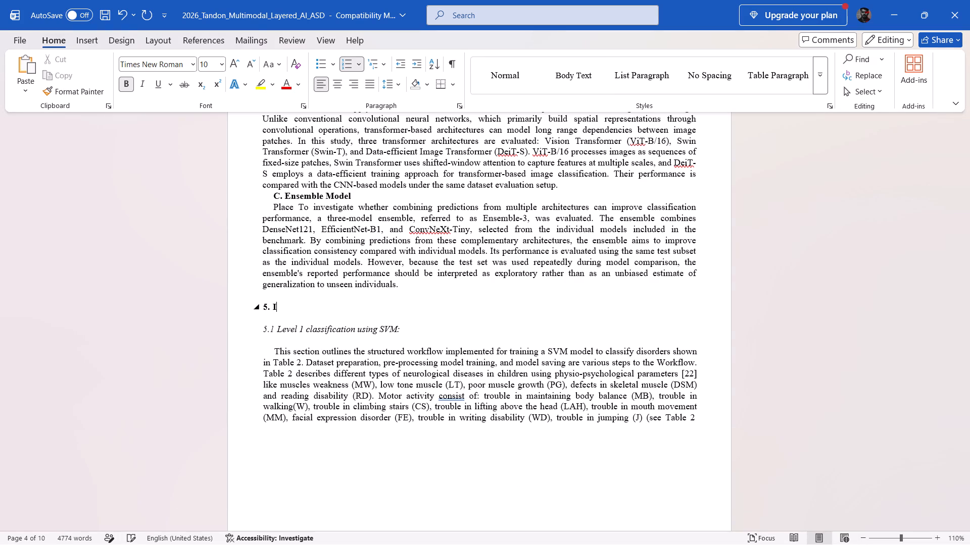
pyautogui.press('BackSpace')
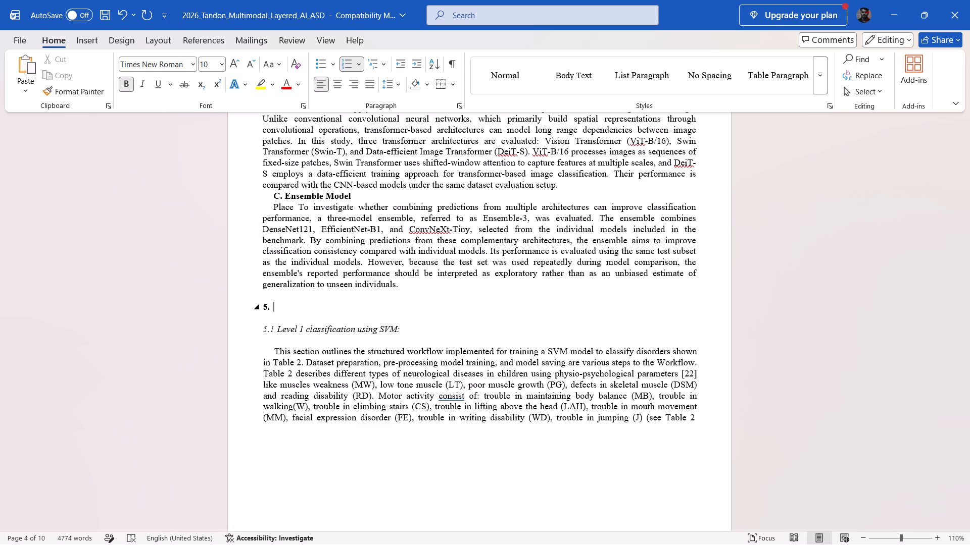
pyautogui.hotkey('ctrl', 'v')
pyautogui.keyDown('ctrl'); pyautogui.click(391, 305); pyautogui.keyUp('ctrl')
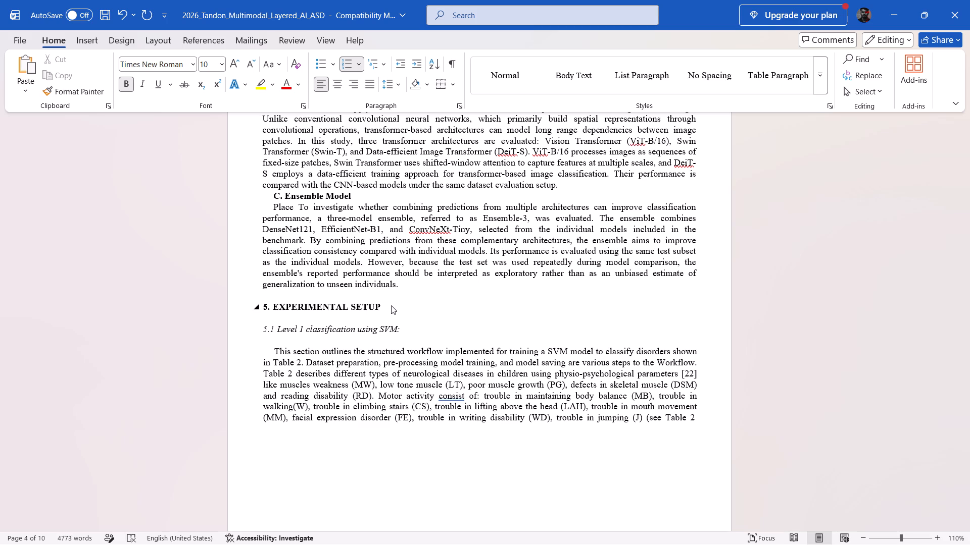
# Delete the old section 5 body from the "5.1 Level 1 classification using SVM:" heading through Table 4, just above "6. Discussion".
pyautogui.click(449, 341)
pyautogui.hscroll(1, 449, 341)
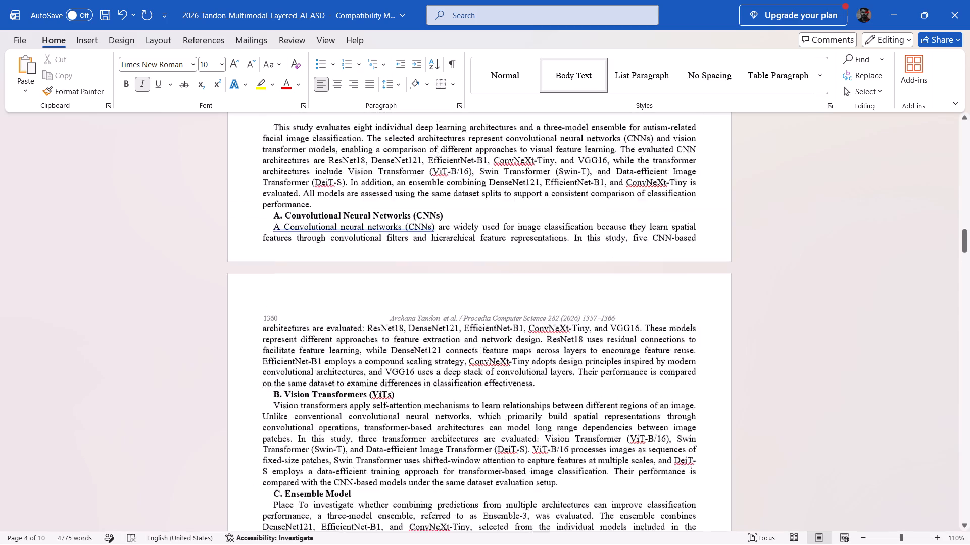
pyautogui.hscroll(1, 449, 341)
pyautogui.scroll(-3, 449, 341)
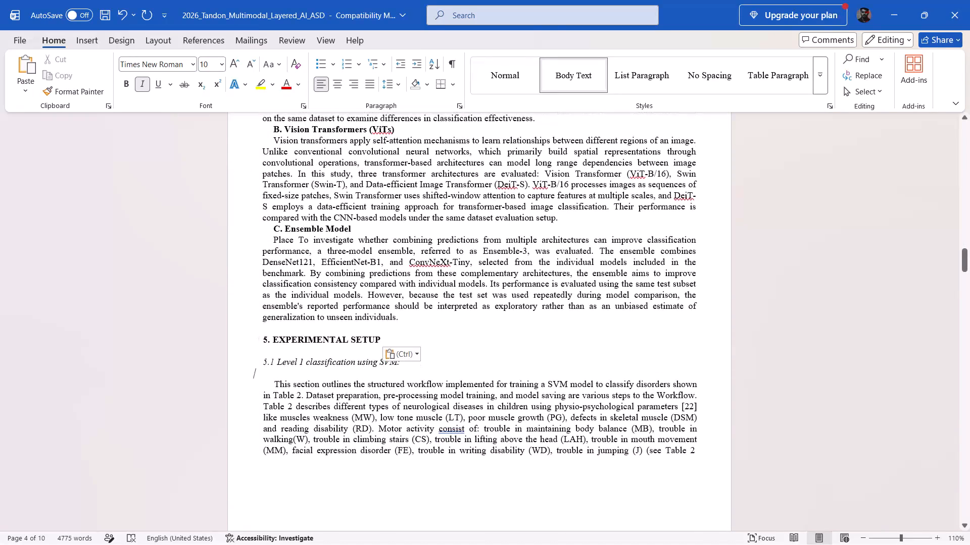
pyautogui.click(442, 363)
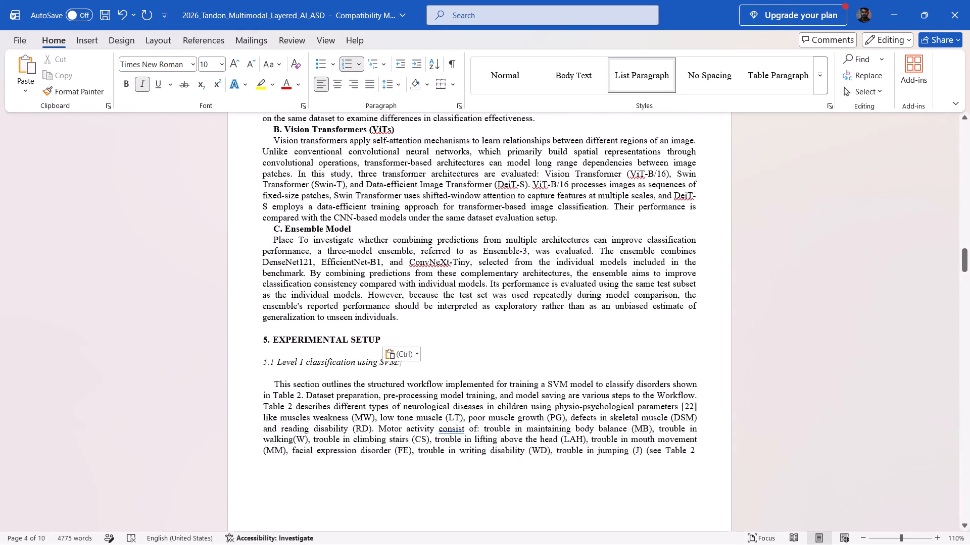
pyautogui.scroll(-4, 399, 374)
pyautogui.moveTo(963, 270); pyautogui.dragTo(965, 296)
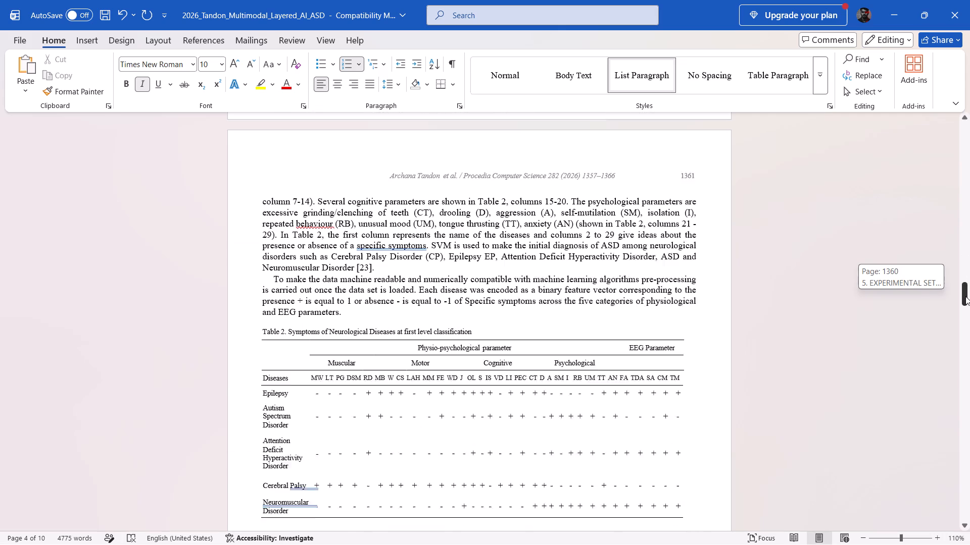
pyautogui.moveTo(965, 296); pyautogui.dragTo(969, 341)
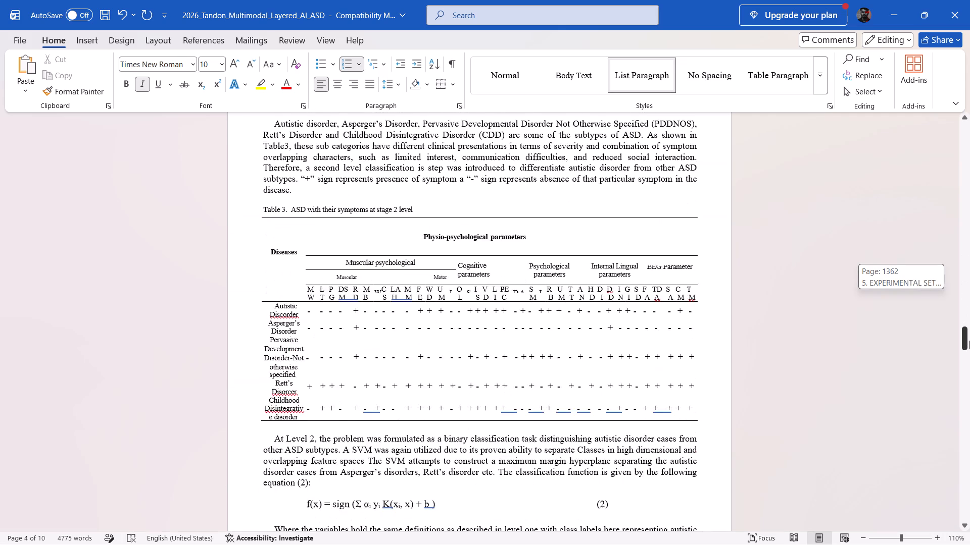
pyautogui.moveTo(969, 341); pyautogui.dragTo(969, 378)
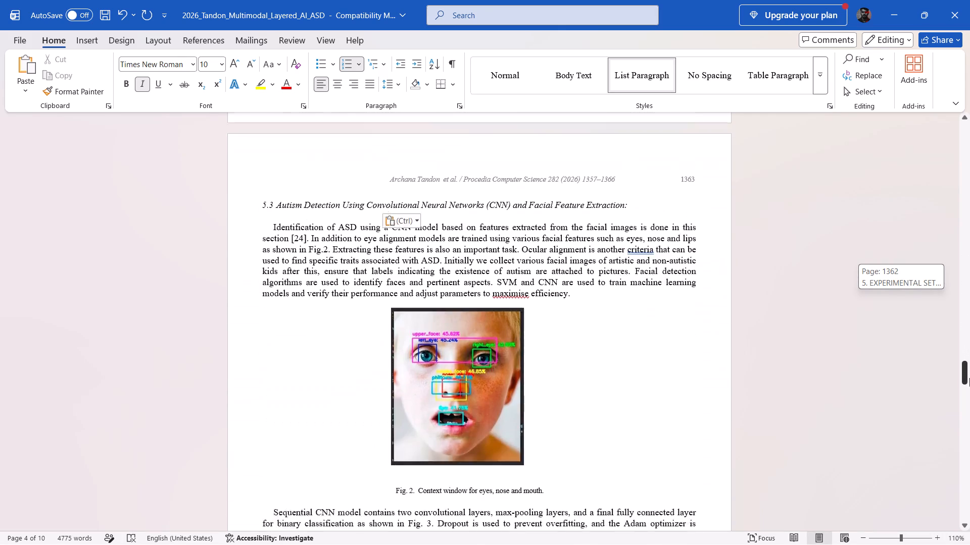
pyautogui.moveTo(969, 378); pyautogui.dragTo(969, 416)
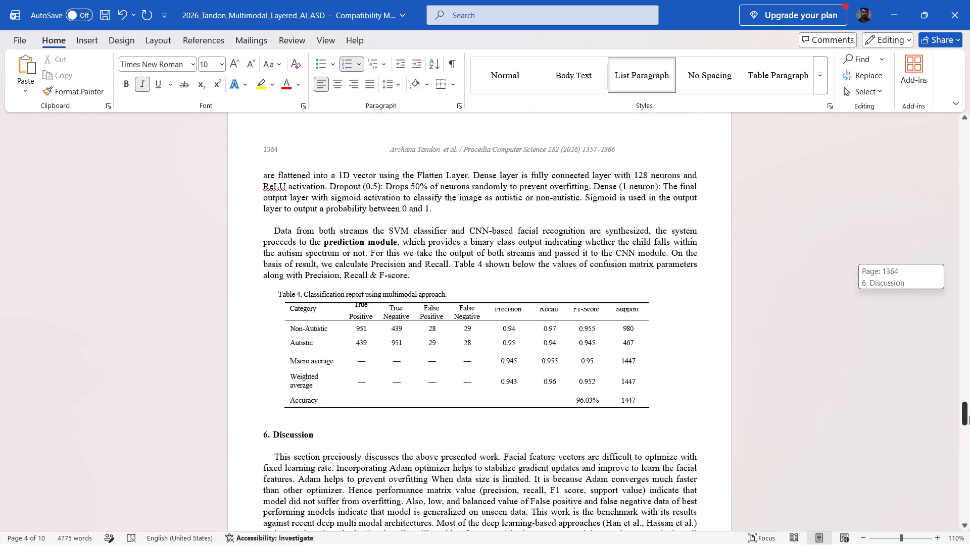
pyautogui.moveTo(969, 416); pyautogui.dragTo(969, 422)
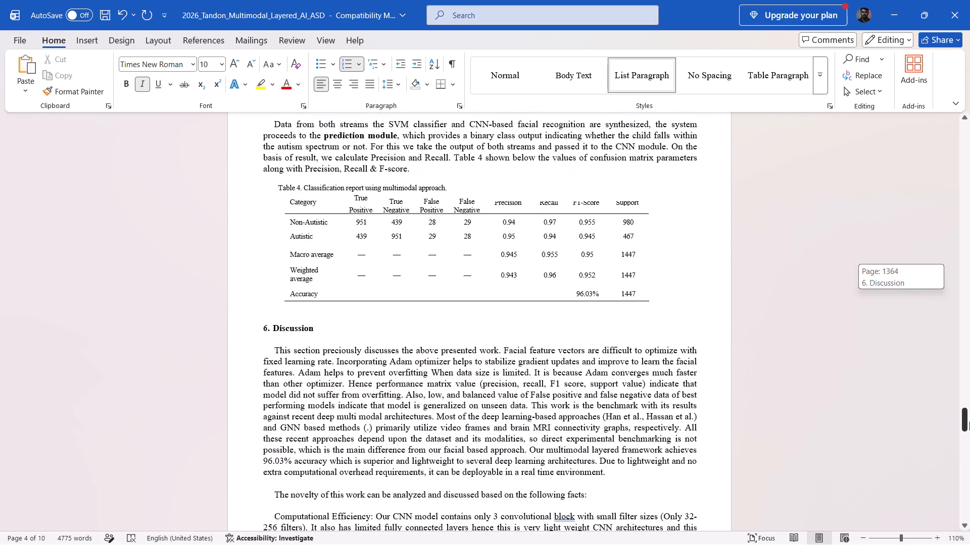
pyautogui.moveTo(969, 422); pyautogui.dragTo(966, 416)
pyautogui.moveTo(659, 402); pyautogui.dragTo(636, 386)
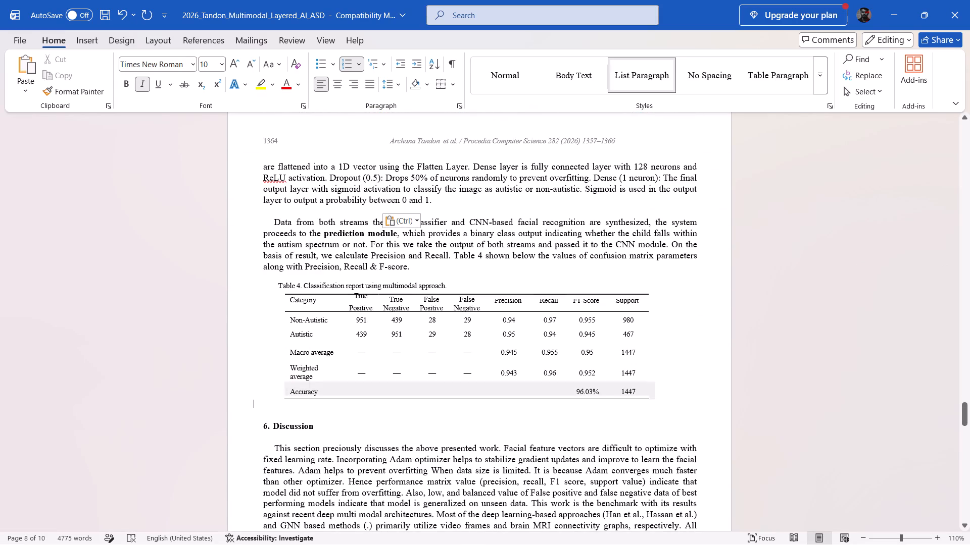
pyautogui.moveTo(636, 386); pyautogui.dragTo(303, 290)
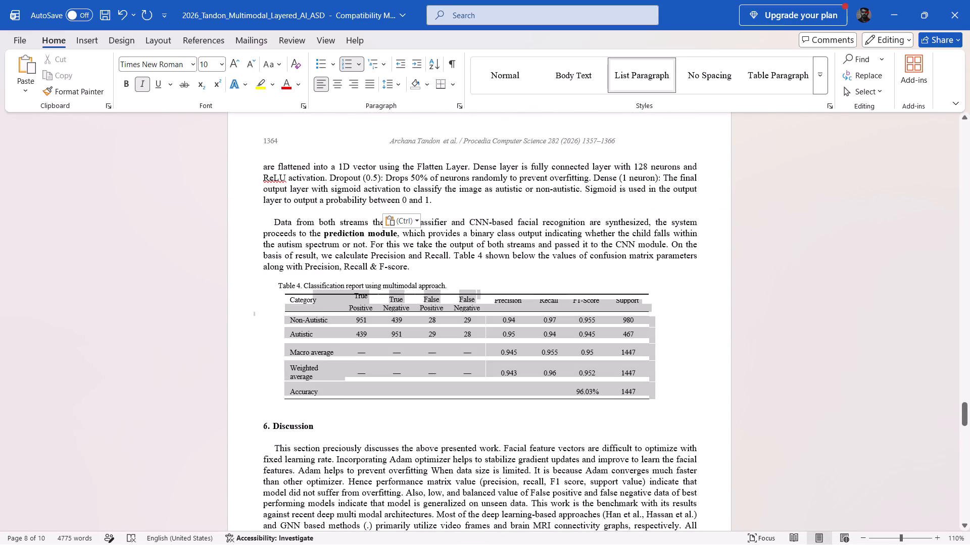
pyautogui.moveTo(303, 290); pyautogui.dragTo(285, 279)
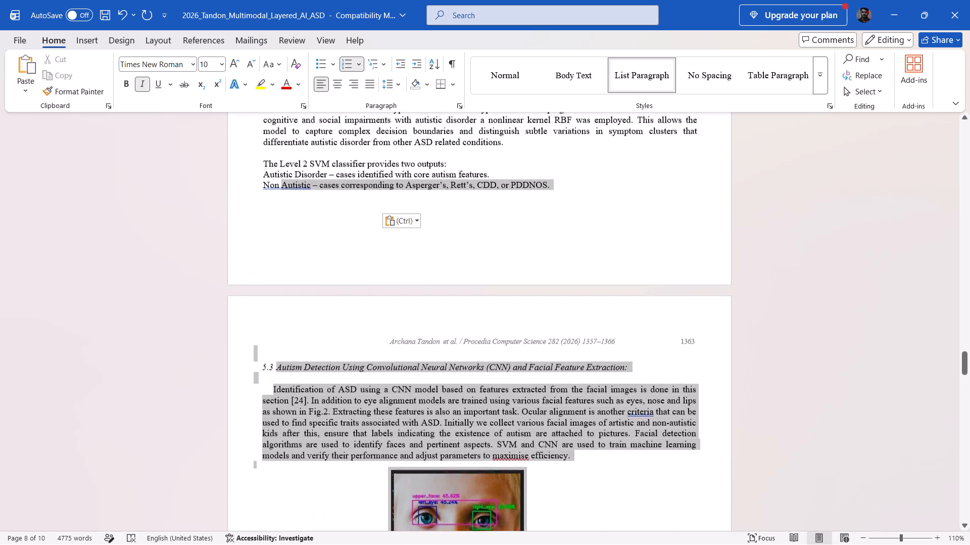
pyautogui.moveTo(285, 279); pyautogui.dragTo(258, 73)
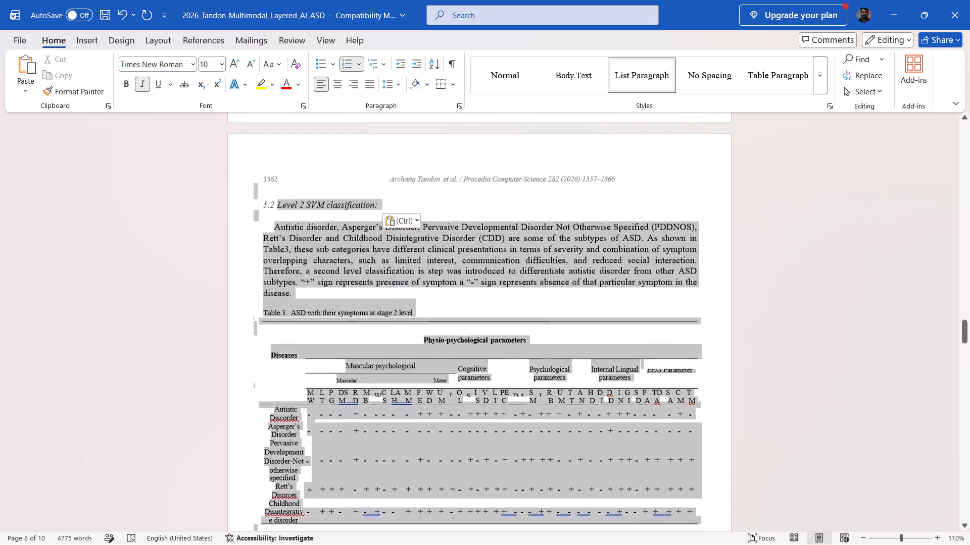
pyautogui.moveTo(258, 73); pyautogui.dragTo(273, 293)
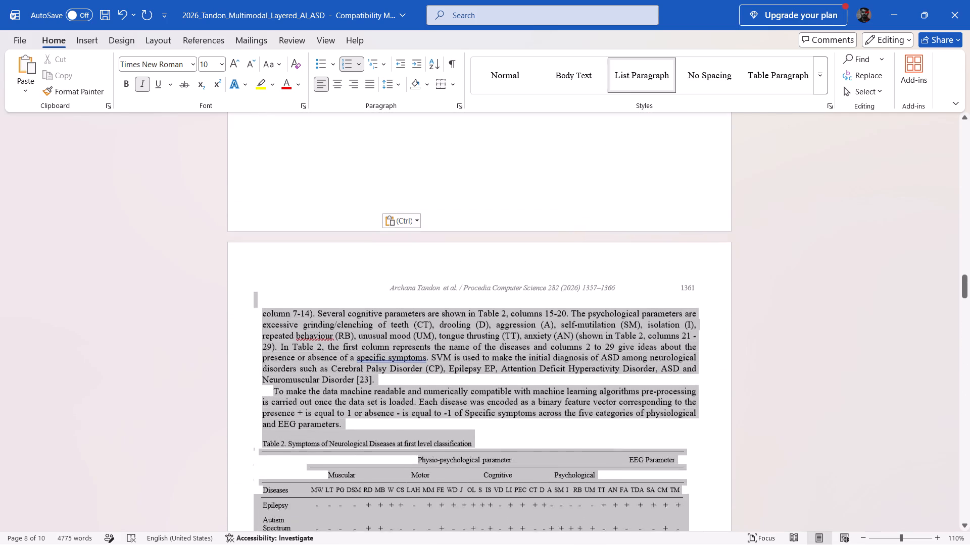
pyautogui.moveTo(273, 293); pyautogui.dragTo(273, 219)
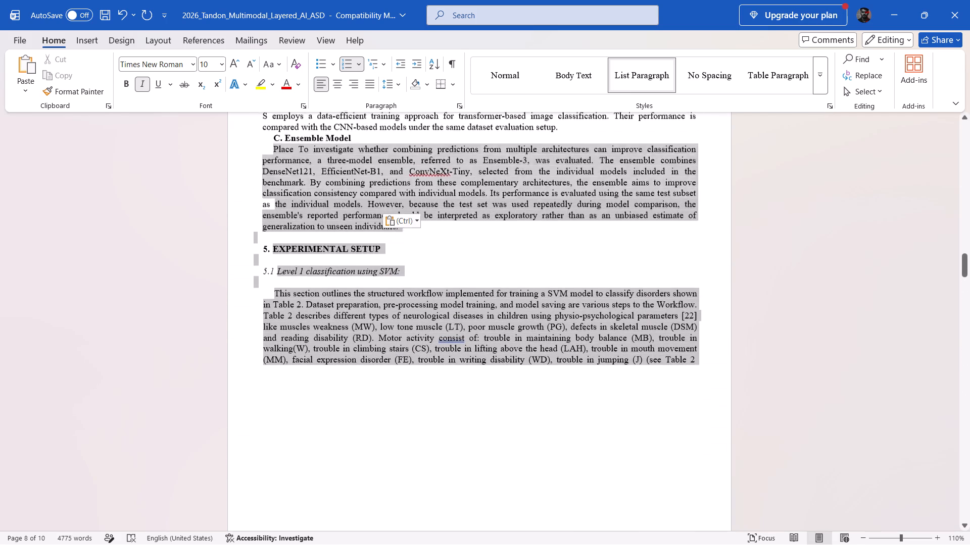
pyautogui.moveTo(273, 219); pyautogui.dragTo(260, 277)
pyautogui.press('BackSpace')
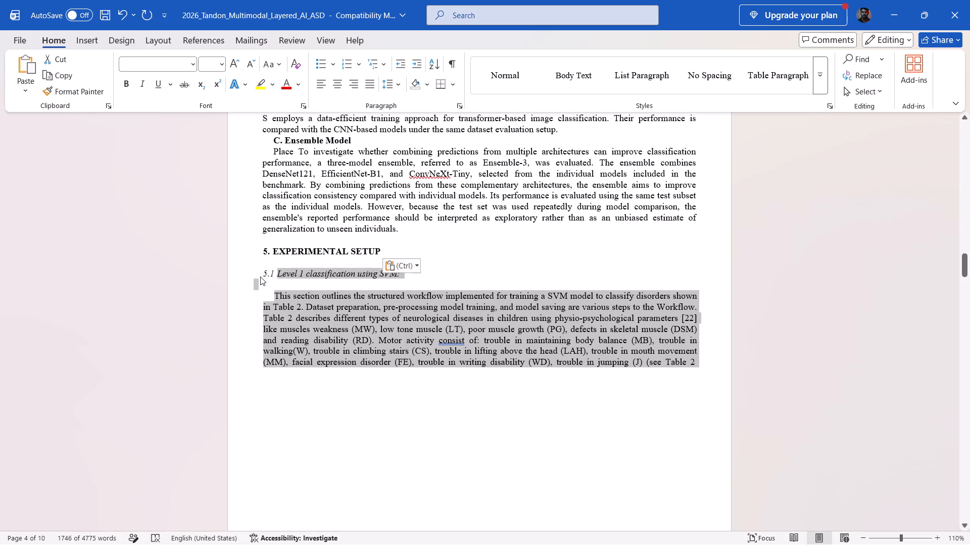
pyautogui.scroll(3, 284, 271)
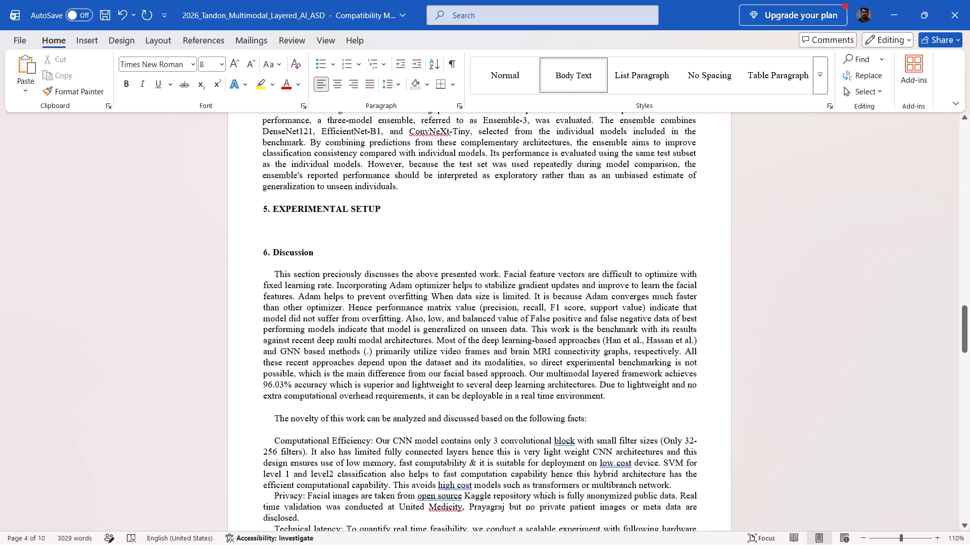
# Switch to the PDF and copy the introductory paragraph of section V, from "This section describes" to "selection bias.".
pyautogui.click(722, 535)
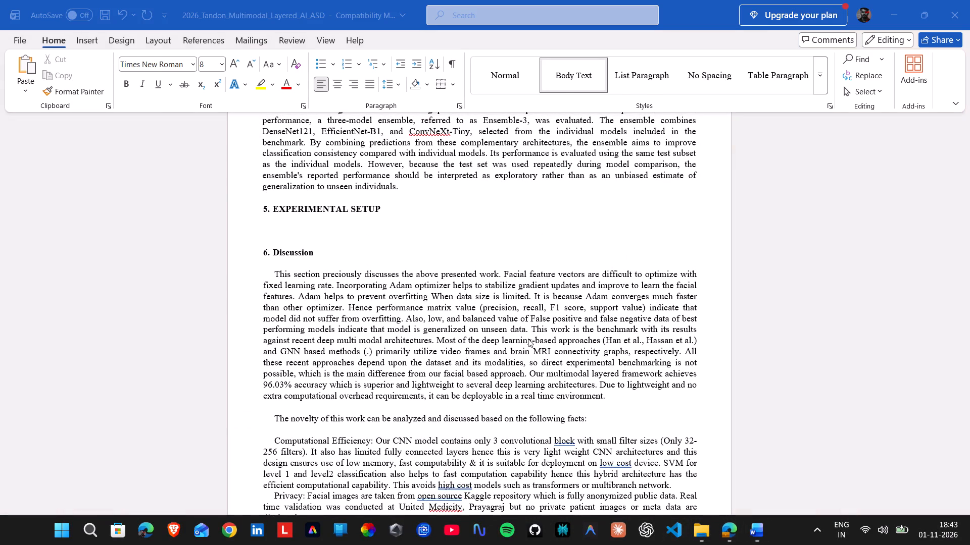
pyautogui.click(724, 530)
pyautogui.click(471, 288)
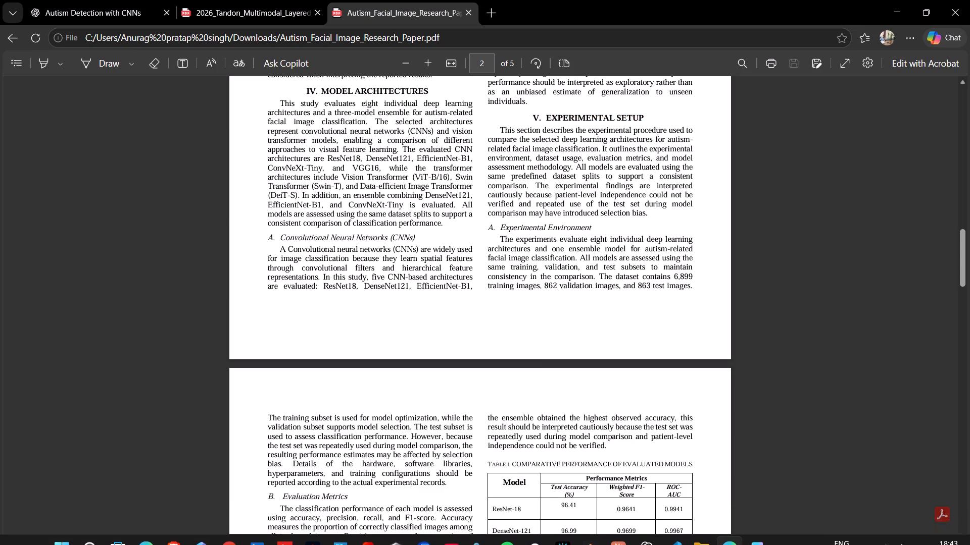
pyautogui.moveTo(495, 126); pyautogui.dragTo(656, 217)
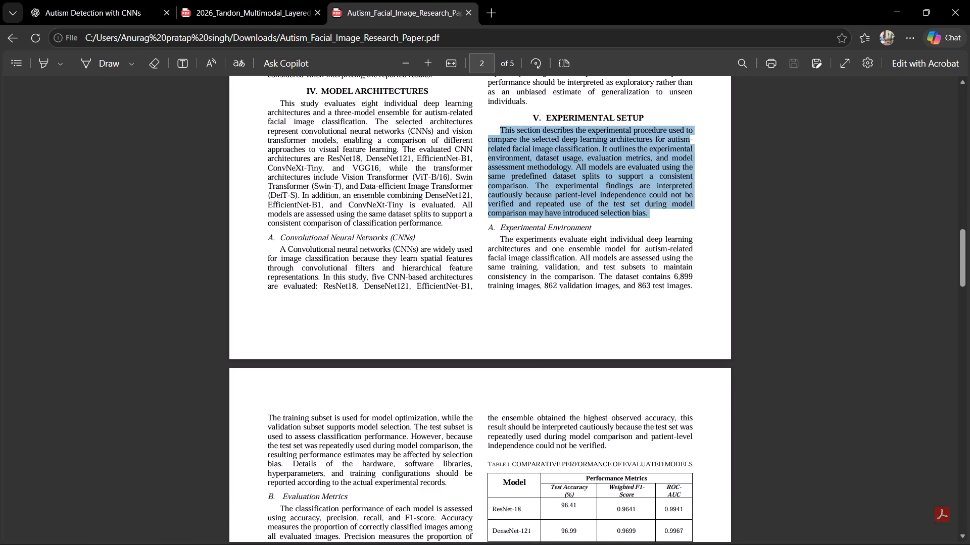
pyautogui.moveTo(656, 217); pyautogui.dragTo(655, 217)
pyautogui.hotkey('ctrl', 'c')
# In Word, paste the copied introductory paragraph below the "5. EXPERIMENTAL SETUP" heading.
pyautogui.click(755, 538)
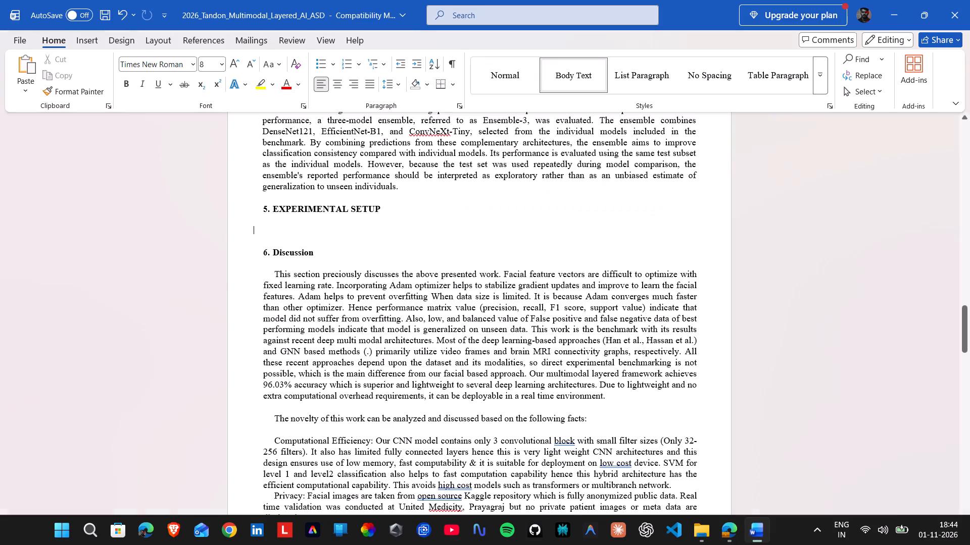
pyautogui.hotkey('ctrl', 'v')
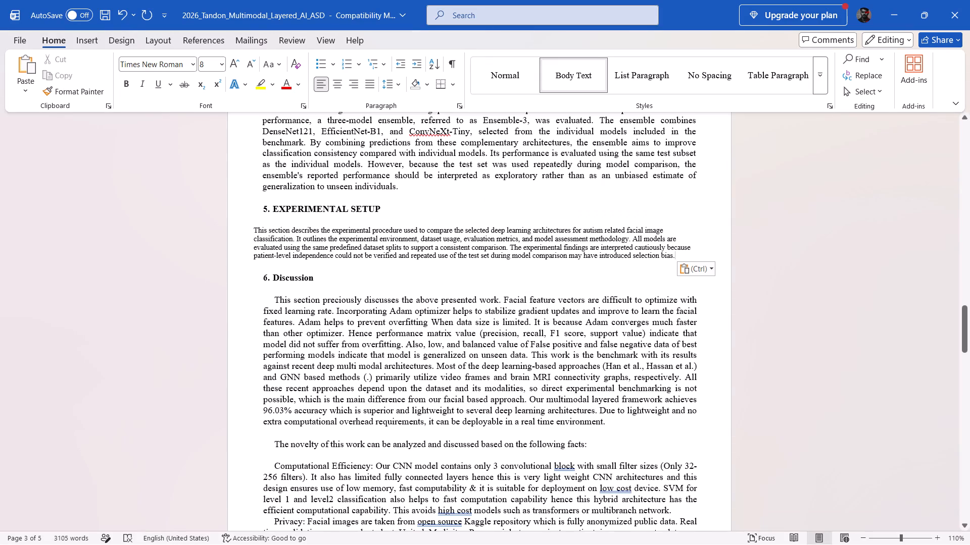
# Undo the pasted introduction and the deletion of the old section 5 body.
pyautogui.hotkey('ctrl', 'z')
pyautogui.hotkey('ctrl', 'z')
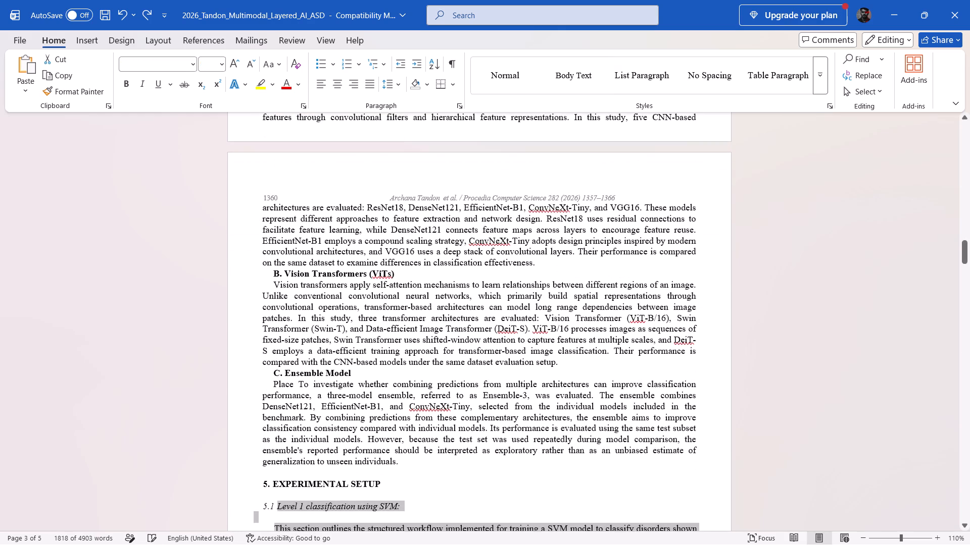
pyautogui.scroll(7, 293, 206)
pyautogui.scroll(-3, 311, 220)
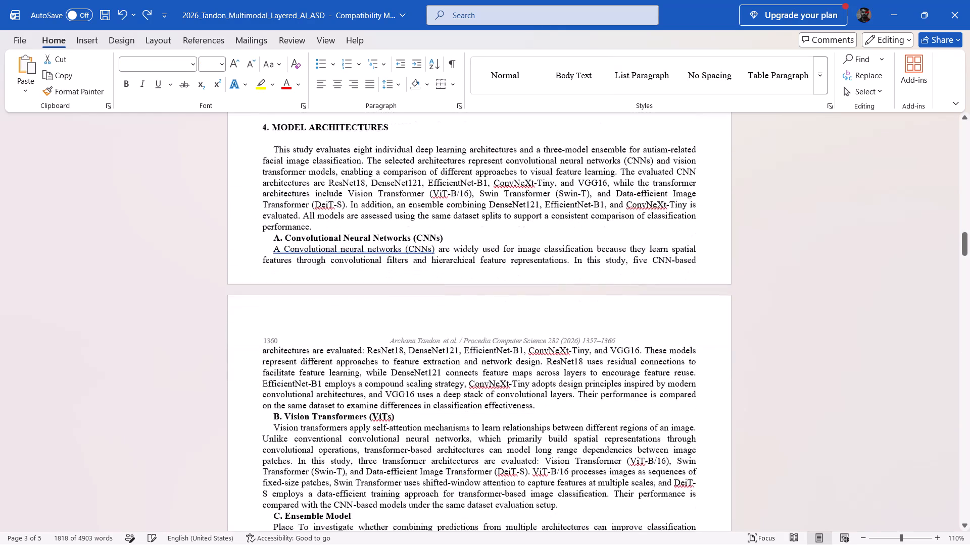
# Delete the "5.1 Level 1 classification using SVM:" subheading and the empty line around it under "5. EXPERIMENTAL SETUP".
pyautogui.scroll(-12, 314, 219)
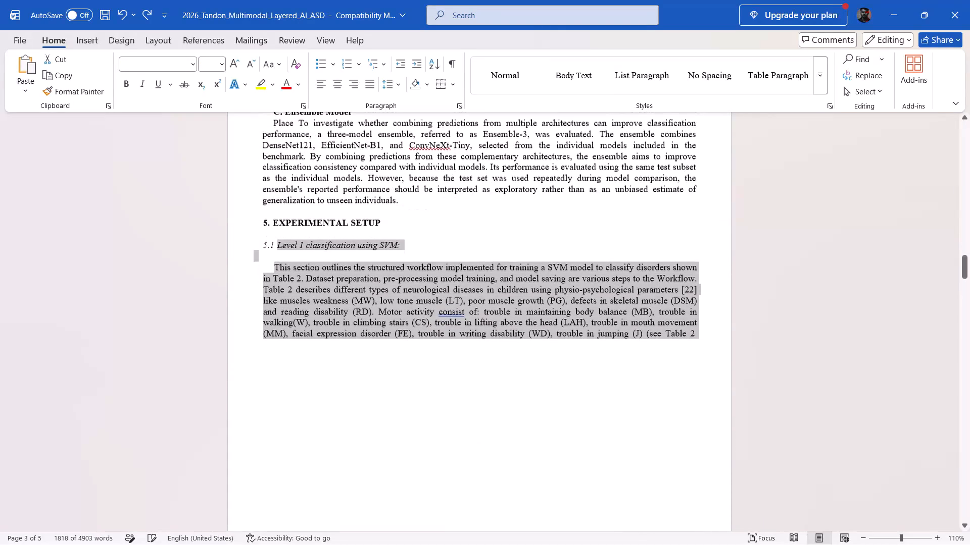
pyautogui.scroll(-1, 332, 190)
pyautogui.click(284, 216)
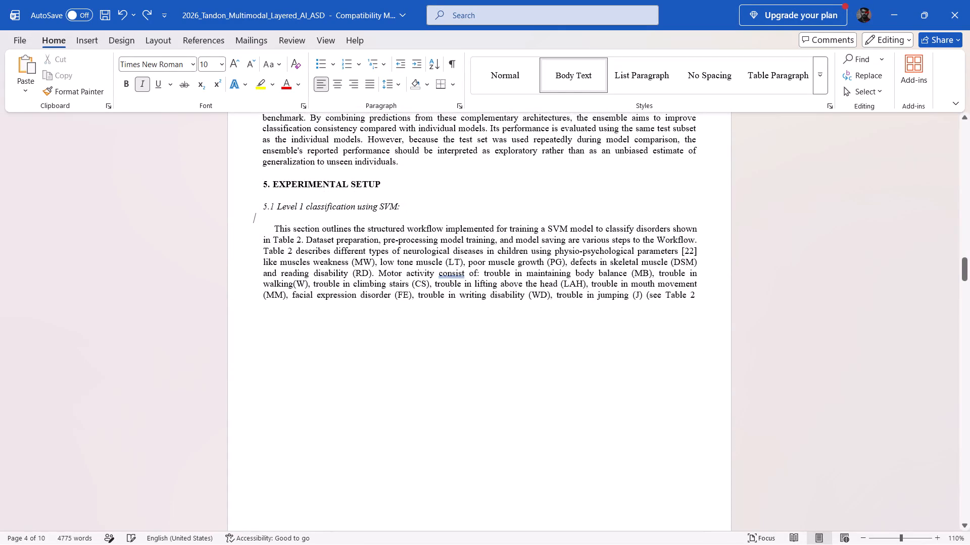
pyautogui.press('BackSpace')
pyautogui.press('BackSpace')
pyautogui.press('BackSpace')
pyautogui.press('BackSpace')
pyautogui.press('BackSpace')
pyautogui.press('BackSpace')
pyautogui.press('BackSpace')
pyautogui.press('BackSpace')
pyautogui.press('BackSpace')
pyautogui.press('BackSpace')
pyautogui.press('BackSpace')
pyautogui.press('BackSpace')
pyautogui.press('BackSpace')
pyautogui.press('BackSpace')
pyautogui.press('BackSpace')
pyautogui.press('BackSpace')
pyautogui.press('BackSpace')
pyautogui.press('BackSpace')
pyautogui.press('BackSpace')
pyautogui.press('BackSpace')
pyautogui.press('BackSpace')
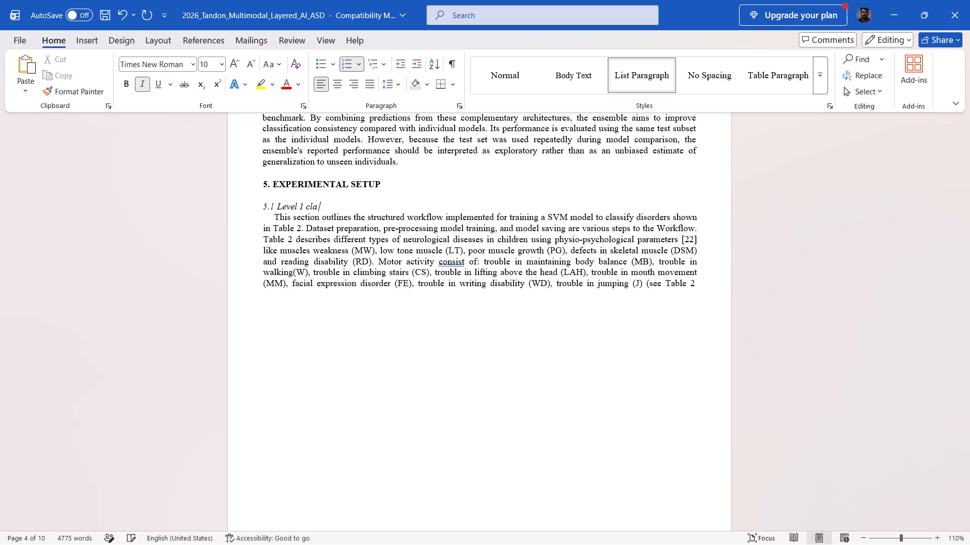
pyautogui.press('BackSpace')
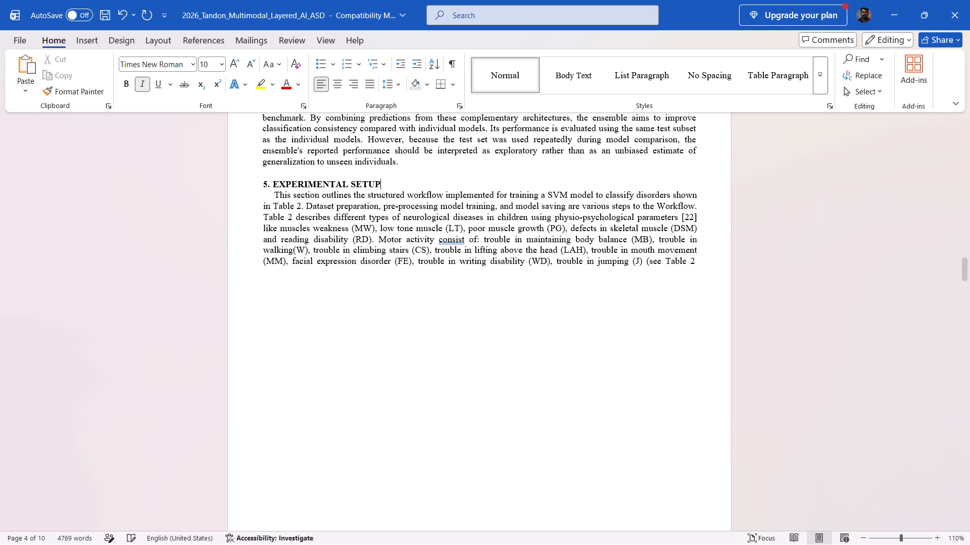
# Delete the old section 5 body from after its opening words "This section" through Table 4, just above "6. Discussion".
pyautogui.scroll(-2, 372, 318)
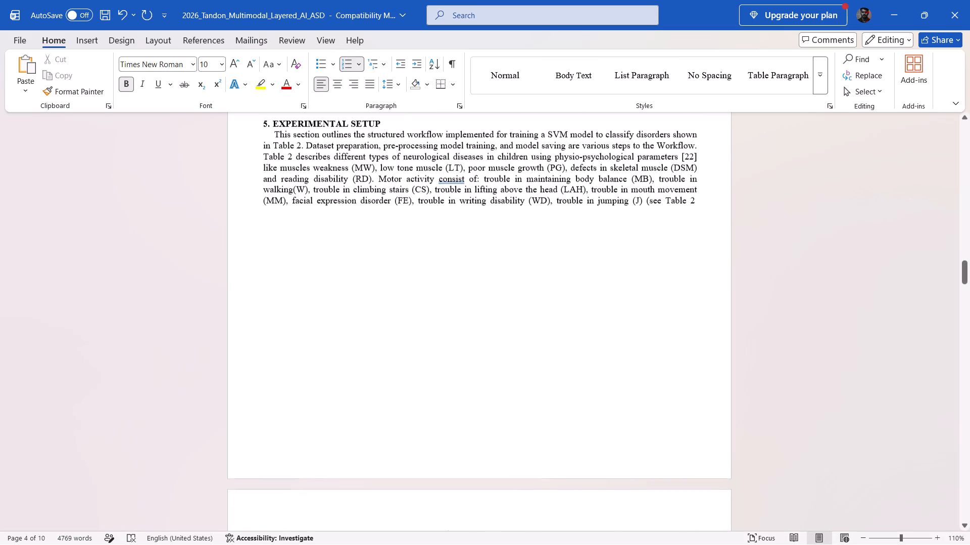
pyautogui.scroll(-3, 369, 314)
pyautogui.scroll(5, 369, 310)
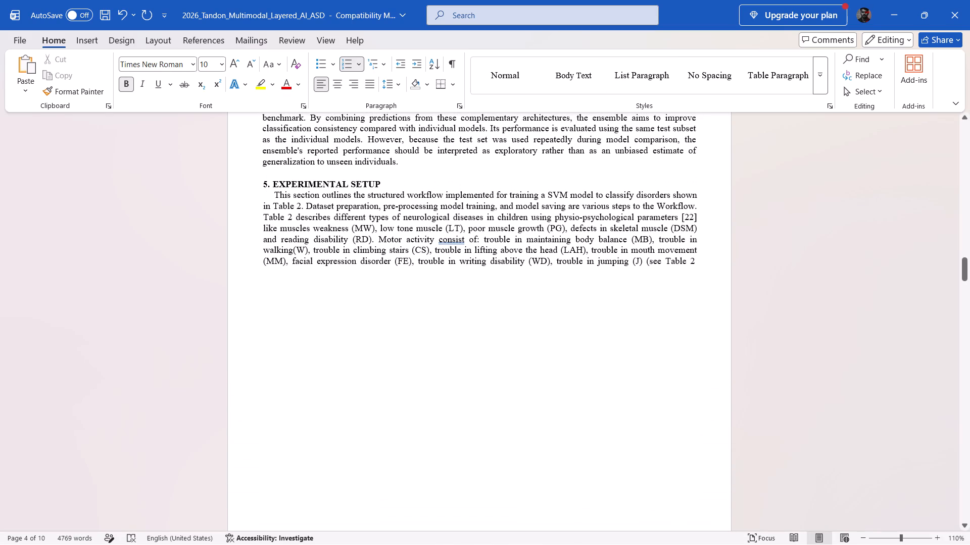
pyautogui.scroll(-3, 377, 310)
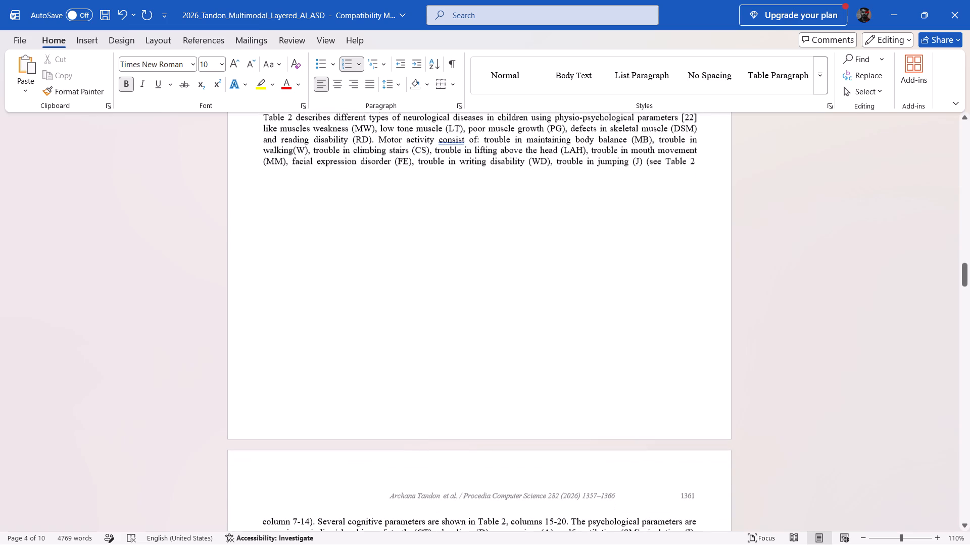
pyautogui.moveTo(965, 276); pyautogui.dragTo(966, 359)
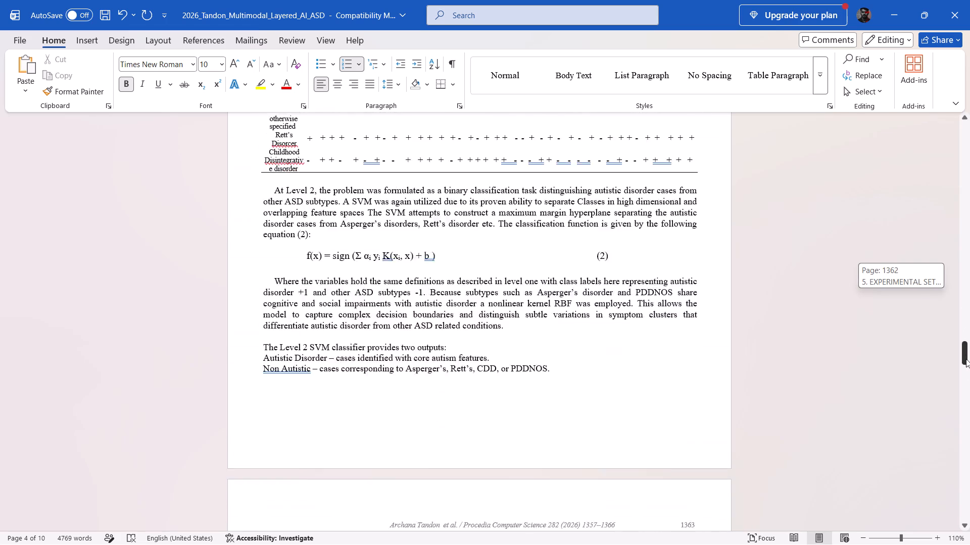
pyautogui.moveTo(966, 359); pyautogui.dragTo(969, 417)
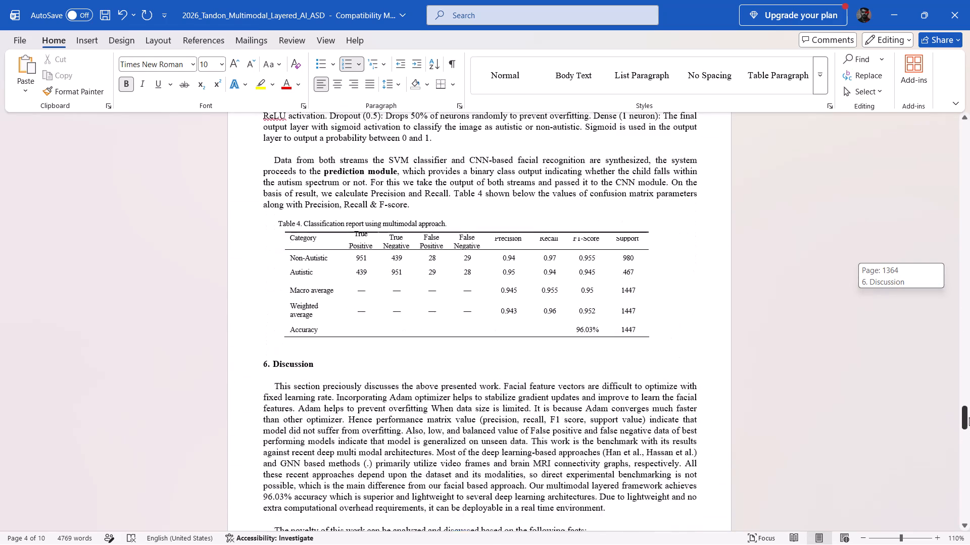
pyautogui.moveTo(969, 417); pyautogui.dragTo(968, 417)
pyautogui.moveTo(659, 366); pyautogui.dragTo(414, 18)
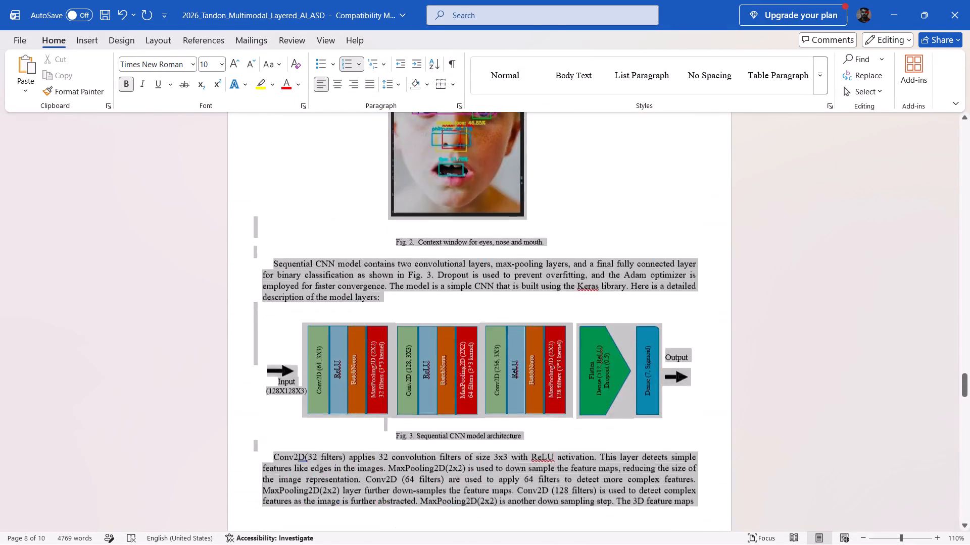
pyautogui.moveTo(414, 18); pyautogui.dragTo(377, 101)
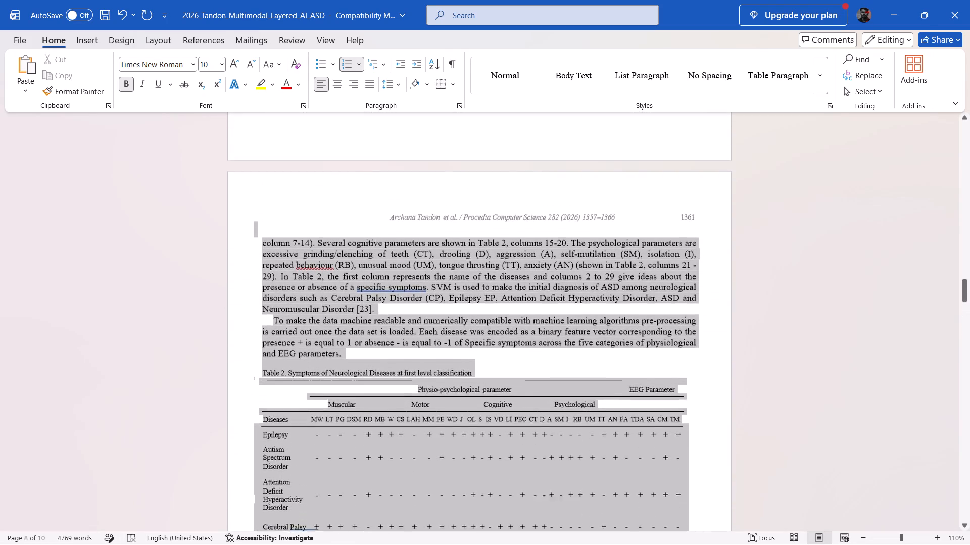
pyautogui.moveTo(377, 101); pyautogui.dragTo(356, 238)
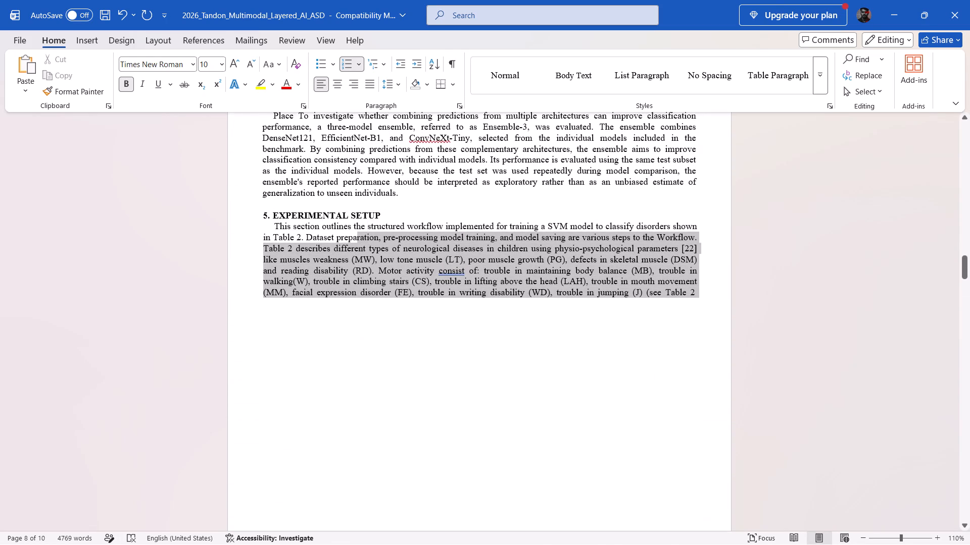
pyautogui.moveTo(356, 238); pyautogui.dragTo(325, 230)
pyautogui.press('BackSpace')
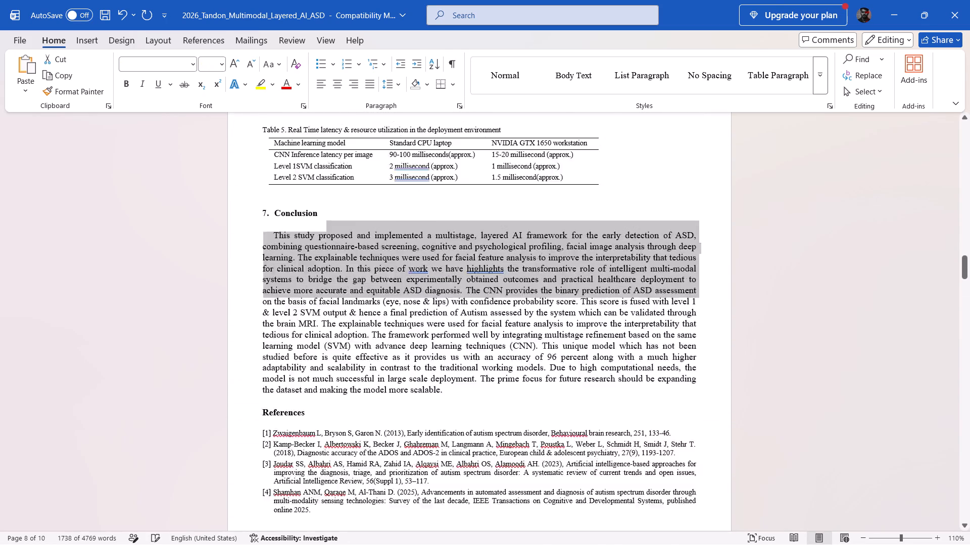
pyautogui.press('BackSpace')
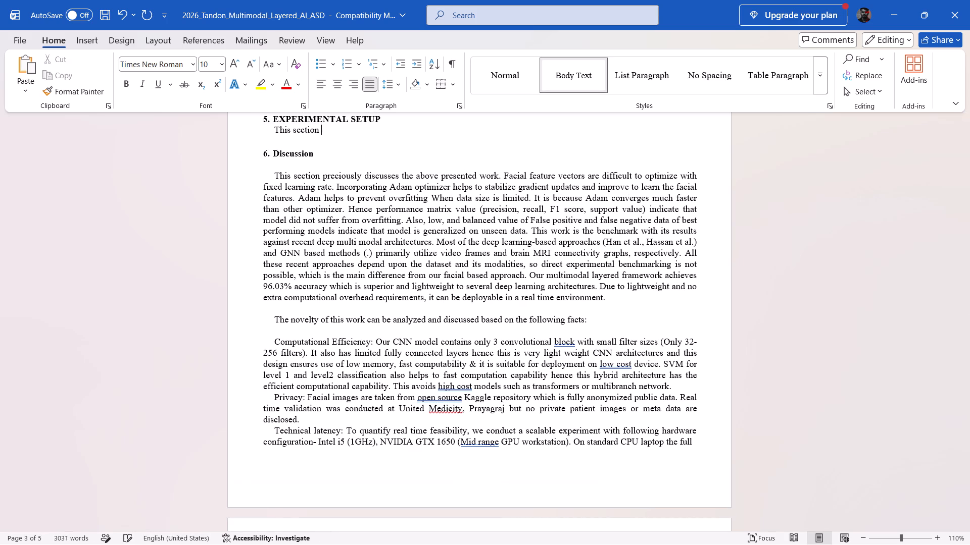
# Switch to the PDF and copy the introductory paragraph of section V, from "This section describes" to "selection bias.".
pyautogui.click(729, 537)
pyautogui.moveTo(509, 285); pyautogui.dragTo(509, 277)
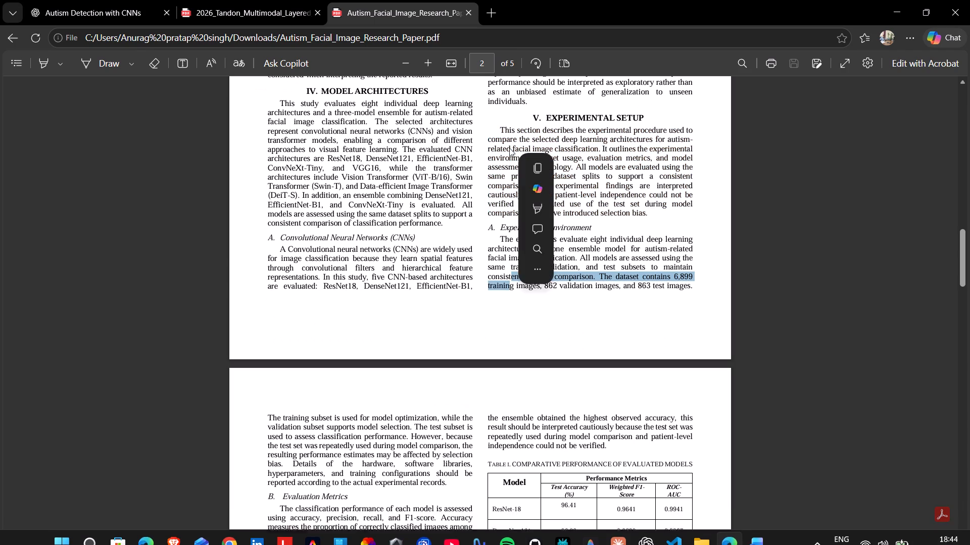
pyautogui.moveTo(498, 123); pyautogui.dragTo(658, 214)
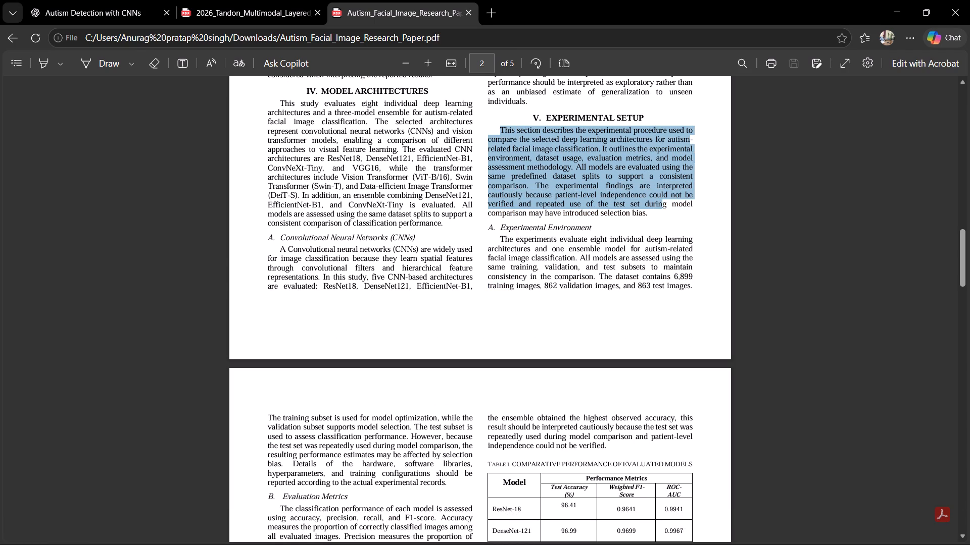
pyautogui.moveTo(658, 214); pyautogui.dragTo(655, 216)
pyautogui.hotkey('ctrl', 'c')
# In Word, paste the copied introductory paragraph below the "5. EXPERIMENTAL SETUP" heading.
pyautogui.click(757, 532)
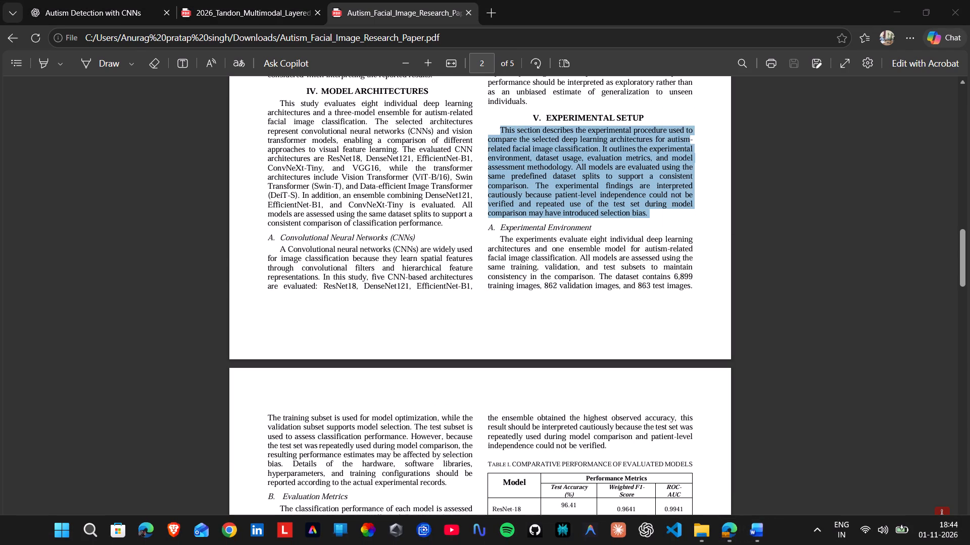
pyautogui.click(751, 539)
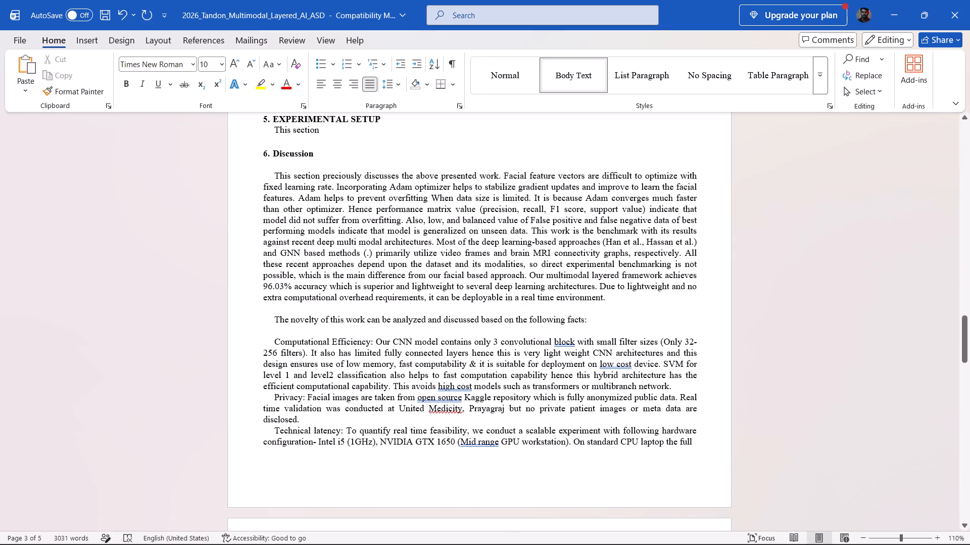
pyautogui.hotkey('ctrl', 'v')
# Remove the leftover duplicate words "This section" before the pasted section 5 introduction.
pyautogui.click(326, 131)
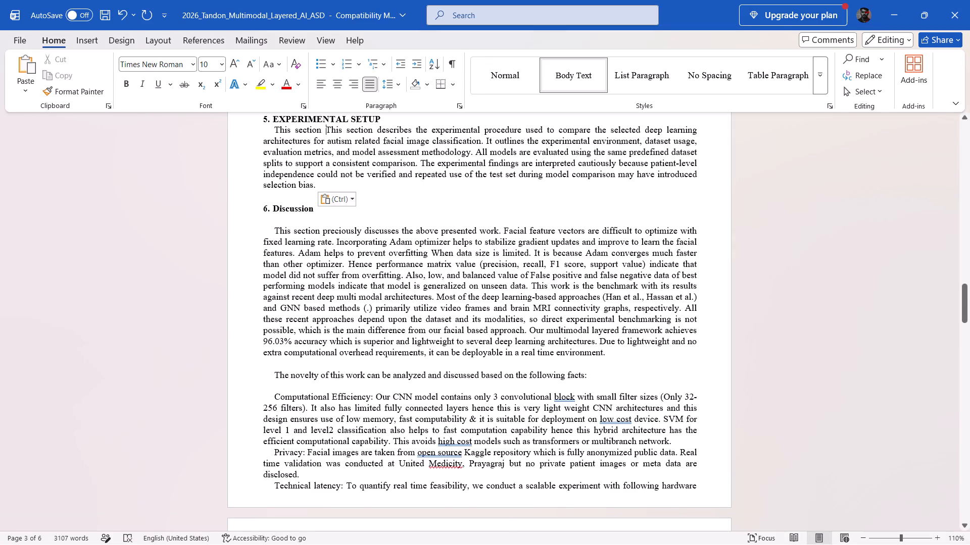
pyautogui.press('BackSpace')
pyautogui.press('BackSpace')
pyautogui.press('BackSpace')
pyautogui.press('BackSpace')
pyautogui.press('BackSpace')
pyautogui.press('BackSpace')
pyautogui.press('BackSpace')
pyautogui.press('BackSpace')
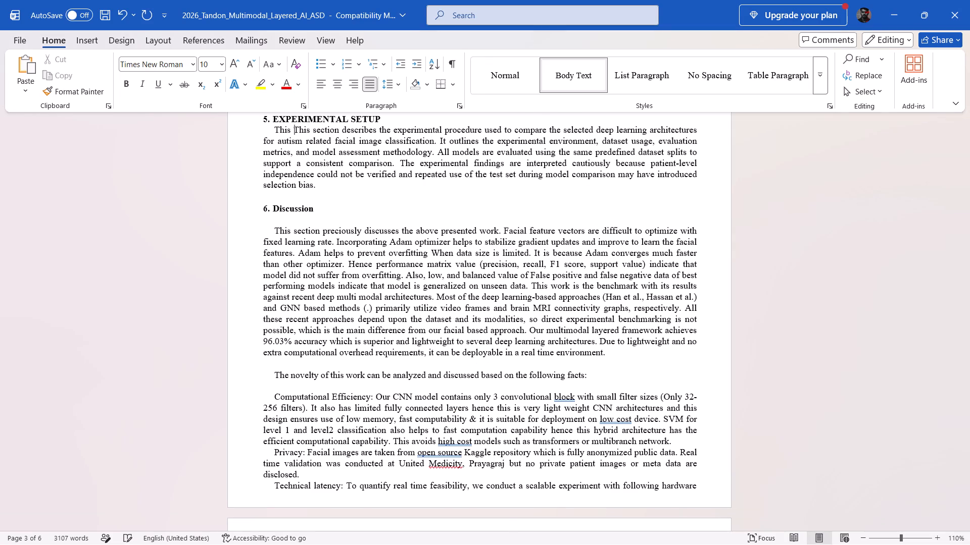
pyautogui.press('BackSpace')
pyautogui.press('BackSpace')
pyautogui.press('BackSpace')
pyautogui.press('BackSpace')
pyautogui.press('BackSpace')
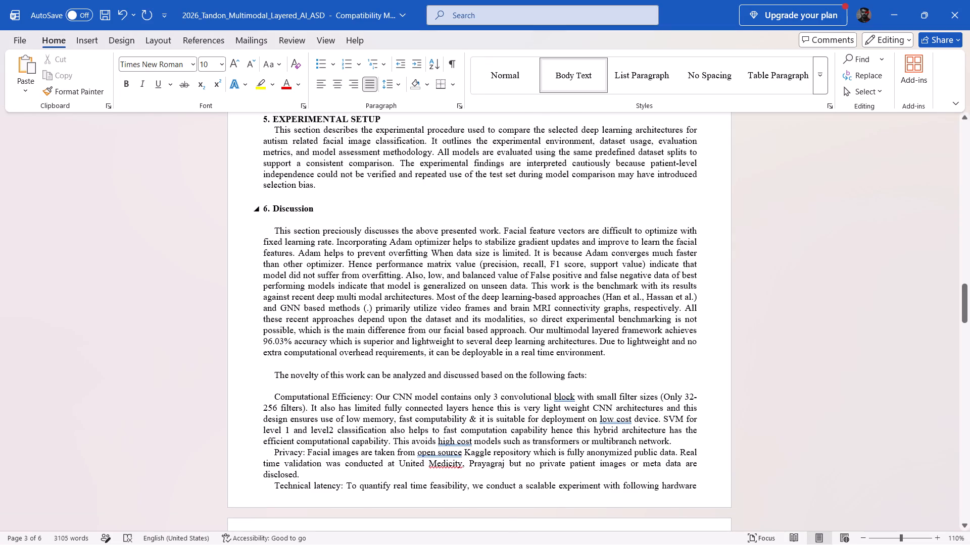
# Add two empty paragraphs after the section 5 introduction, following "selection bias.".
pyautogui.click(330, 179)
pyautogui.click(326, 190)
pyautogui.press('Return')
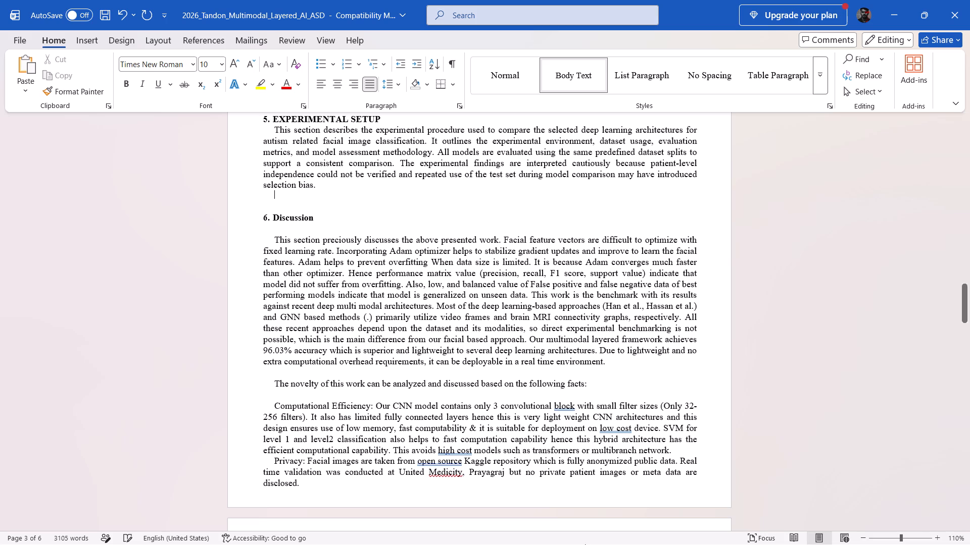
pyautogui.scroll(2, 478, 363)
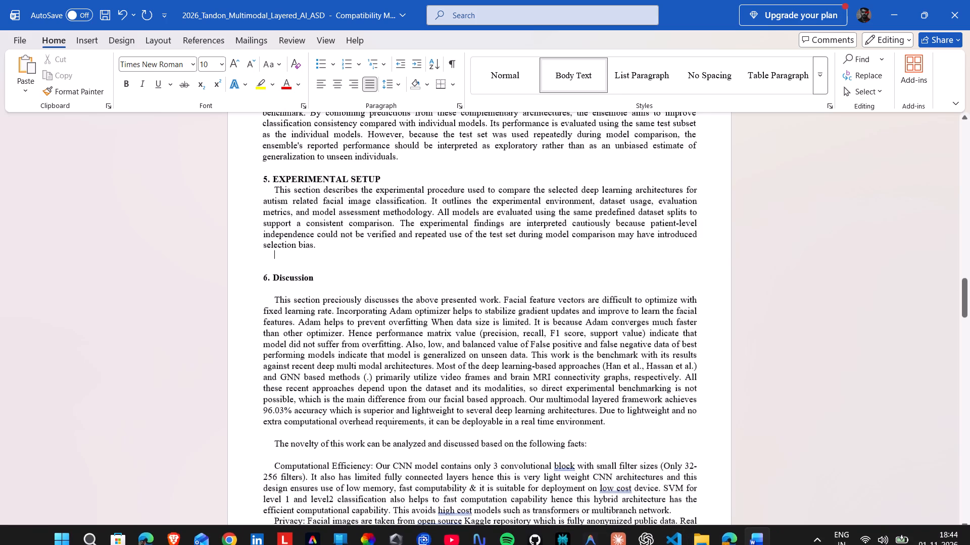
pyautogui.scroll(1, 469, 354)
pyautogui.click(348, 170)
pyautogui.click(345, 278)
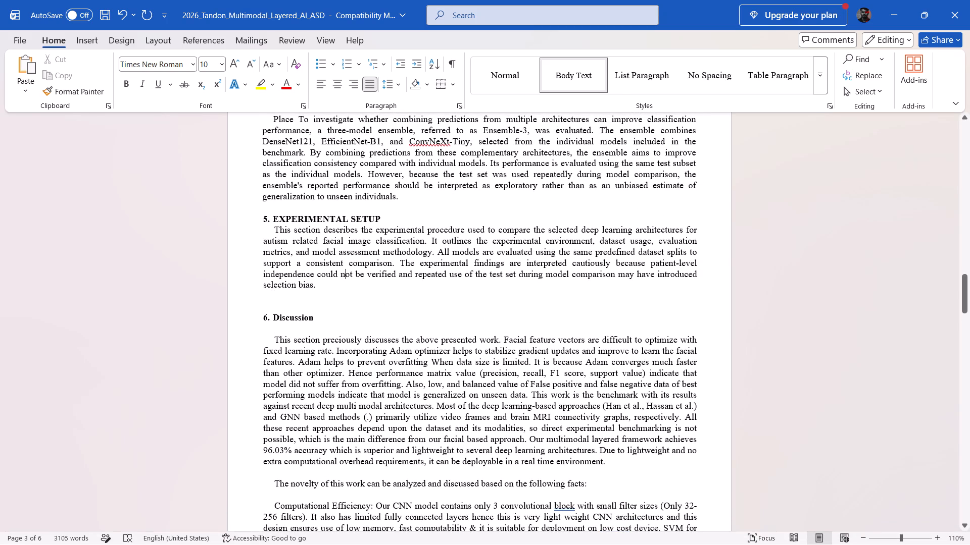
pyautogui.click(331, 290)
pyautogui.click(286, 309)
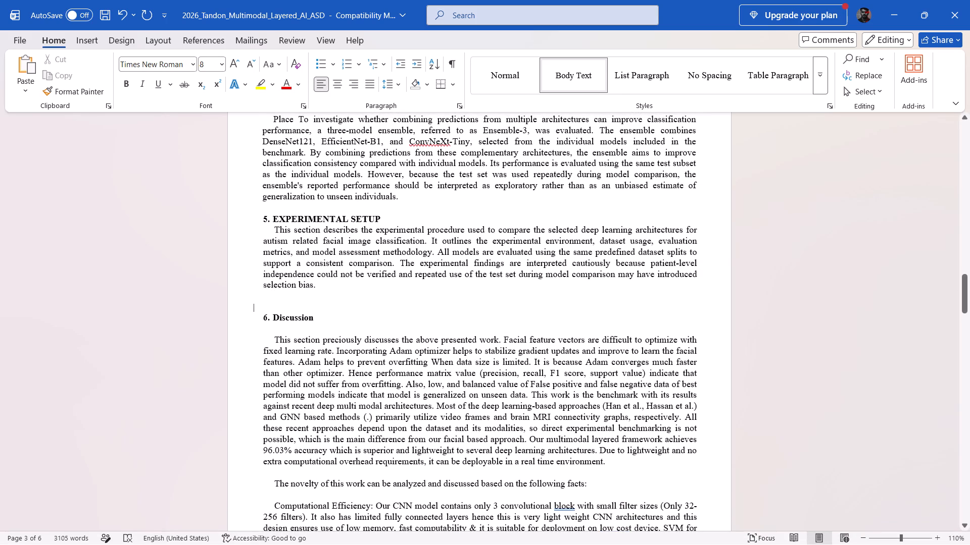
pyautogui.click(285, 301)
pyautogui.click(324, 287)
pyautogui.press('Return')
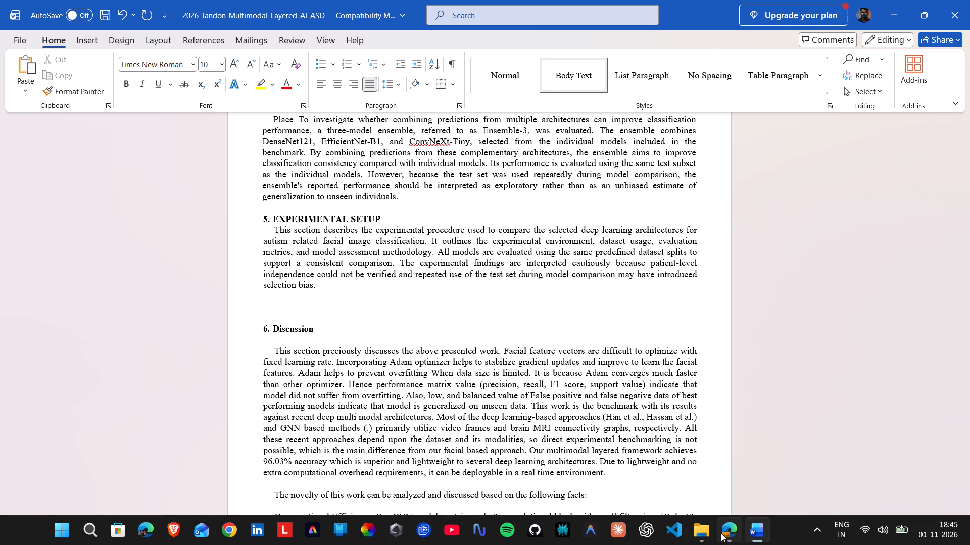
# Switch to the PDF and copy subsection "A. Experimental Environment" with its heading, through "actual experimental records.".
pyautogui.click(721, 533)
pyautogui.click(589, 265)
pyautogui.scroll(-2, 552, 230)
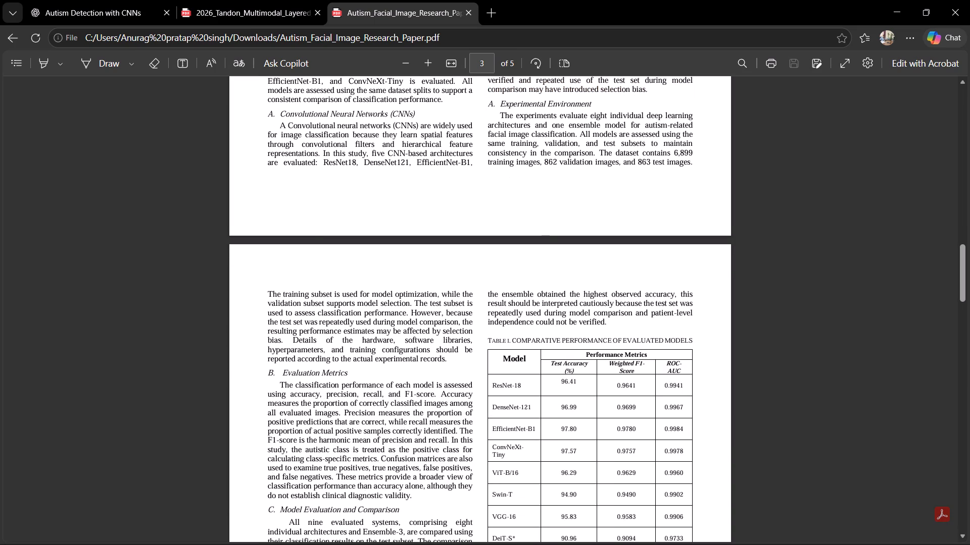
pyautogui.moveTo(489, 101); pyautogui.dragTo(447, 357)
pyautogui.hotkey('ctrl', 'c')
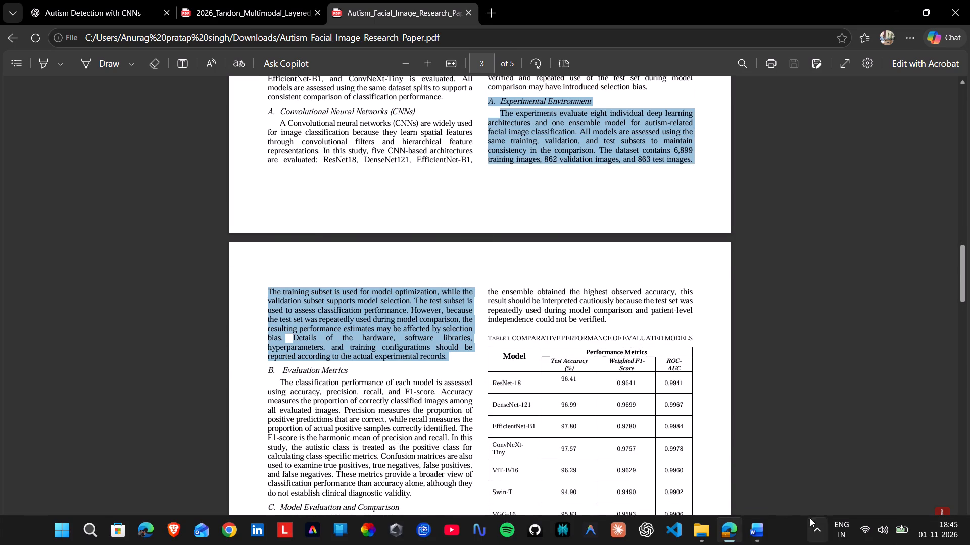
# In Word, paste the copied Experimental Environment subsection below the section 5 introduction.
pyautogui.click(755, 533)
pyautogui.hotkey('ctrl', 'v')
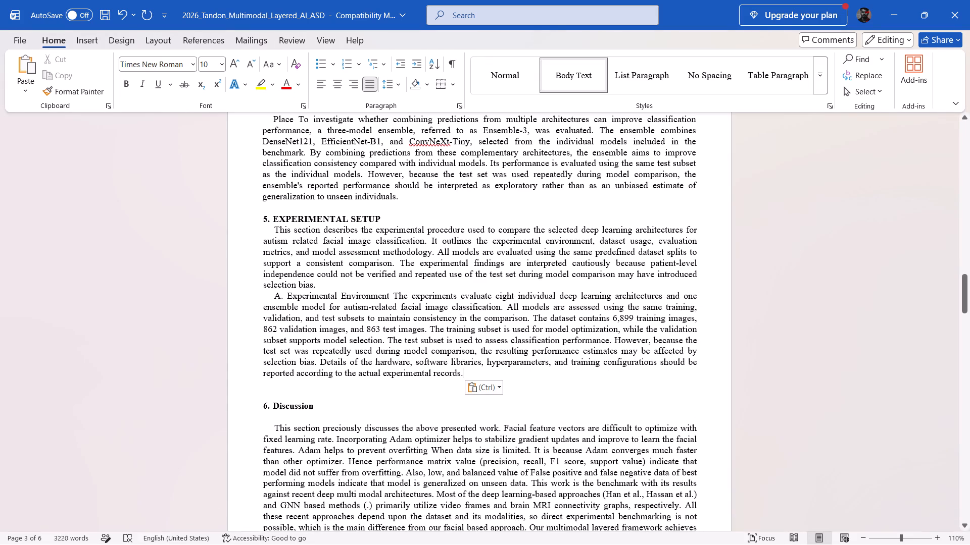
# Make the "A. Experimental Environment" heading bold and put its body text on a new line.
pyautogui.moveTo(390, 297); pyautogui.dragTo(271, 294)
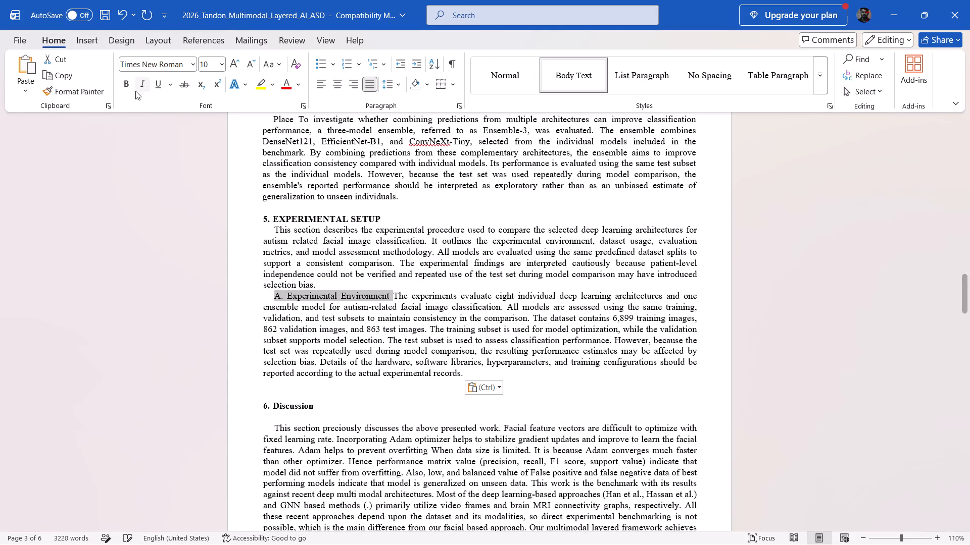
pyautogui.click(123, 82)
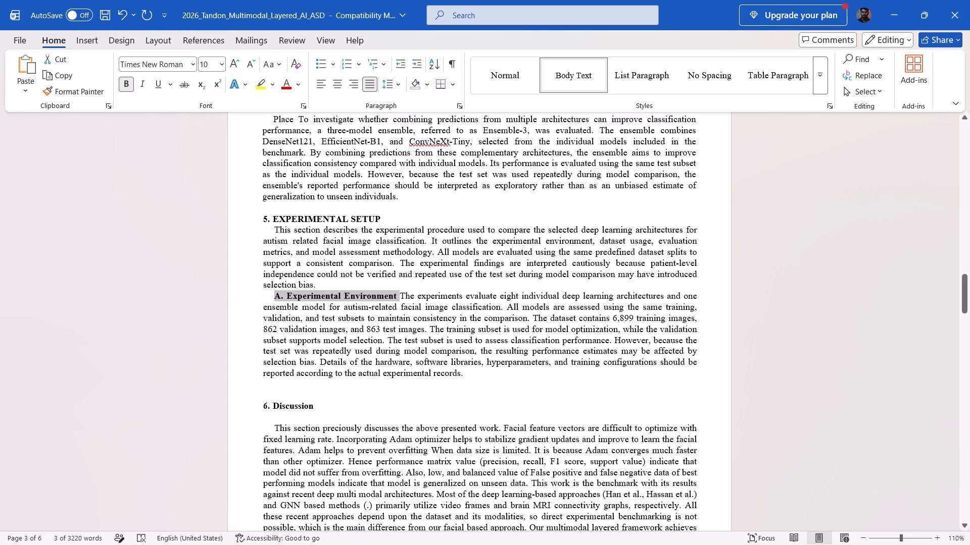
pyautogui.click(403, 292)
pyautogui.press('Left')
pyautogui.press('Return')
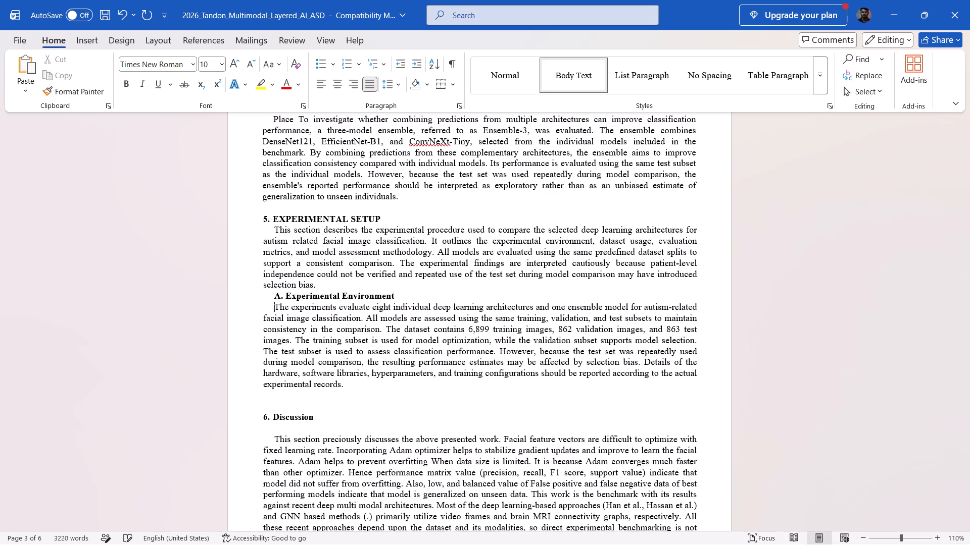
# Switch to the PDF and copy subsection "B. Evaluation Metrics" with its heading, through "clinical diagnostic validity.".
pyautogui.scroll(-4, 404, 294)
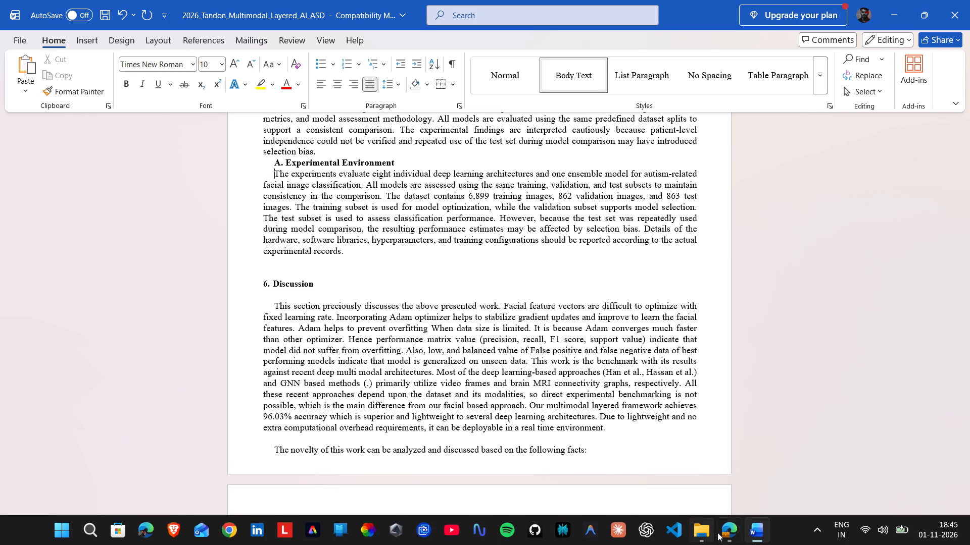
pyautogui.scroll(-1, 723, 531)
pyautogui.click(723, 531)
pyautogui.scroll(-3, 375, 289)
pyautogui.click(307, 233)
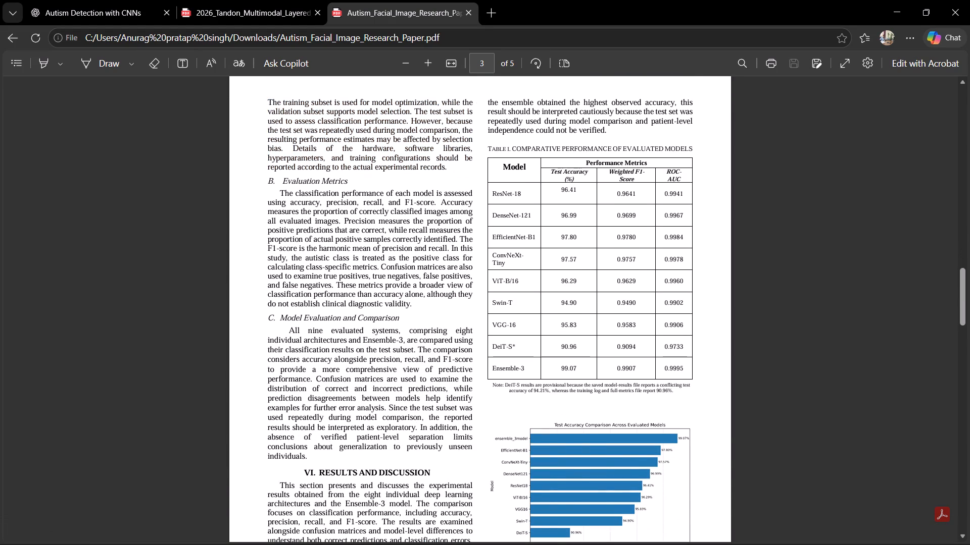
pyautogui.moveTo(265, 179); pyautogui.dragTo(414, 308)
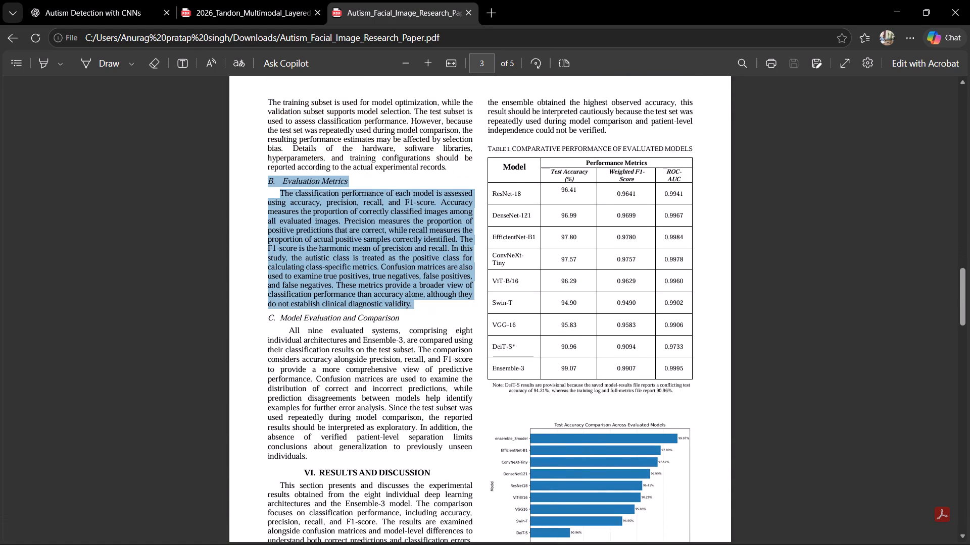
pyautogui.hotkey('ctrl', 'c')
# In Word, paste the copied Evaluation Metrics subsection below the Experimental Environment text.
pyautogui.click(749, 530)
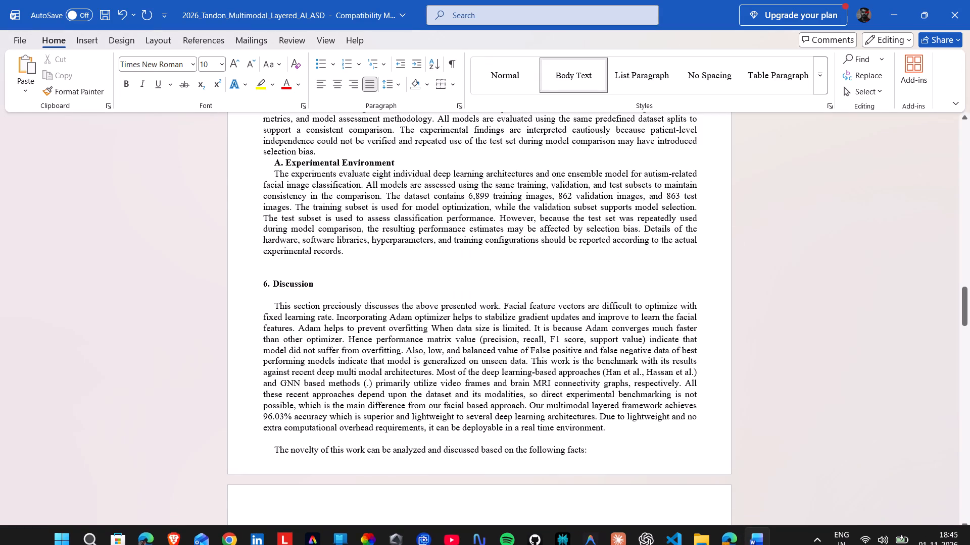
pyautogui.click(392, 257)
pyautogui.hotkey('ctrl', 'v')
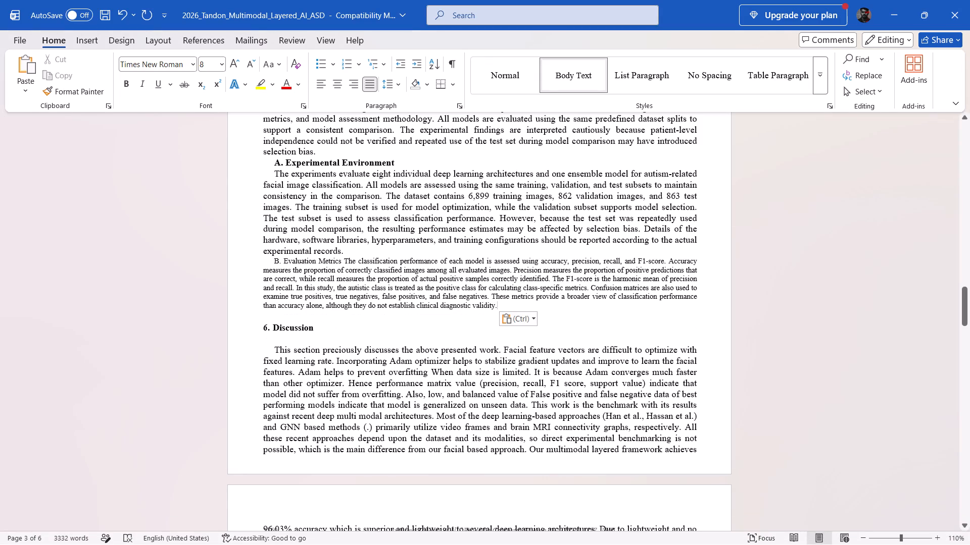
# Set the pasted Evaluation Metrics subsection to non-bold 10 pt and start its body text on a new line below the heading.
pyautogui.moveTo(272, 260); pyautogui.dragTo(374, 275)
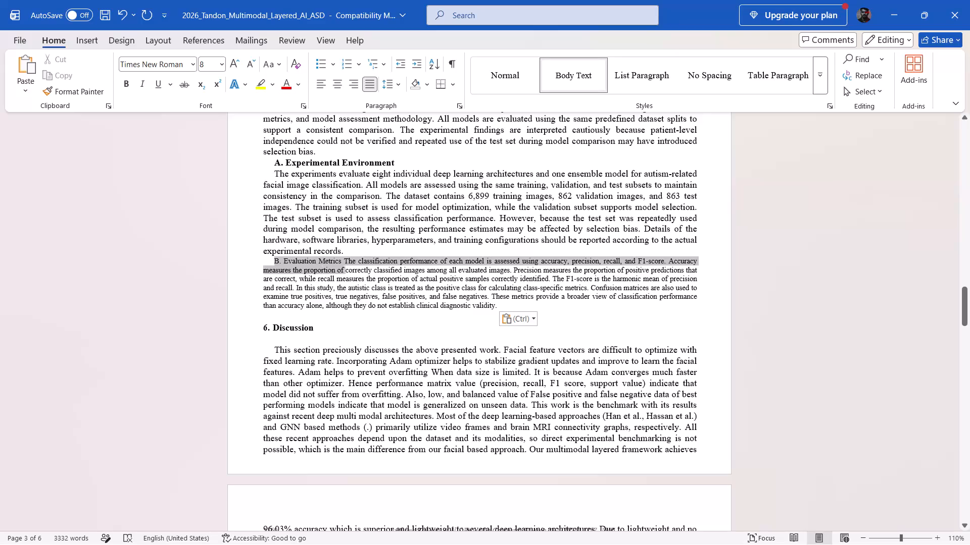
pyautogui.moveTo(374, 275); pyautogui.dragTo(510, 313)
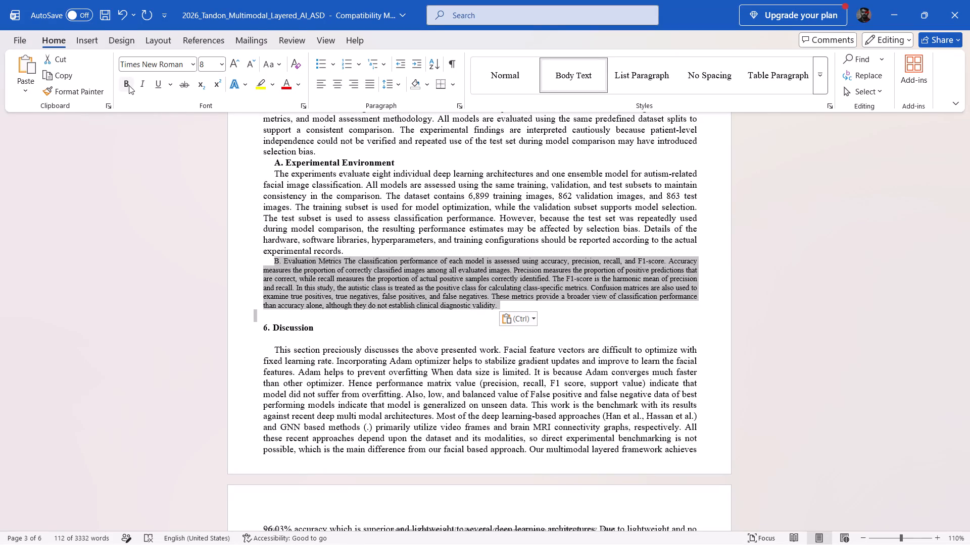
pyautogui.click(129, 85)
pyautogui.click(126, 79)
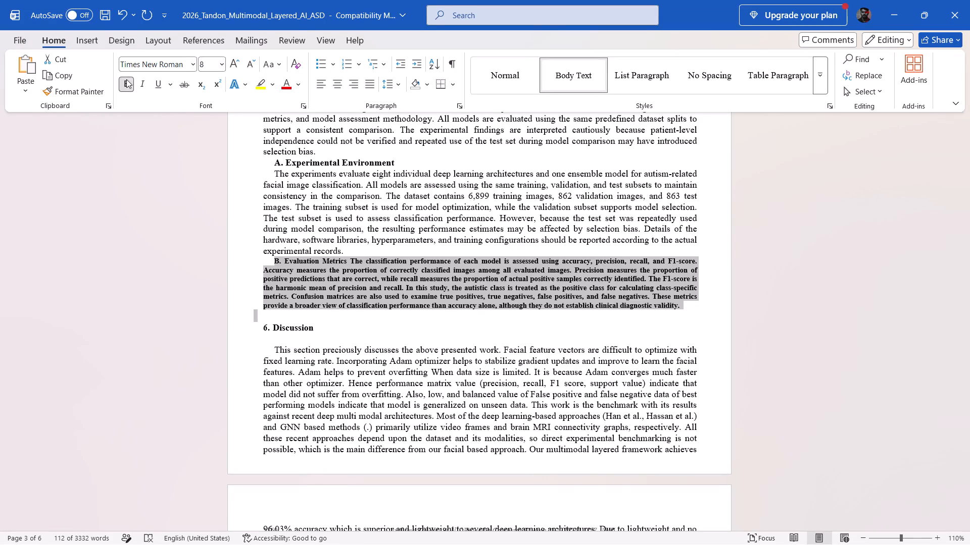
pyautogui.click(220, 64)
pyautogui.click(209, 110)
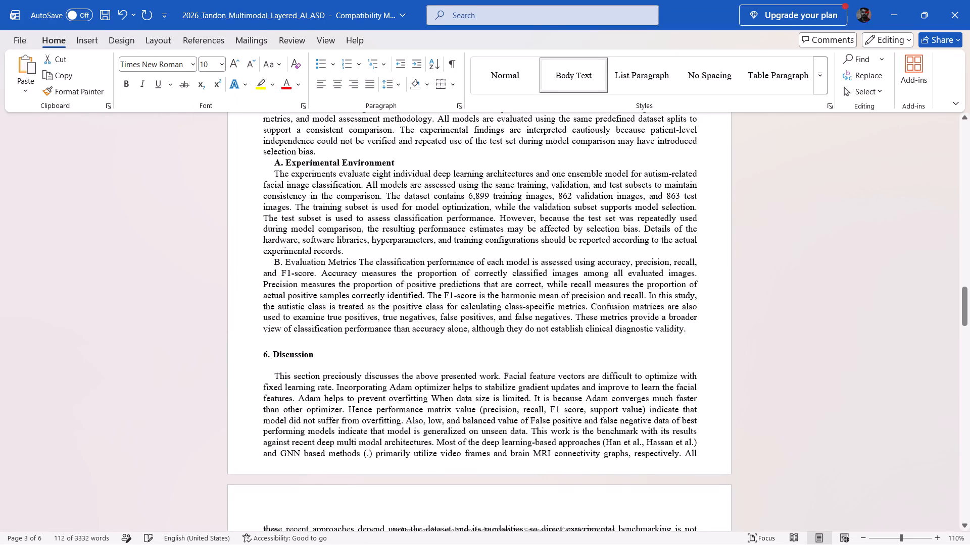
pyautogui.click(359, 260)
pyautogui.press('Return')
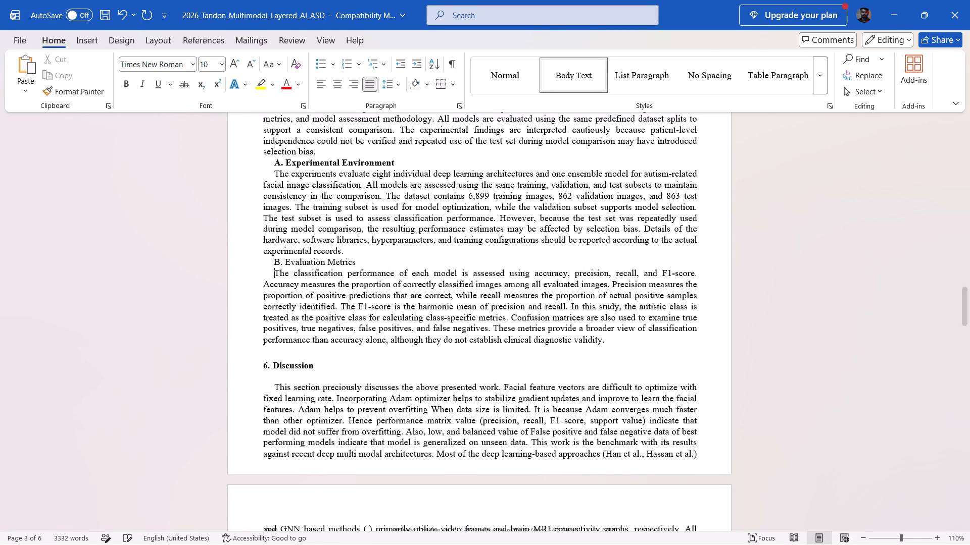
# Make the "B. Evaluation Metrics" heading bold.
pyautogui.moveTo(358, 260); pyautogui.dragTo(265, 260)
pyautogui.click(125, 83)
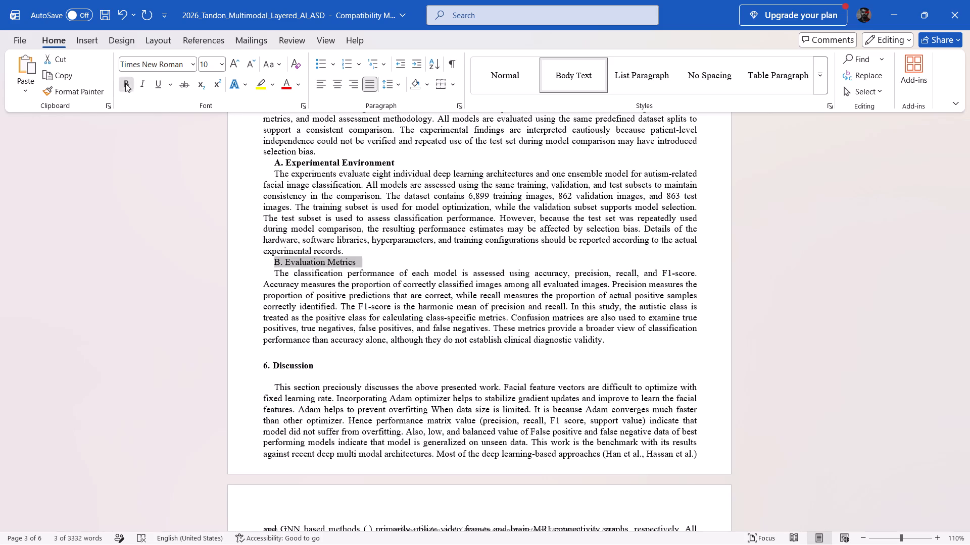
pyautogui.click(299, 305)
# Switch to the PDF and copy subsection "C. Model Evaluation and Comparison" with its heading, through "previously unseen individuals.".
pyautogui.click(721, 531)
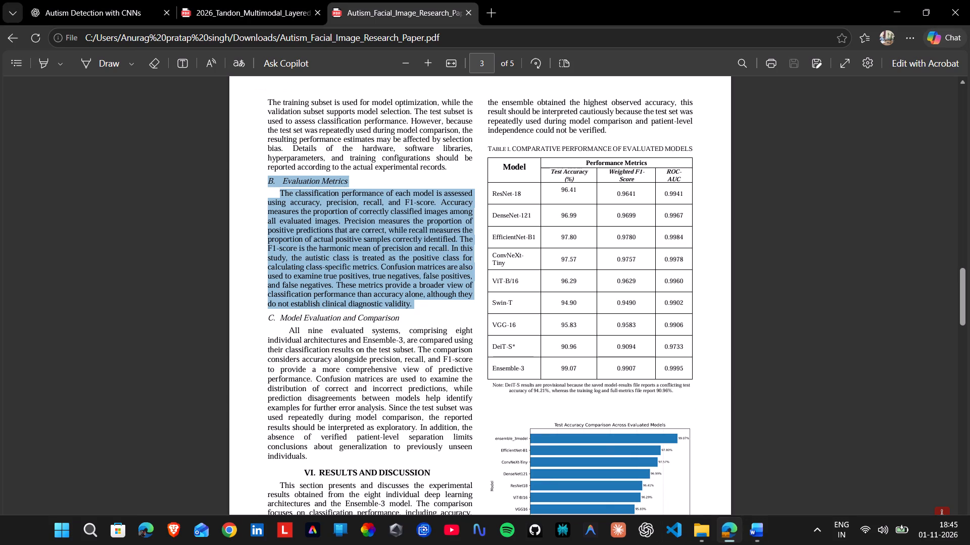
pyautogui.click(321, 320)
pyautogui.scroll(-1, 317, 320)
pyautogui.moveTo(266, 253); pyautogui.dragTo(360, 357)
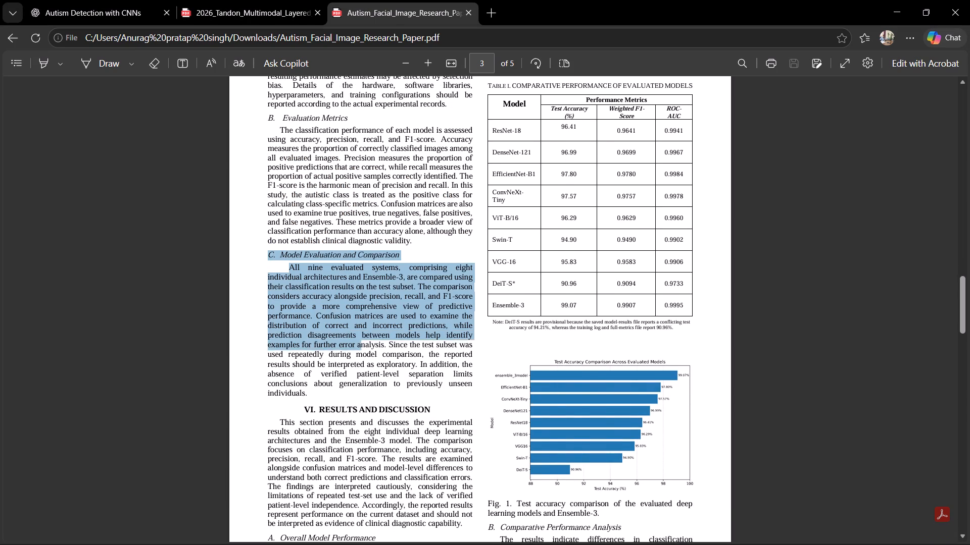
pyautogui.moveTo(360, 357); pyautogui.dragTo(331, 396)
pyautogui.hotkey('ctrl', 'c')
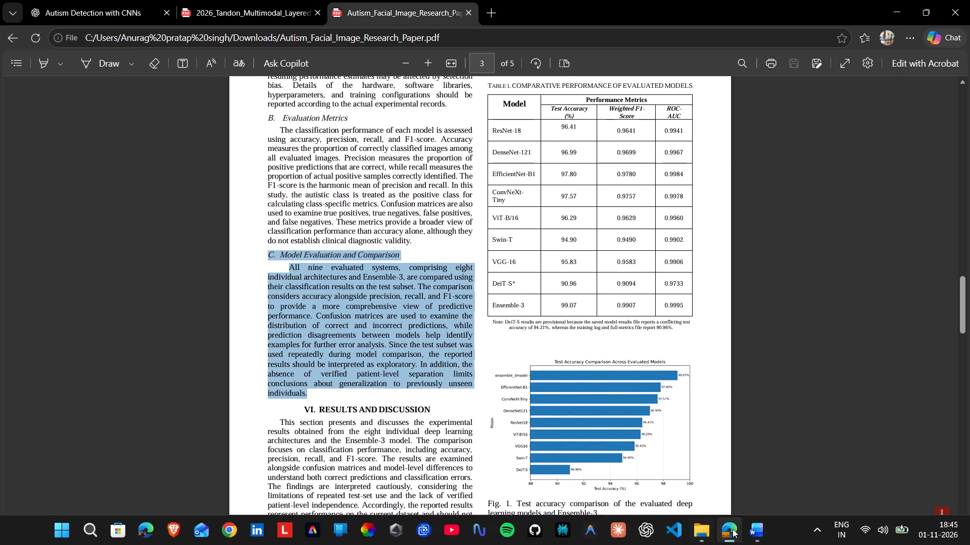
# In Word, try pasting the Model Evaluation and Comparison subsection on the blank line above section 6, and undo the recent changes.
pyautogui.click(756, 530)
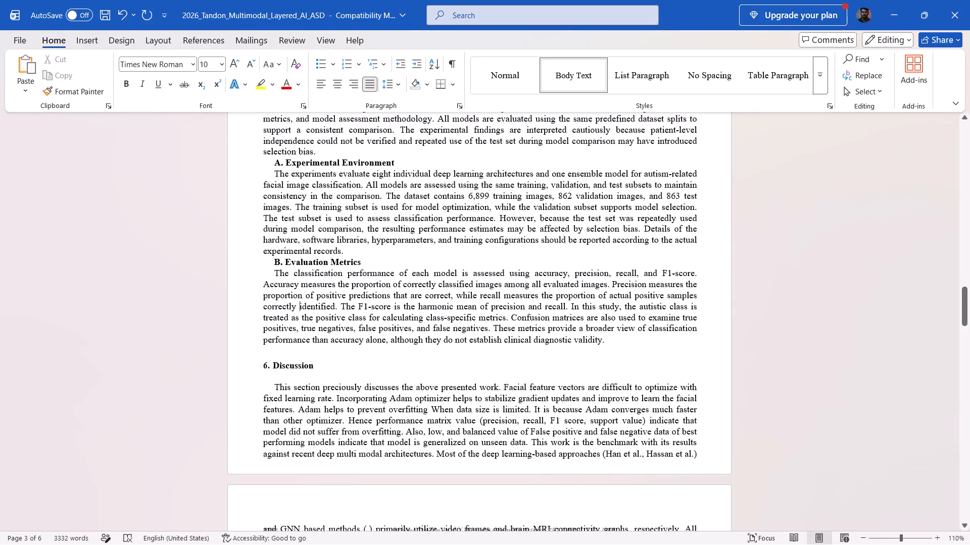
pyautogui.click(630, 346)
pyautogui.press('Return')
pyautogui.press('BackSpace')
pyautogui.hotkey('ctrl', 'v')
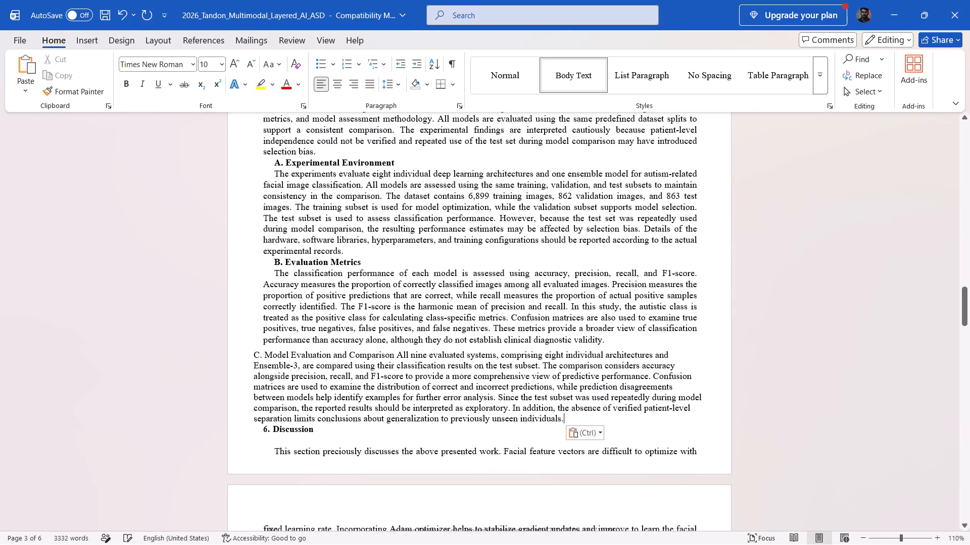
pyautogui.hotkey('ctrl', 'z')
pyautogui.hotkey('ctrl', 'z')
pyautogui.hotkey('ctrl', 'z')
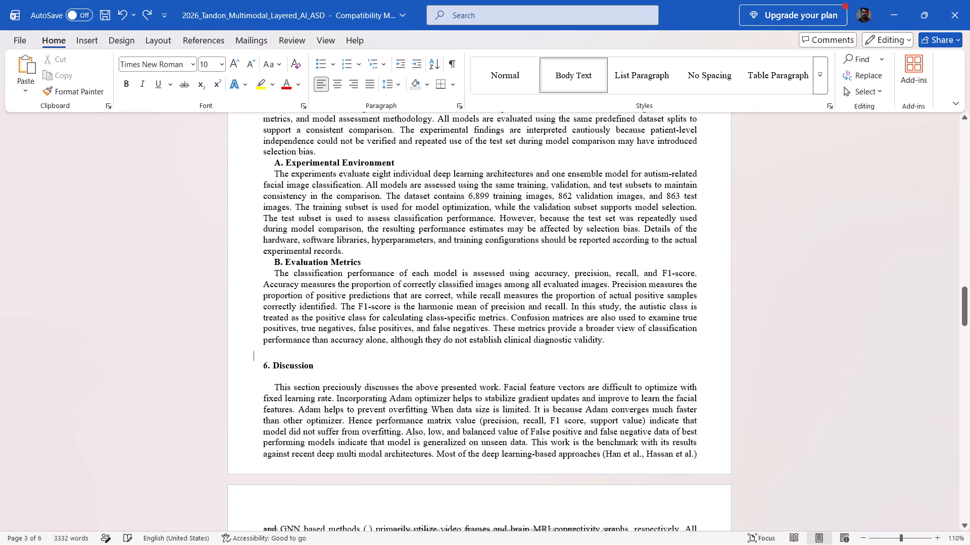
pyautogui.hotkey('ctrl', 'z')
# Paste the Model Evaluation and Comparison subsection as a new paragraph after "clinical diagnostic validity." in the Evaluation Metrics text.
pyautogui.click(606, 343)
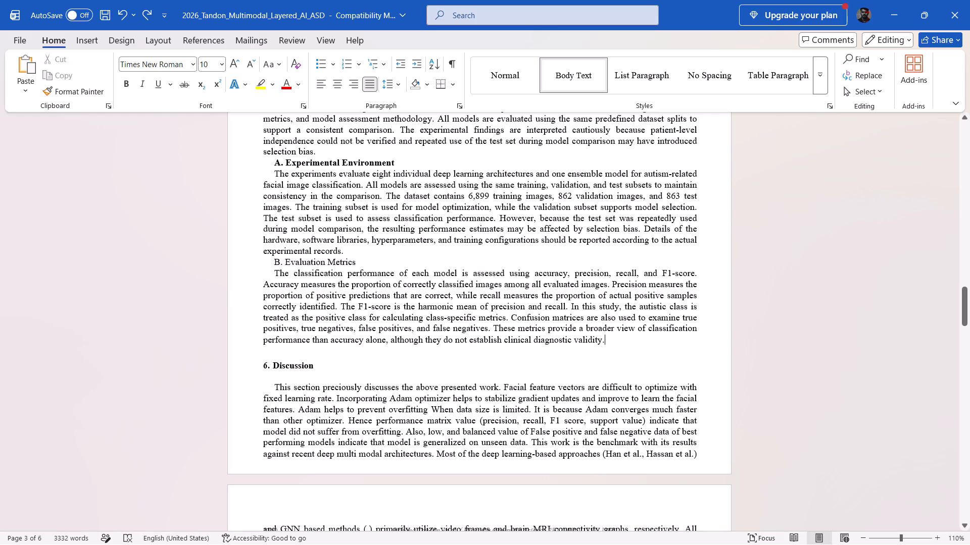
pyautogui.press('Return')
pyautogui.hotkey('ctrl', 'v')
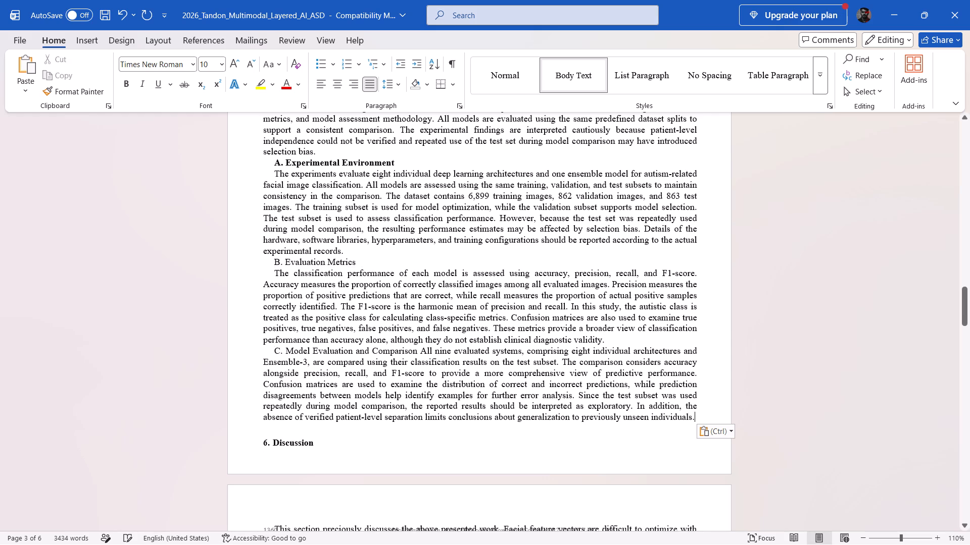
# Make the "C. Model Evaluation and Comparison" heading bold and put its body text on a new line.
pyautogui.scroll(-1, 349, 377)
pyautogui.moveTo(272, 319); pyautogui.dragTo(335, 321)
pyautogui.click(121, 81)
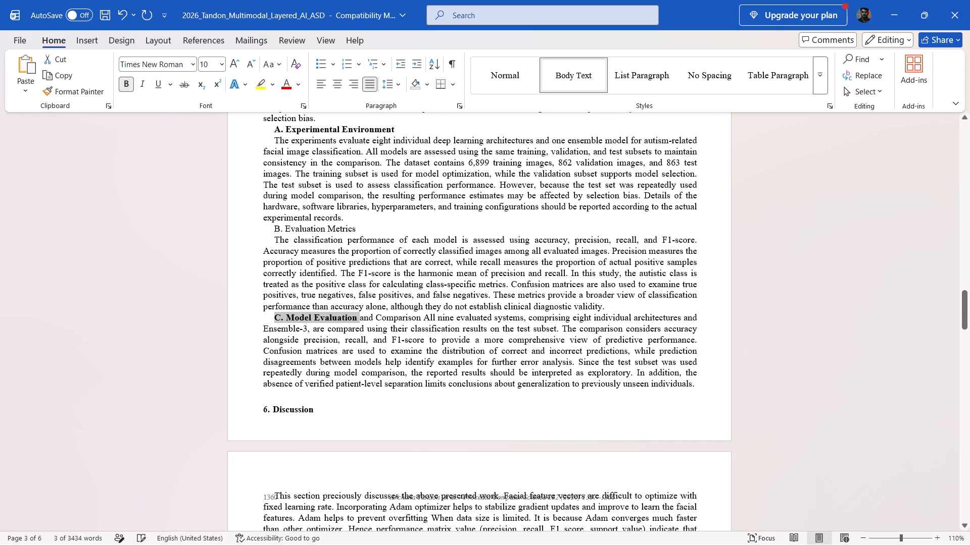
pyautogui.click(333, 319)
pyautogui.moveTo(273, 318); pyautogui.dragTo(321, 318)
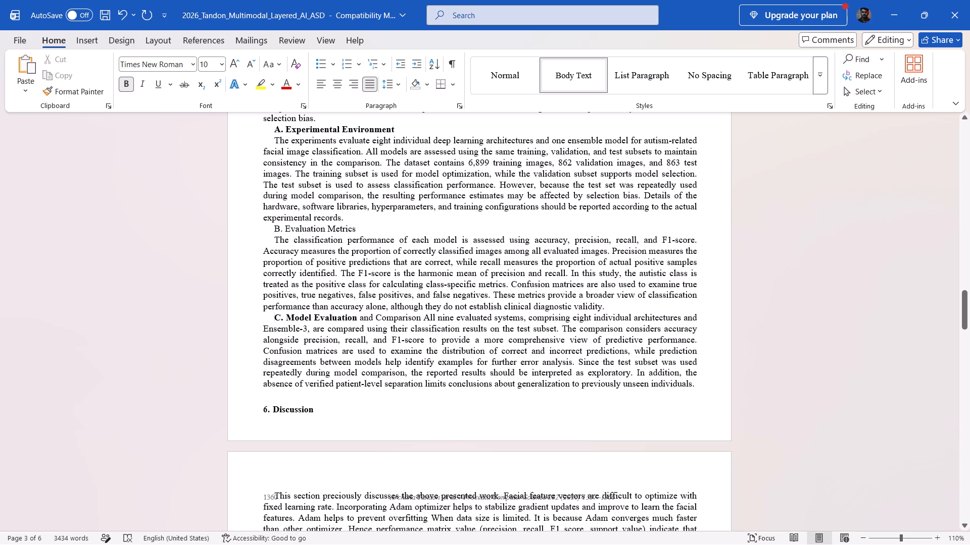
pyautogui.moveTo(321, 318); pyautogui.dragTo(408, 321)
pyautogui.click(122, 86)
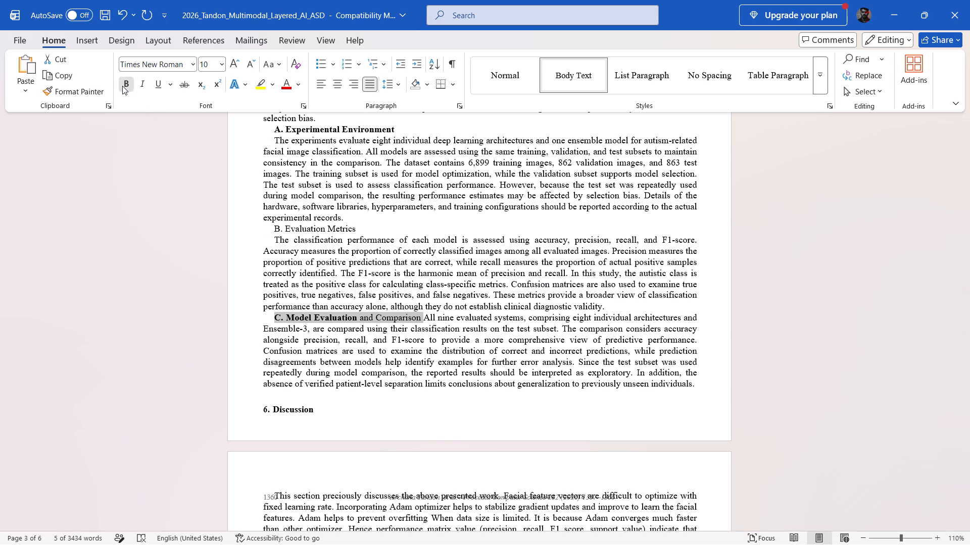
pyautogui.click(122, 86)
pyautogui.click(431, 313)
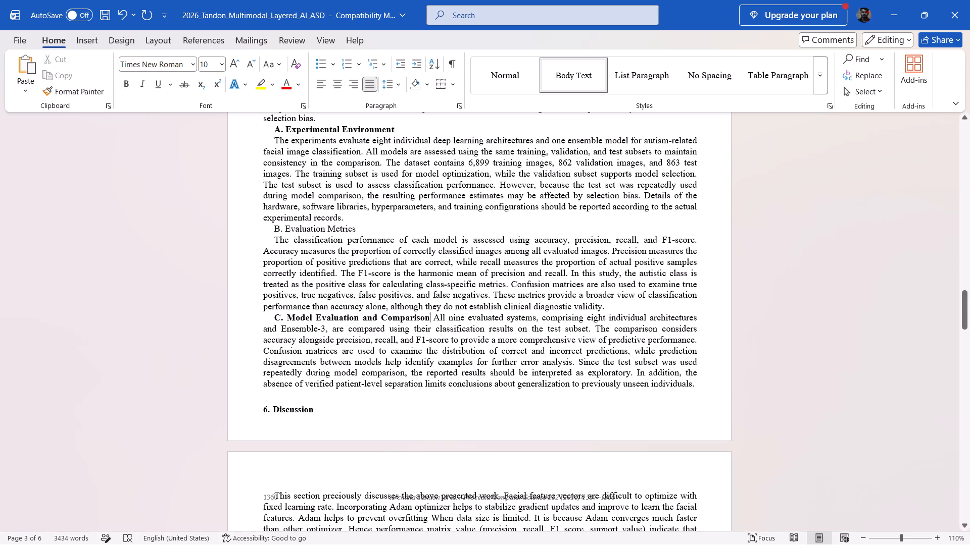
pyautogui.click(436, 317)
pyautogui.press('Return')
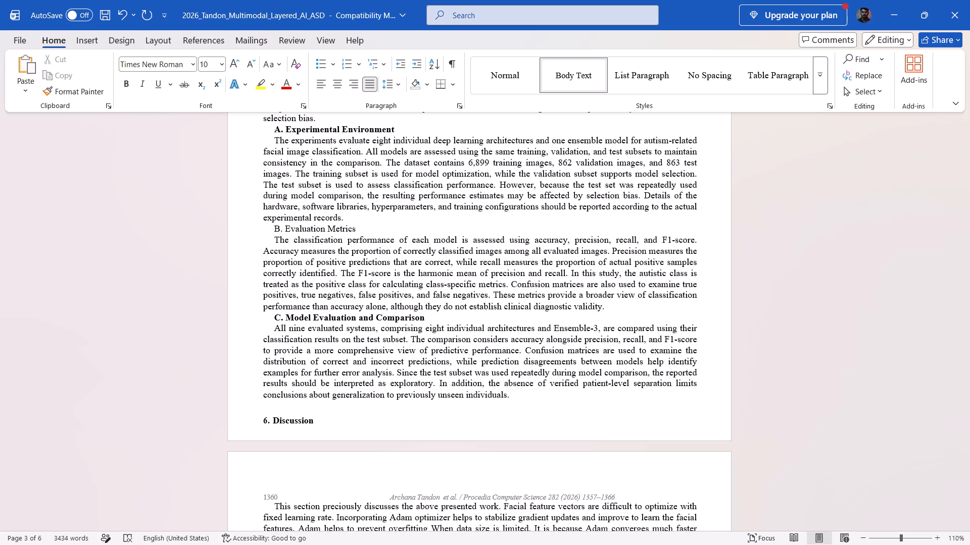
# Add an empty paragraph after the Model Evaluation and Comparison text, following "previously unseen individuals.".
pyautogui.click(512, 398)
pyautogui.press('Return')
# Look over the Word document's Discussion section, and check the heading of section VI, Results and Discussion, in the PDF.
pyautogui.scroll(-5, 474, 401)
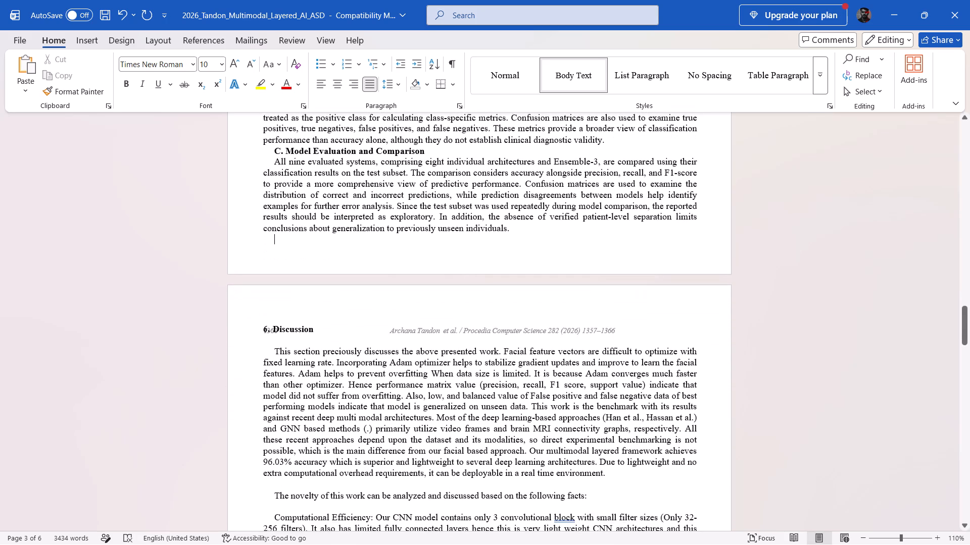
pyautogui.scroll(-2, 454, 382)
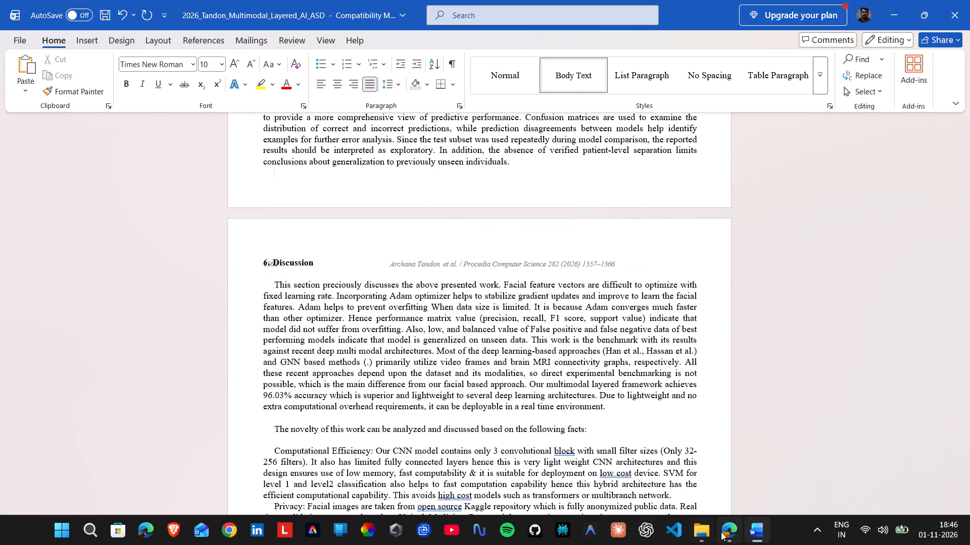
pyautogui.click(721, 532)
pyautogui.click(377, 339)
pyautogui.scroll(-2, 377, 339)
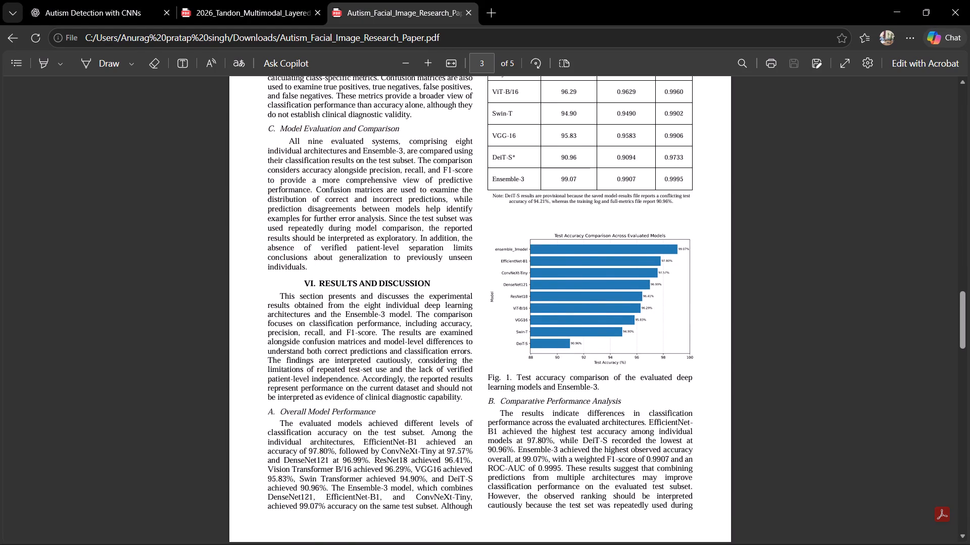
pyautogui.moveTo(432, 288); pyautogui.dragTo(319, 284)
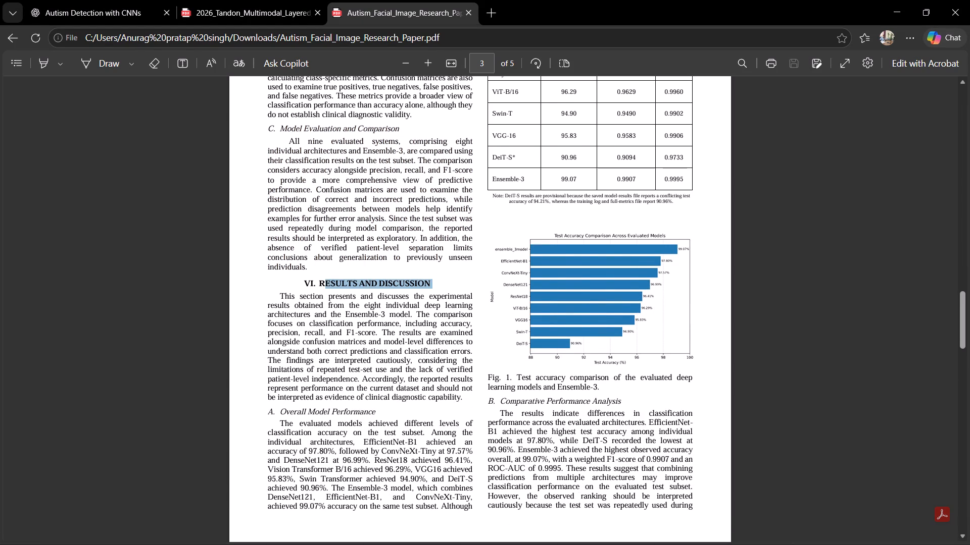
# In Word, delete the old section "6. Discussion" from its heading through Table 5, keeping the Conclusion section.
pyautogui.click(749, 532)
pyautogui.scroll(-1, 596, 381)
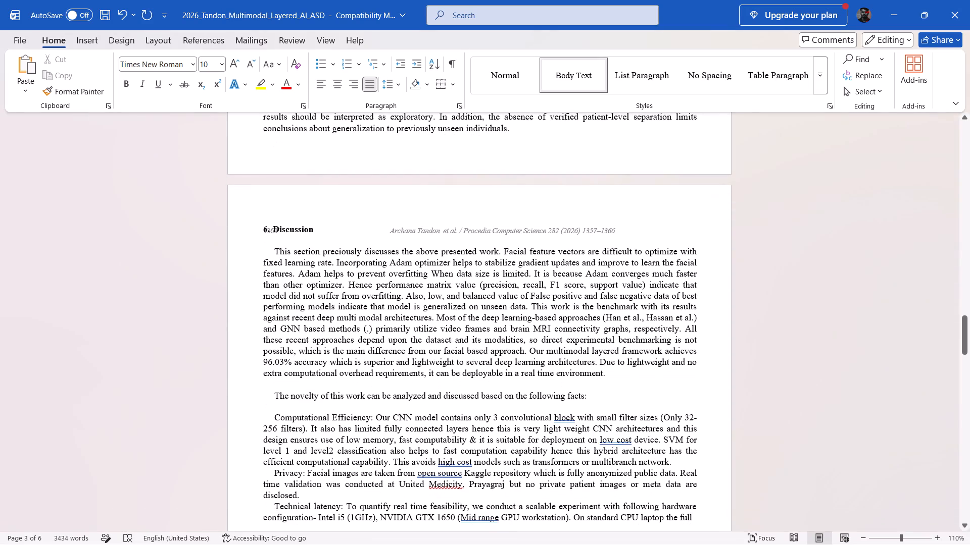
pyautogui.moveTo(968, 344); pyautogui.dragTo(969, 431)
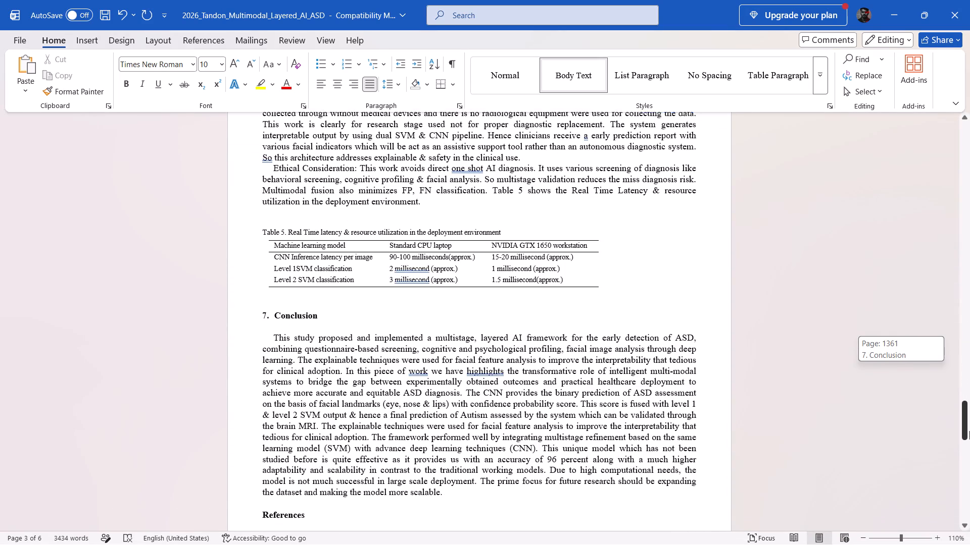
pyautogui.moveTo(969, 431); pyautogui.dragTo(964, 417)
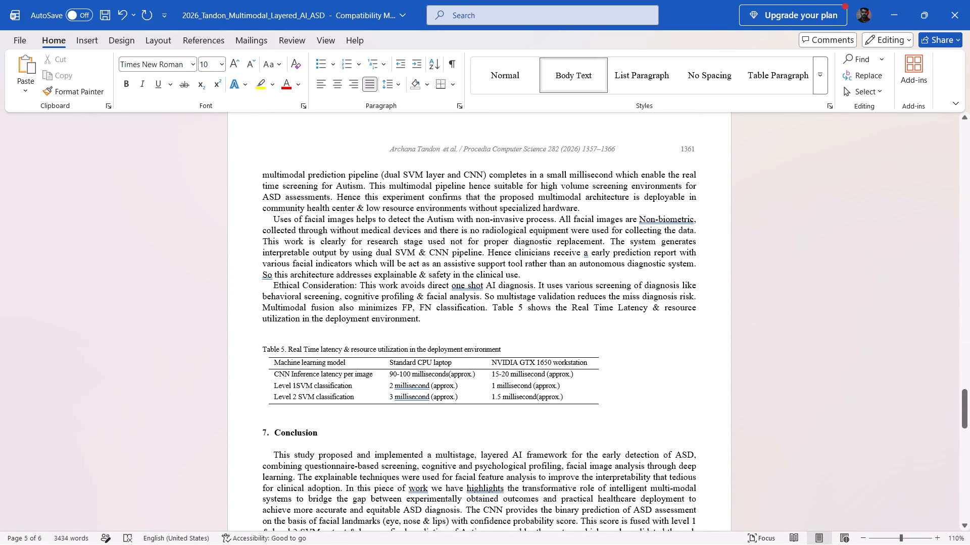
pyautogui.moveTo(602, 404); pyautogui.dragTo(288, 380)
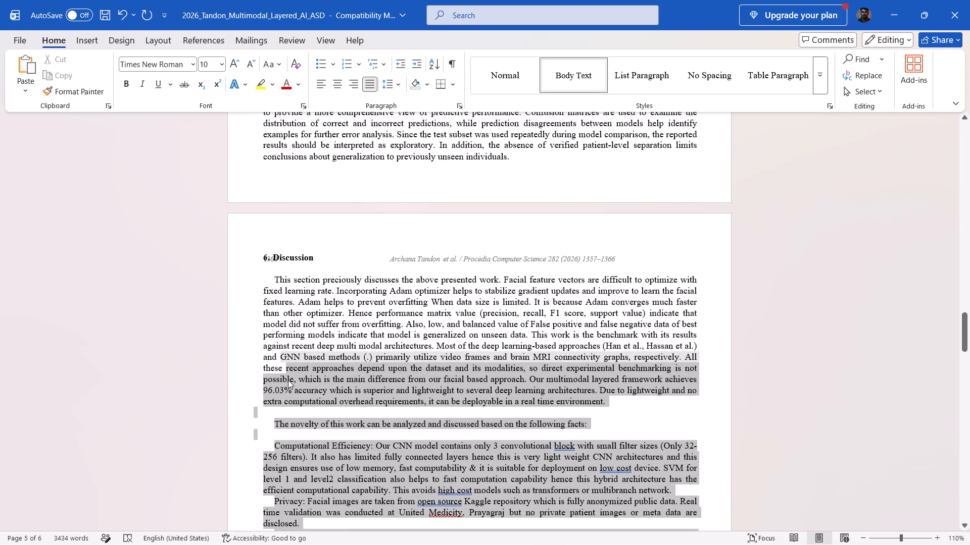
pyautogui.moveTo(288, 380); pyautogui.dragTo(249, 260)
pyautogui.press('BackSpace')
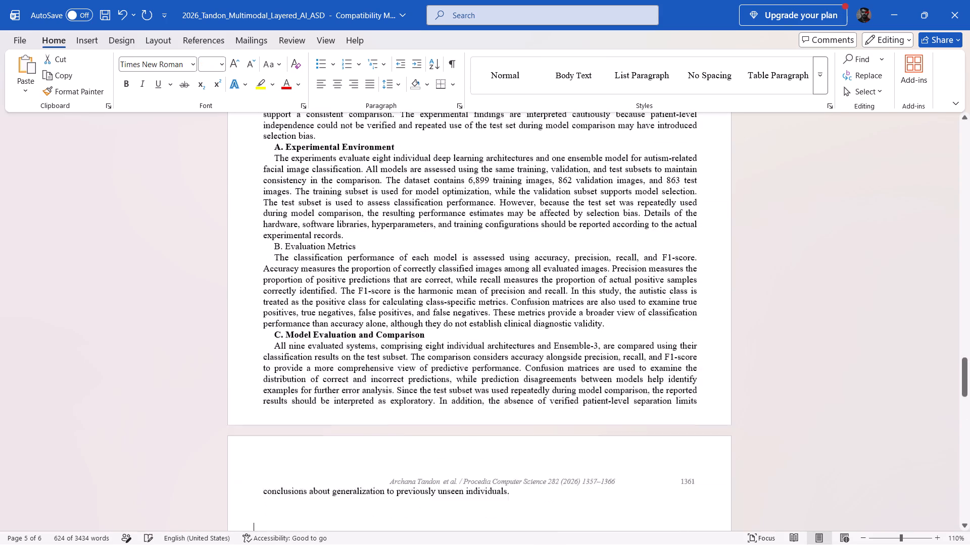
pyautogui.scroll(1, 288, 282)
pyautogui.scroll(-4, 300, 303)
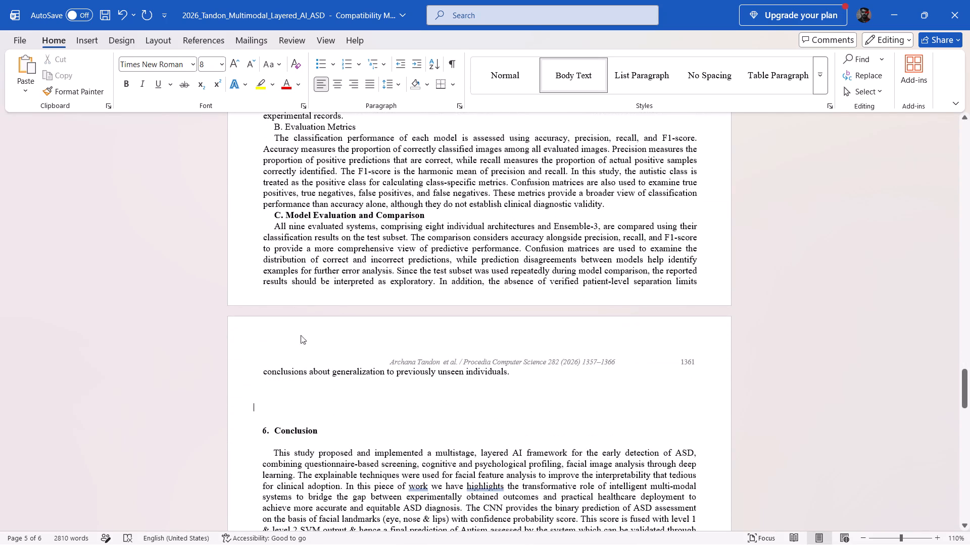
# Copy the "5. EXPERIMENTAL SETUP" heading and its intro paragraph into a new paragraph after "previously unseen individuals." as a template for section 6.
pyautogui.scroll(-4, 305, 404)
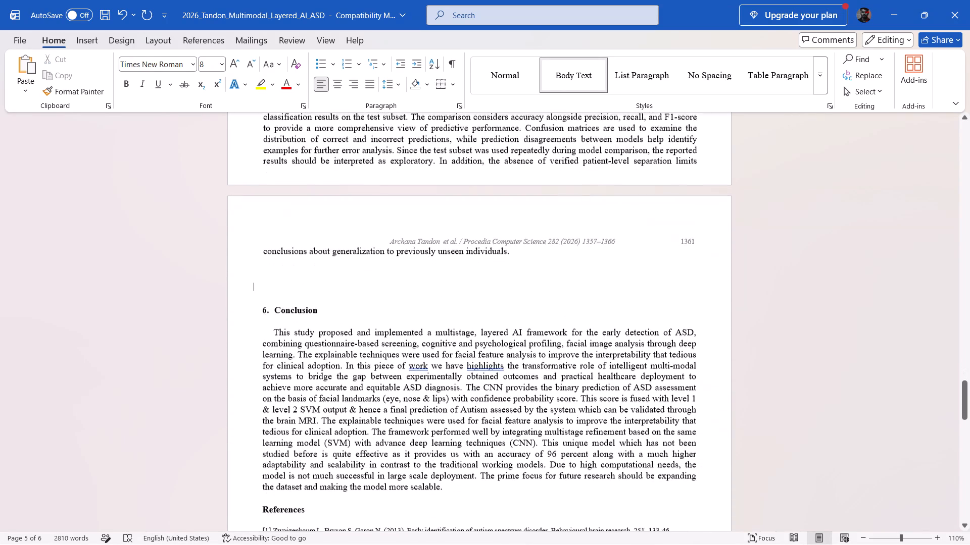
pyautogui.scroll(-1, 307, 403)
pyautogui.scroll(5, 303, 398)
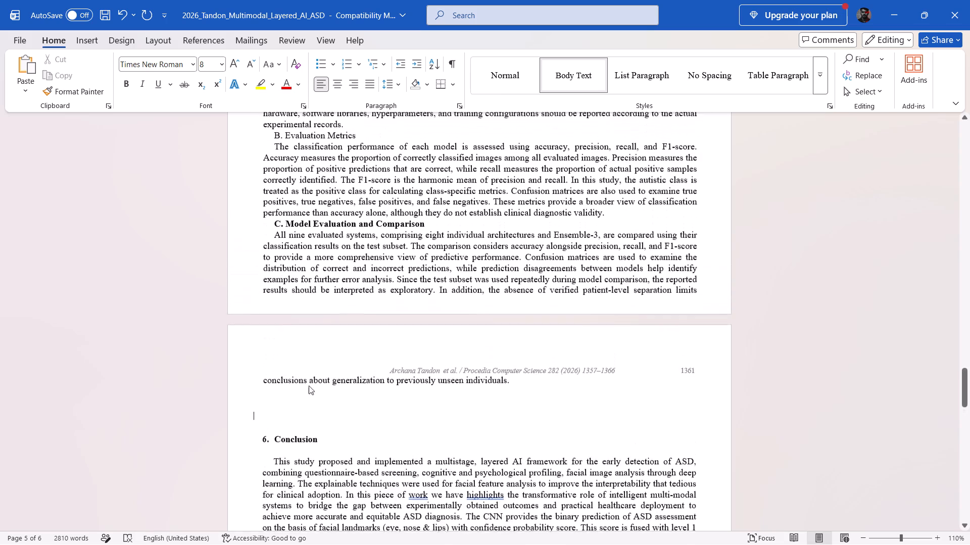
pyautogui.scroll(8, 309, 386)
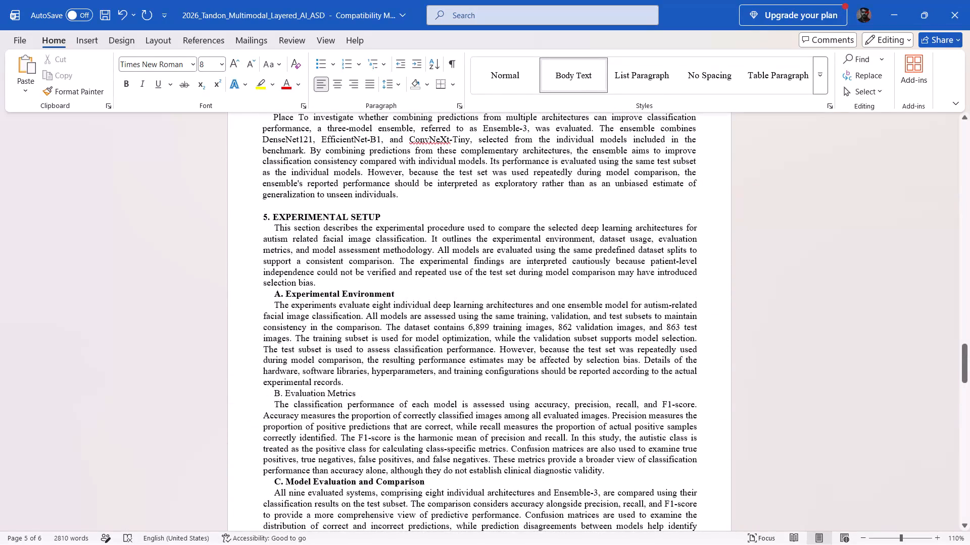
pyautogui.moveTo(273, 217); pyautogui.dragTo(320, 261)
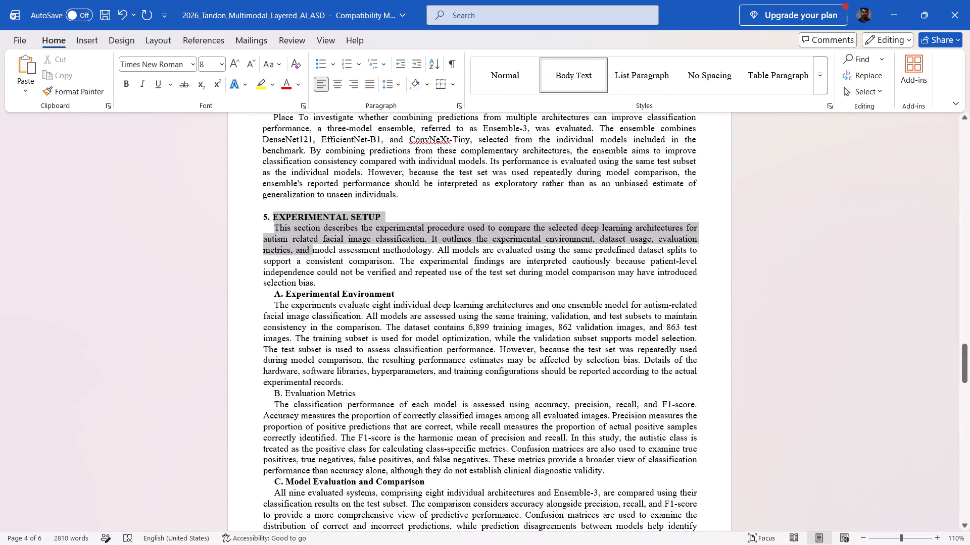
pyautogui.moveTo(320, 261); pyautogui.dragTo(327, 281)
pyautogui.hotkey('ctrl', 'c')
pyautogui.scroll(-3, 348, 376)
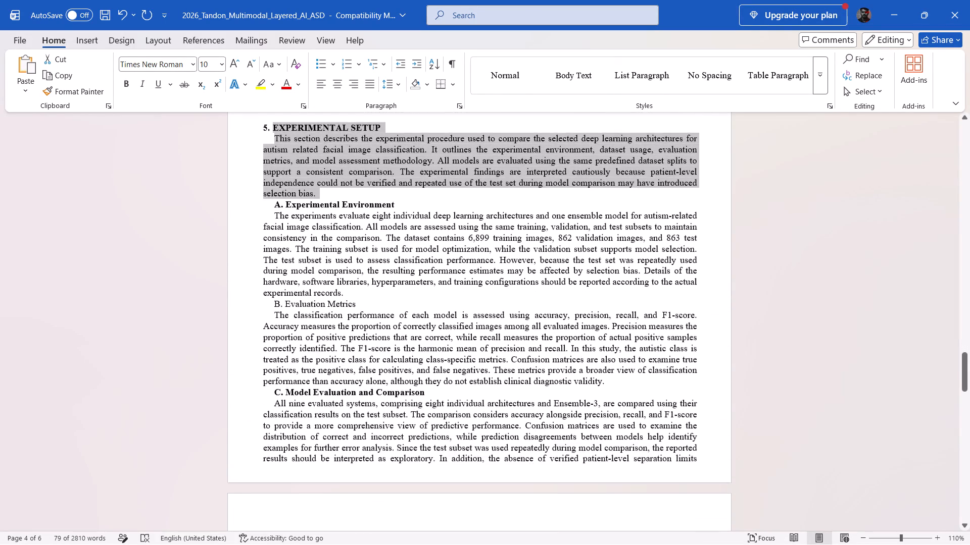
pyautogui.scroll(-4, 347, 371)
pyautogui.click(534, 404)
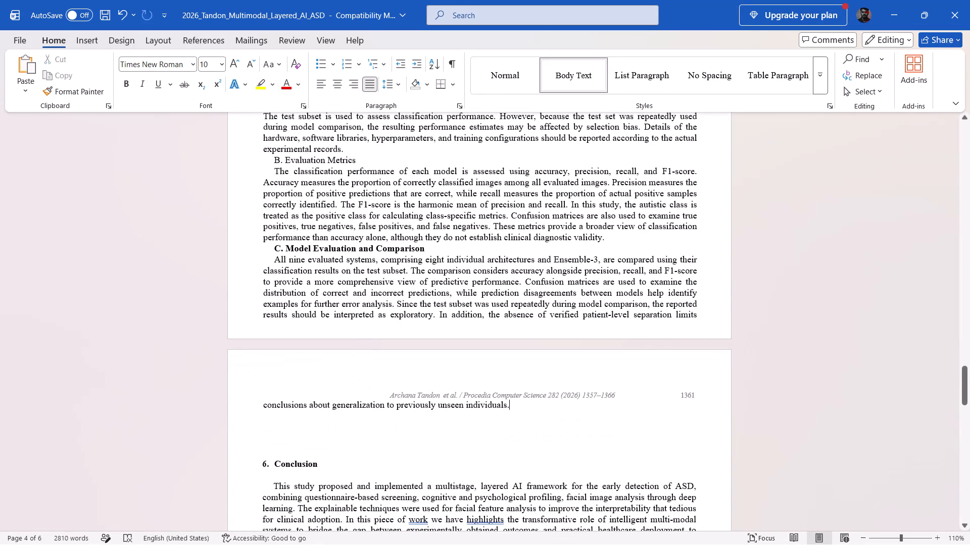
pyautogui.press('Return')
pyautogui.hotkey('ctrl', 'v')
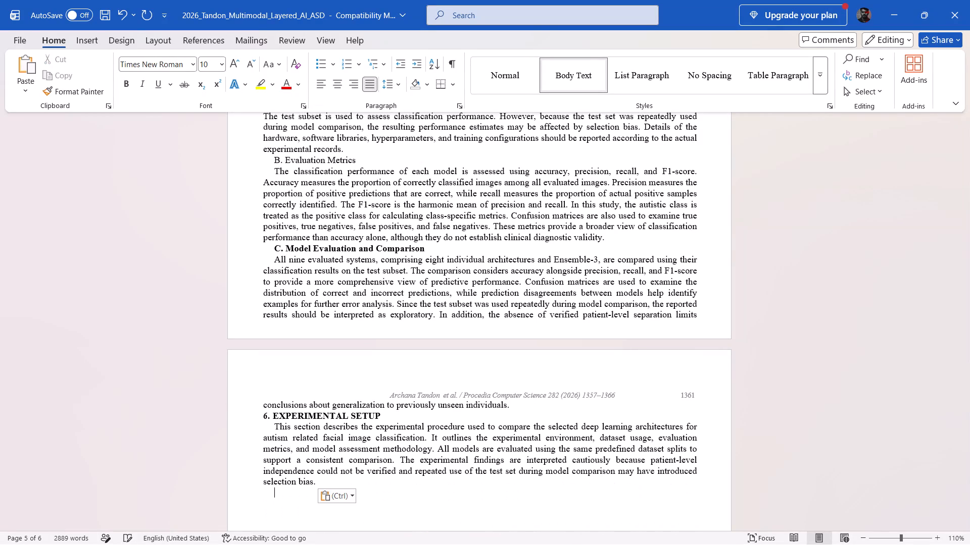
pyautogui.scroll(-3, 534, 391)
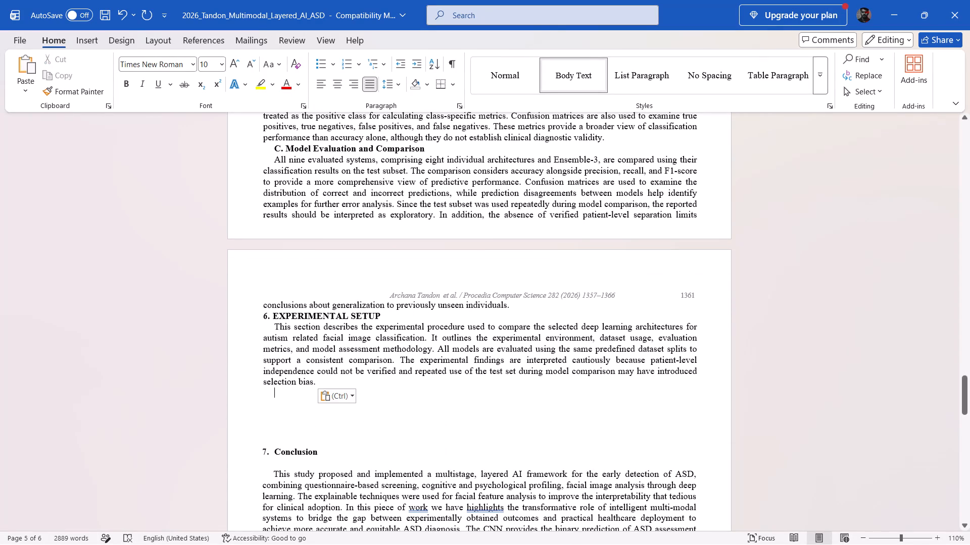
# Replace the pasted section 6 heading text with "RESULTS AND DISCUSSION" from the PDF, leaving an empty line above and starting the body on a new line.
pyautogui.click(724, 534)
pyautogui.click(358, 347)
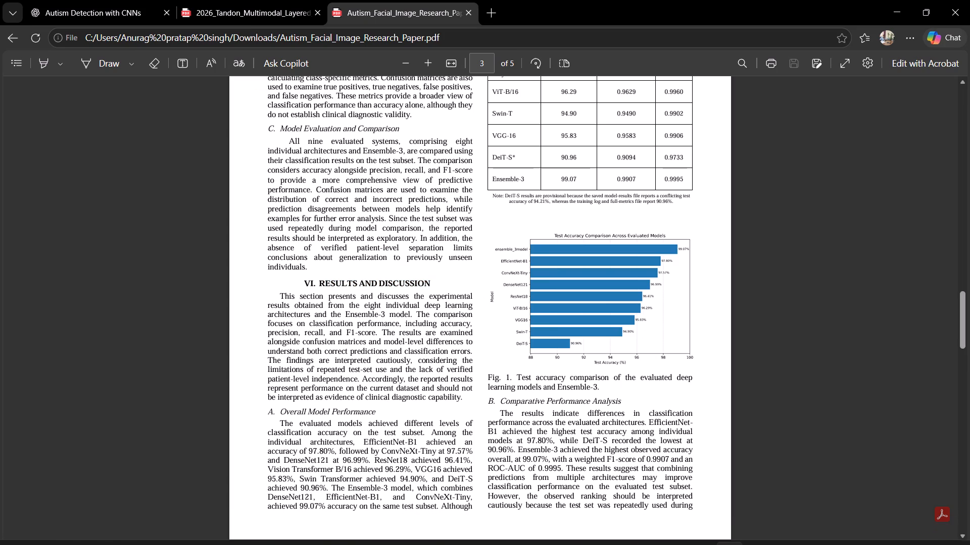
pyautogui.moveTo(437, 282); pyautogui.dragTo(318, 285)
pyautogui.hotkey('ctrl', 'c')
pyautogui.click(757, 532)
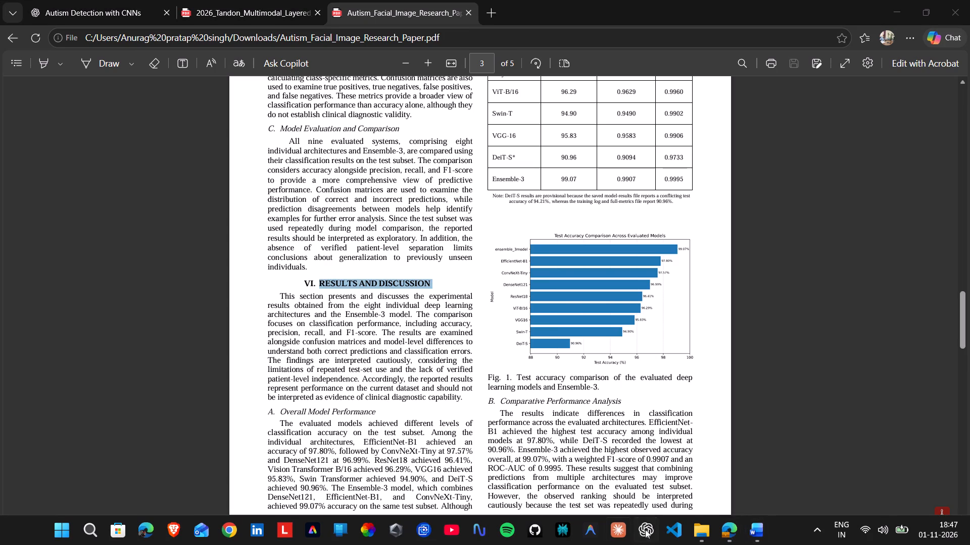
pyautogui.click(760, 529)
pyautogui.moveTo(385, 319); pyautogui.dragTo(369, 318)
pyautogui.click(558, 340)
pyautogui.click(513, 305)
pyautogui.press('Return')
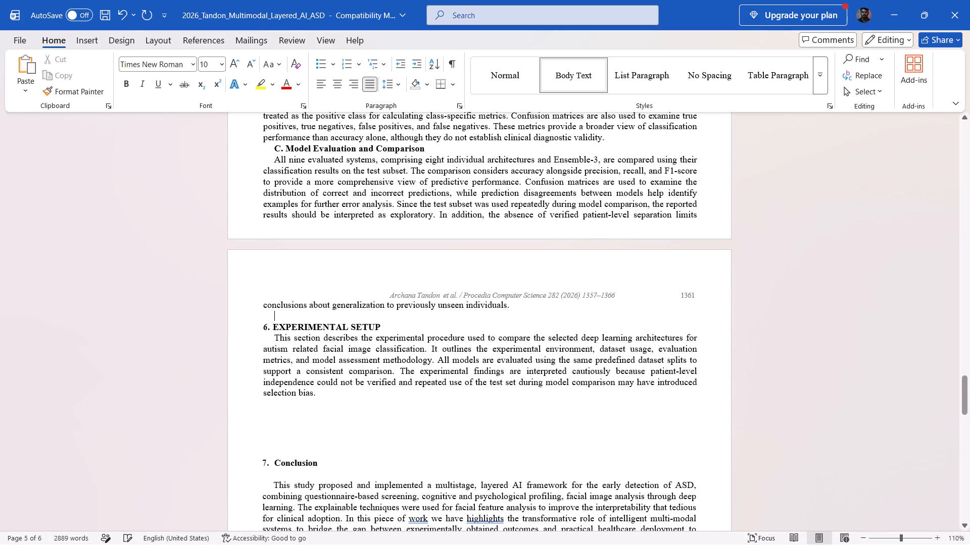
pyautogui.moveTo(392, 326); pyautogui.dragTo(300, 328)
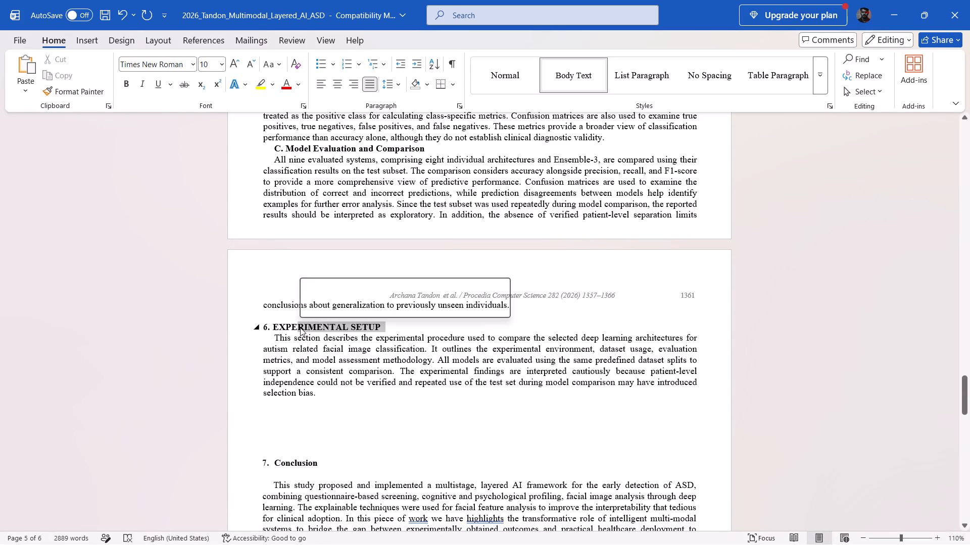
pyautogui.press('BackSpace')
pyautogui.press('BackSpace')
pyautogui.press('BackSpace')
pyautogui.press('BackSpace')
pyautogui.press('BackSpace')
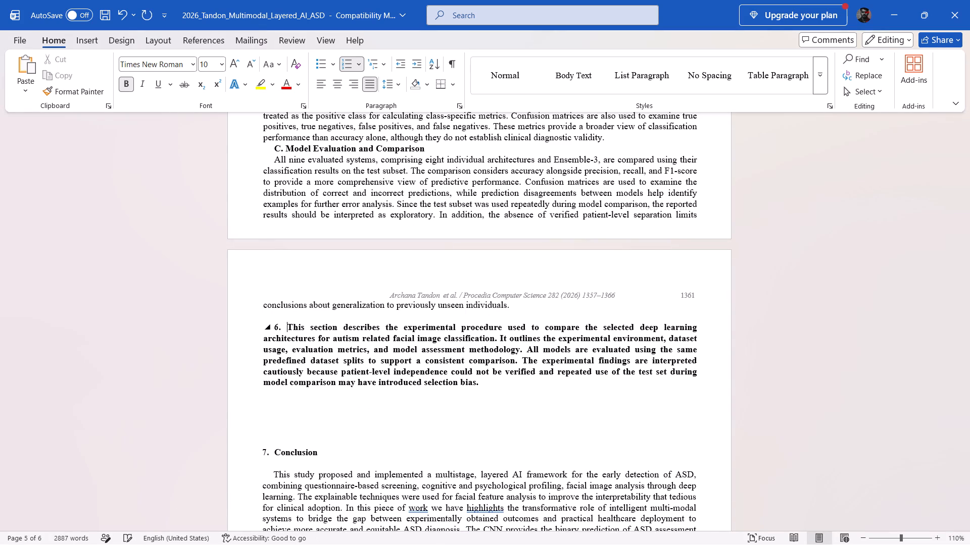
pyautogui.hotkey('ctrl', 'v')
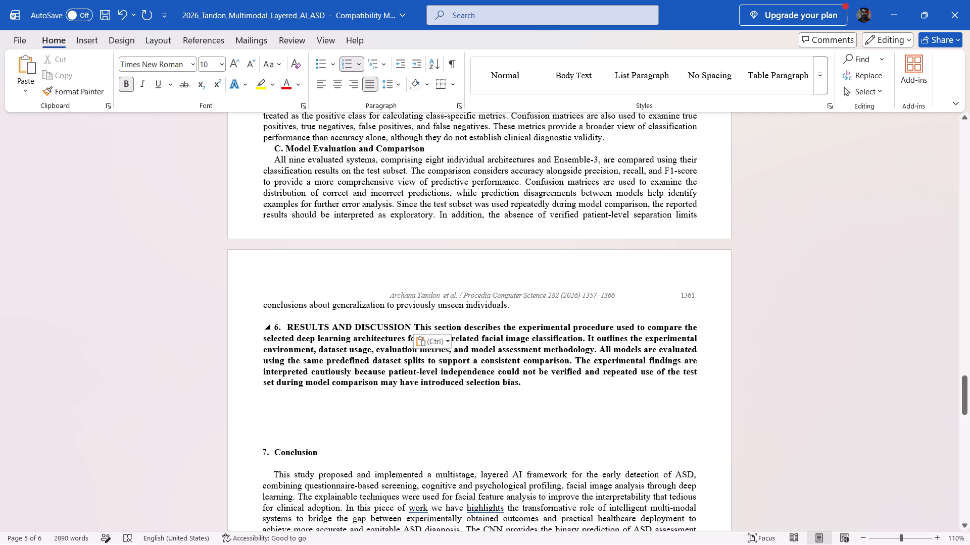
pyautogui.press('Return')
pyautogui.press('BackSpace')
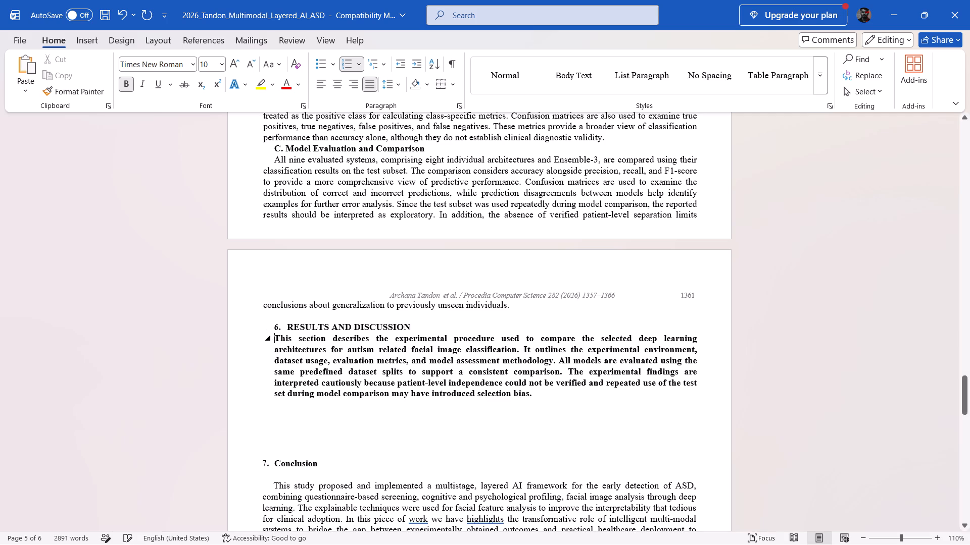
# Remove the bold formatting from the body paragraph under the "6. RESULTS AND DISCUSSION" heading.
pyautogui.moveTo(276, 338); pyautogui.dragTo(530, 399)
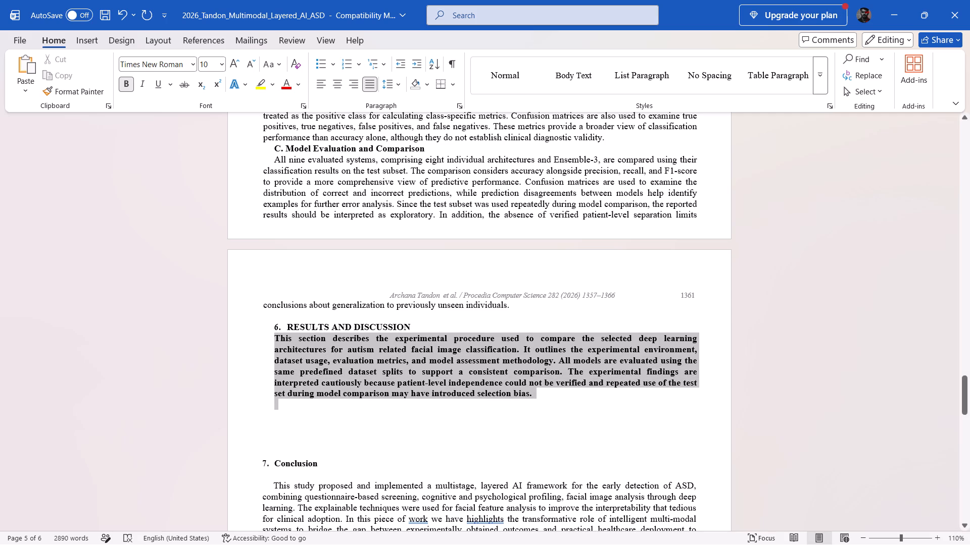
pyautogui.moveTo(530, 399); pyautogui.dragTo(531, 399)
pyautogui.click(126, 82)
pyautogui.click(290, 356)
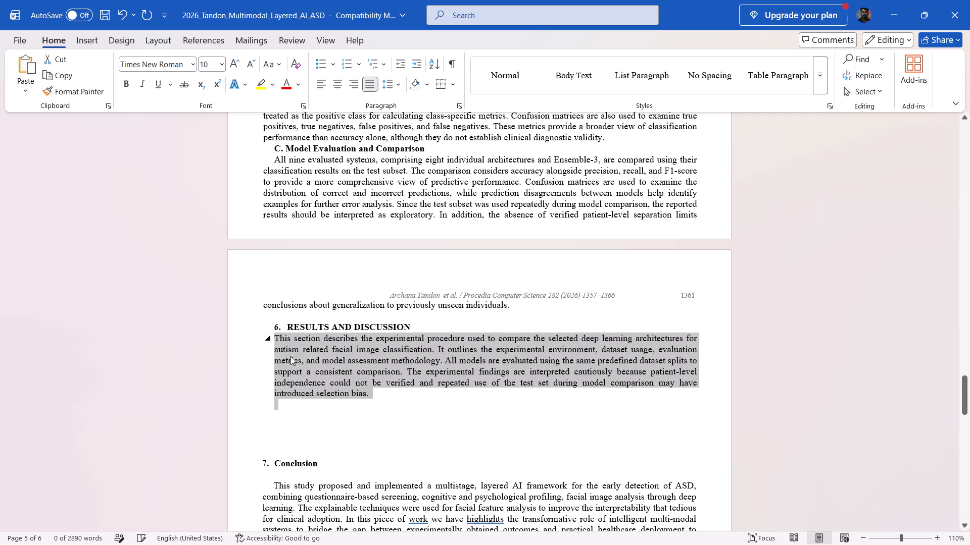
# Replace the body paragraph under "6. RESULTS AND DISCUSSION" with the PDF's section VI intro paragraph, and add a new line after it.
pyautogui.click(735, 531)
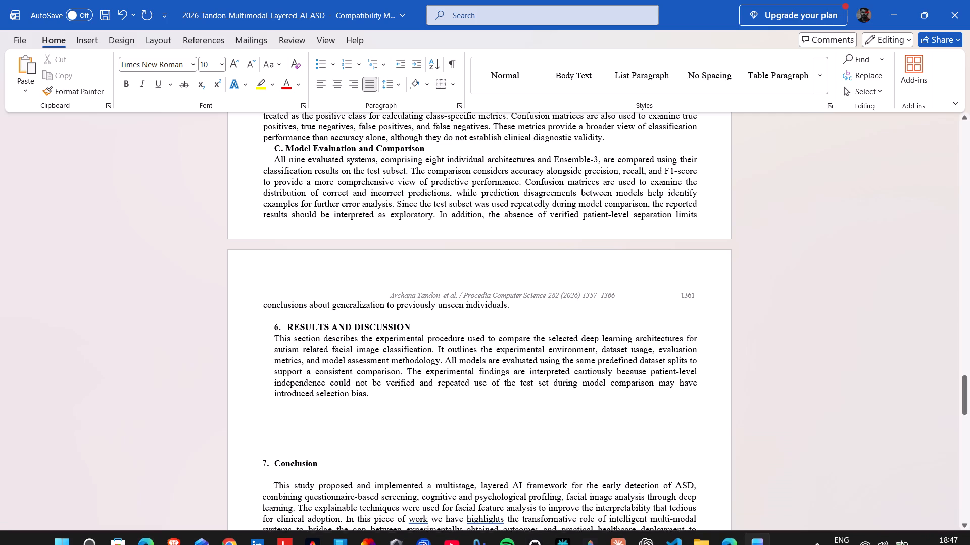
pyautogui.click(726, 532)
pyautogui.click(370, 330)
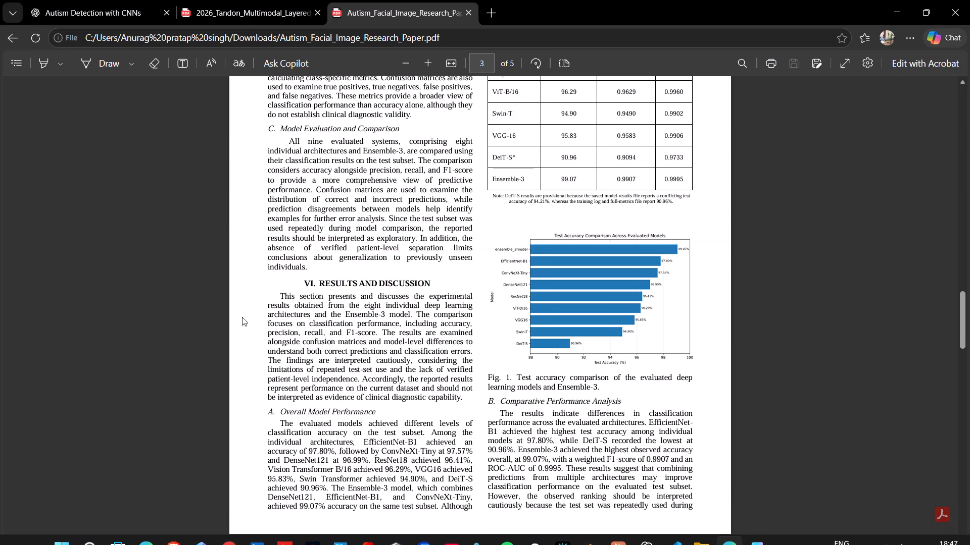
pyautogui.moveTo(273, 292); pyautogui.dragTo(423, 386)
pyautogui.moveTo(467, 400); pyautogui.dragTo(404, 374)
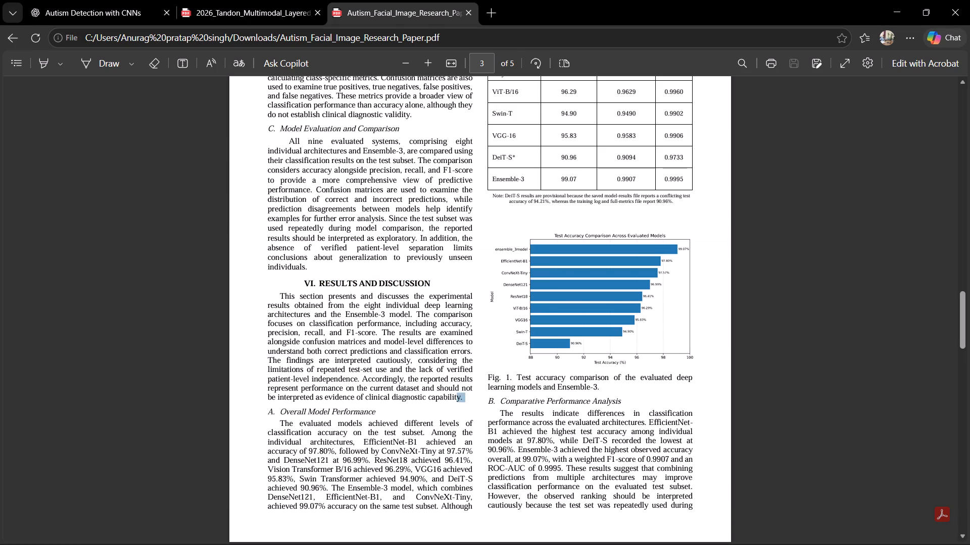
pyautogui.moveTo(404, 374); pyautogui.dragTo(274, 287)
pyautogui.click(274, 287)
pyautogui.moveTo(281, 292); pyautogui.dragTo(465, 401)
pyautogui.hotkey('ctrl', 'c')
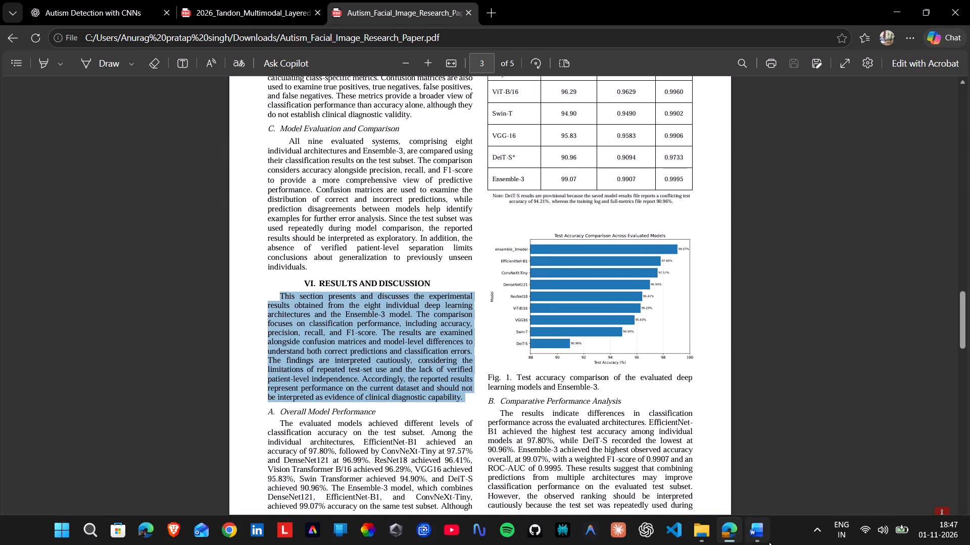
pyautogui.click(752, 533)
pyautogui.moveTo(373, 394); pyautogui.dragTo(296, 350)
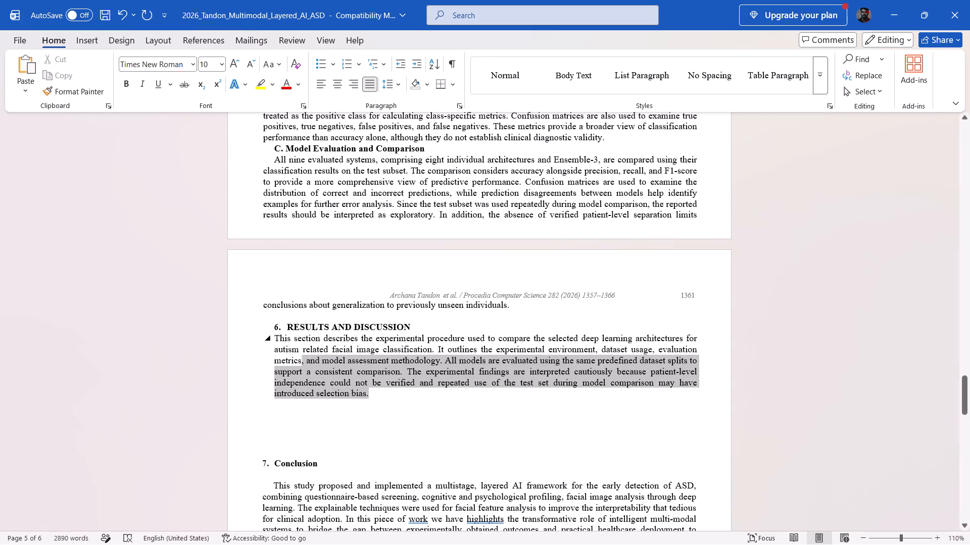
pyautogui.moveTo(296, 350); pyautogui.dragTo(294, 342)
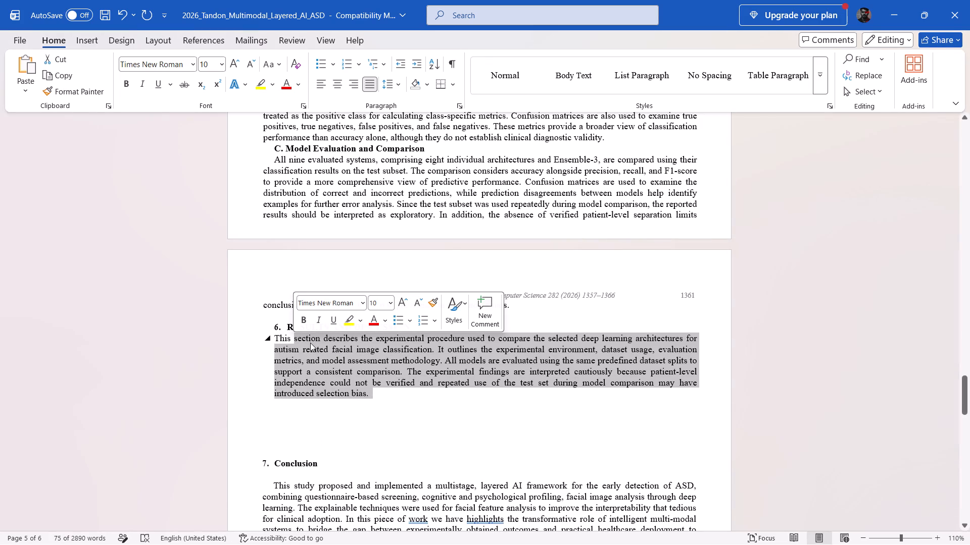
pyautogui.click(377, 395)
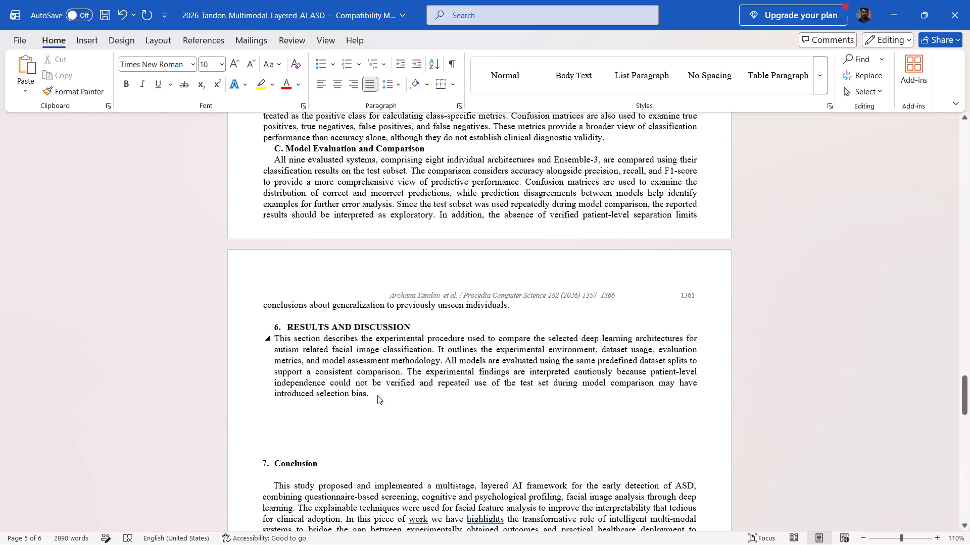
pyautogui.press('Return')
pyautogui.hotkey('ctrl', 'v')
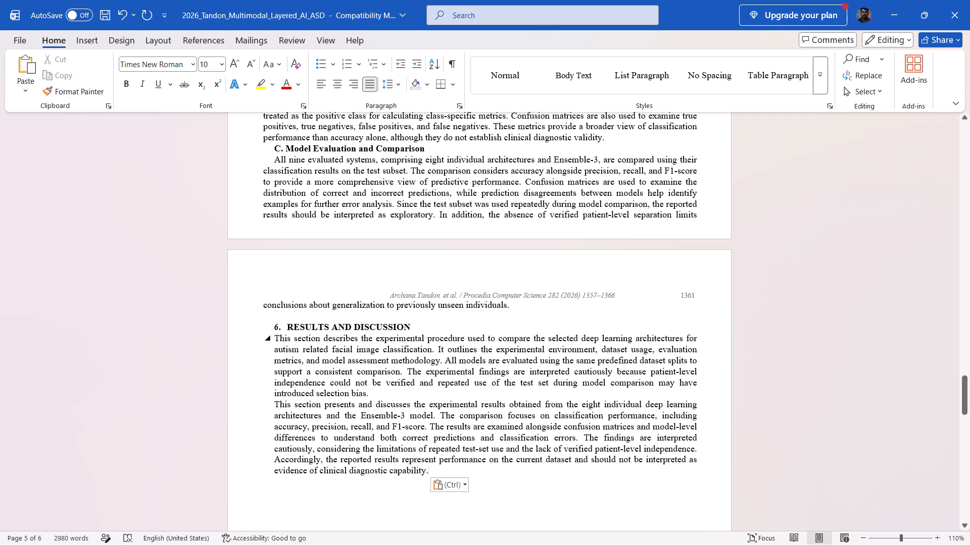
pyautogui.moveTo(377, 395); pyautogui.dragTo(278, 339)
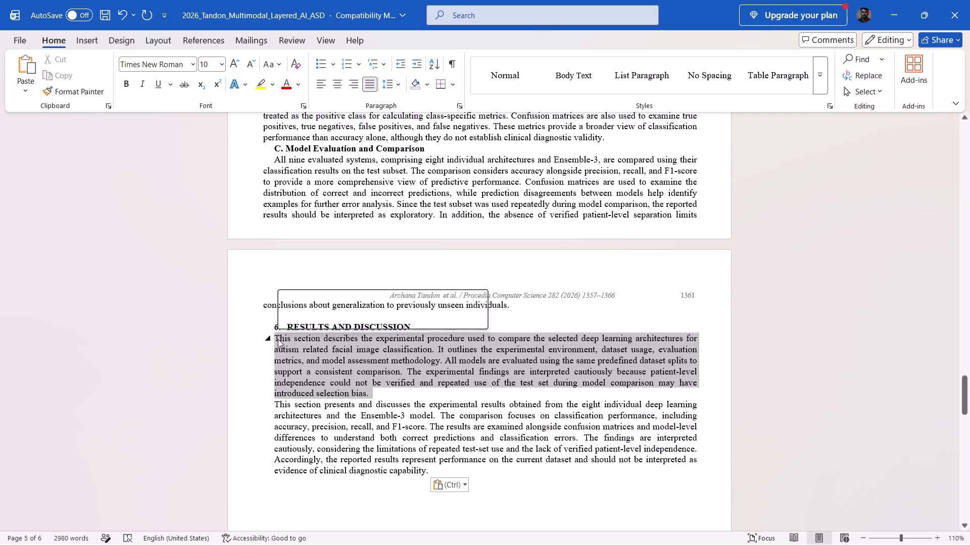
pyautogui.press('BackSpace')
pyautogui.click(441, 406)
pyautogui.press('Return')
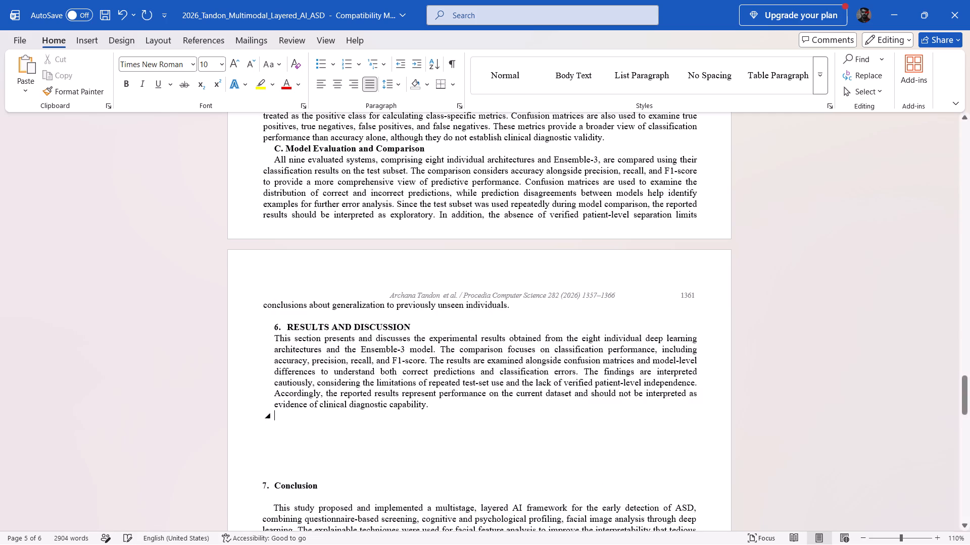
# Copy the PDF's "A. Overall Model Performance" subsection, including Table I and its note, and paste it below the section 6 intro in Word.
pyautogui.click(734, 529)
pyautogui.click(427, 349)
pyautogui.scroll(-2, 427, 349)
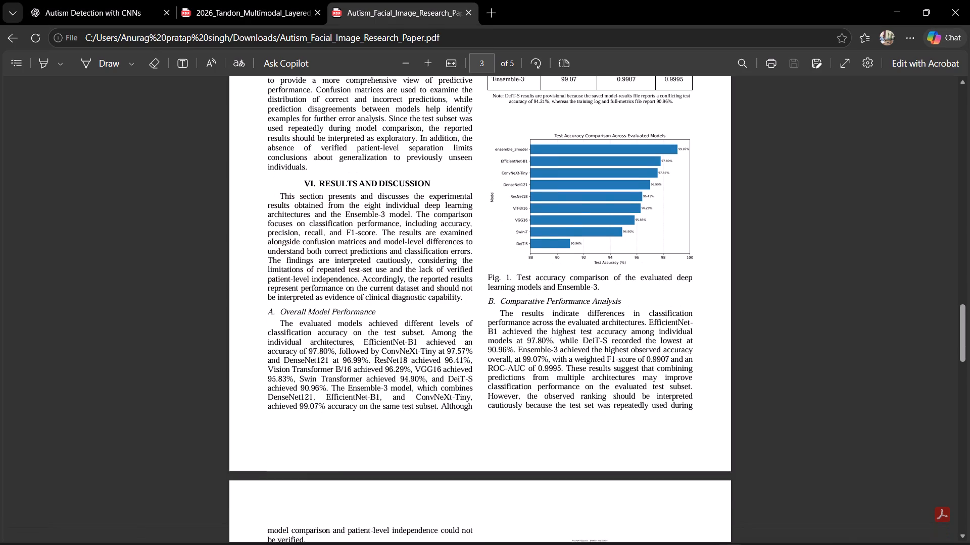
pyautogui.scroll(-1, 425, 349)
pyautogui.moveTo(265, 222); pyautogui.dragTo(624, 111)
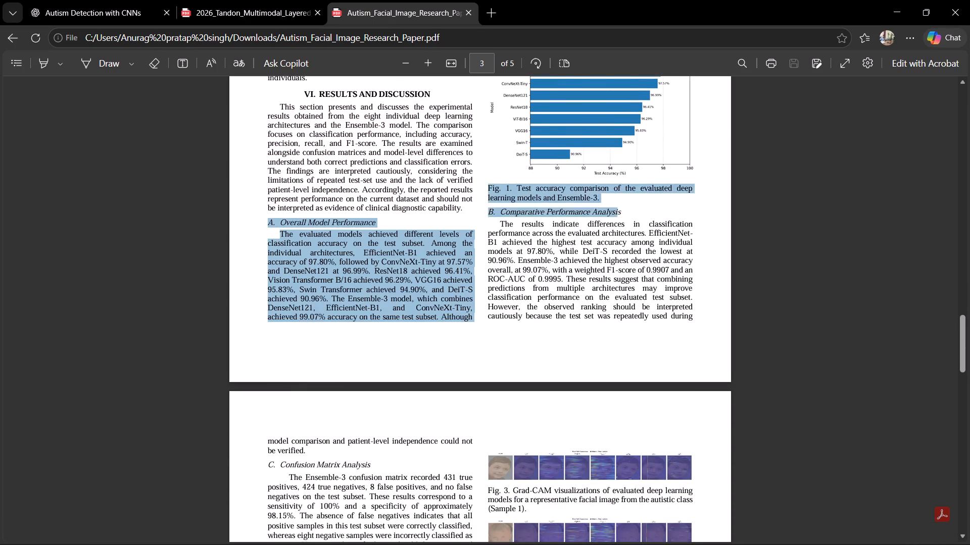
pyautogui.moveTo(624, 111); pyautogui.dragTo(612, 244)
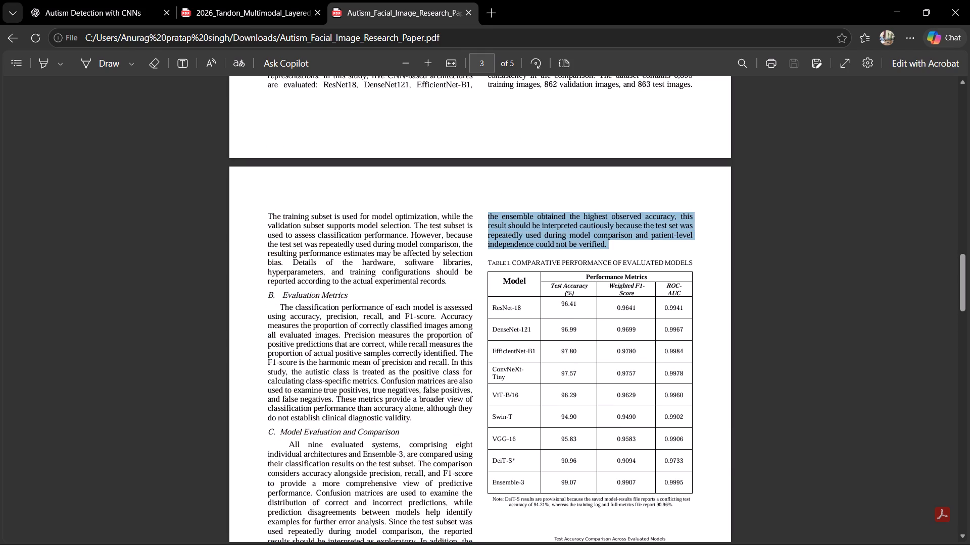
pyautogui.moveTo(612, 244); pyautogui.dragTo(676, 513)
pyautogui.hotkey('ctrl', 'c')
pyautogui.click(753, 530)
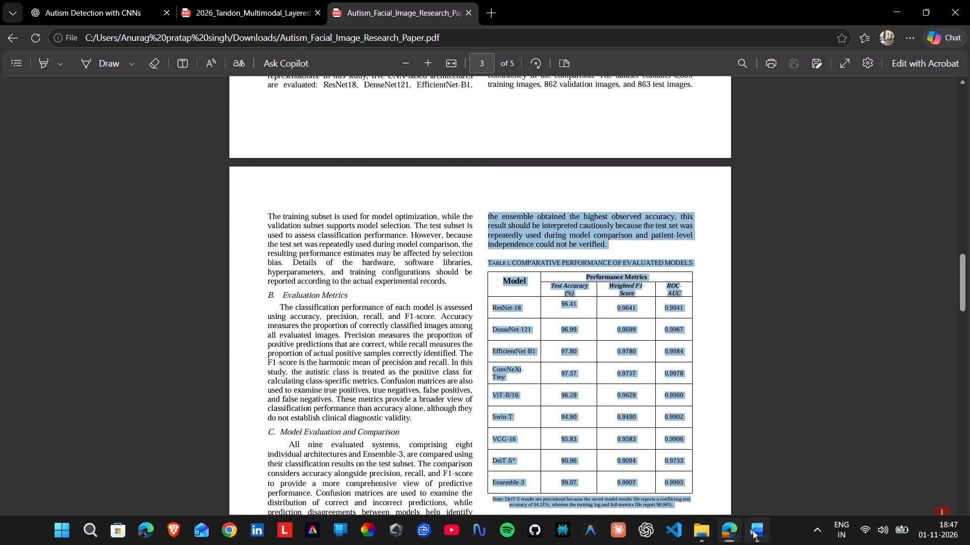
pyautogui.hotkey('ctrl', 'v')
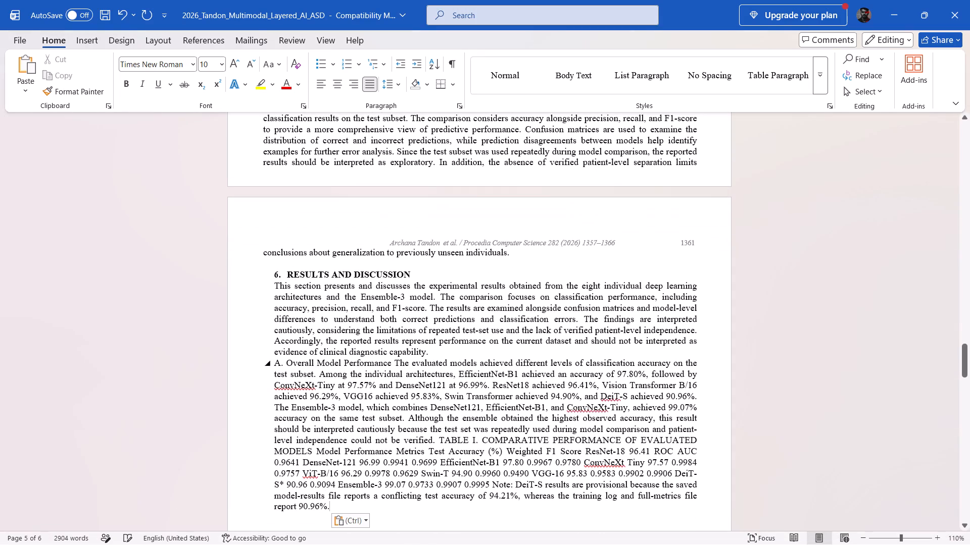
# Indent the "A. Overall Model Performance" heading with two spaces and make the words "Overall Model Performance" bold.
pyautogui.click(273, 362)
pyautogui.press('space')
pyautogui.press('space')
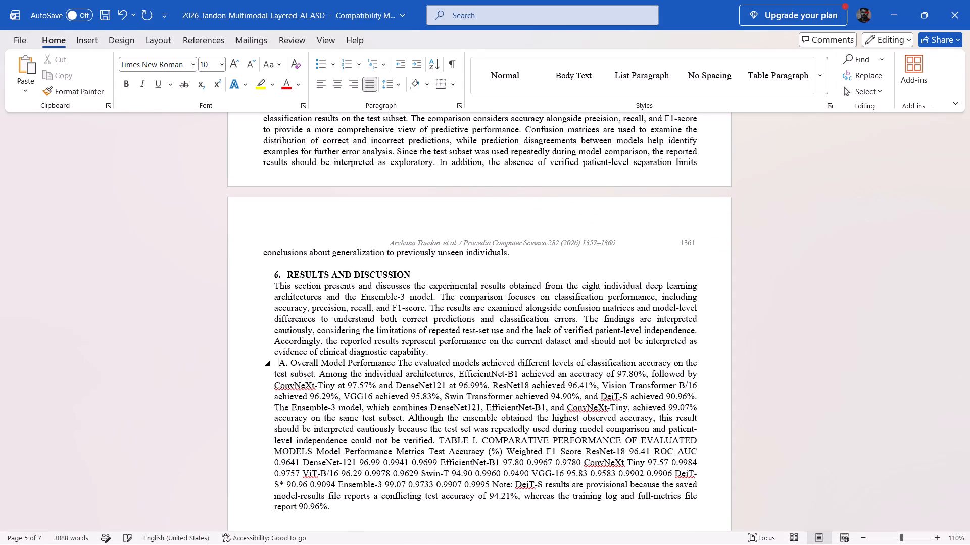
pyautogui.moveTo(273, 362); pyautogui.dragTo(331, 367)
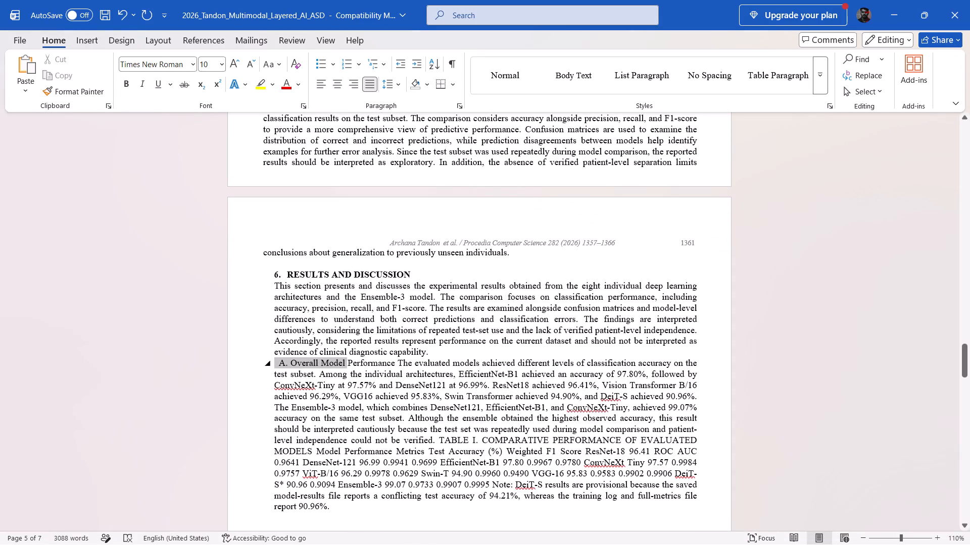
pyautogui.moveTo(331, 367); pyautogui.dragTo(374, 361)
pyautogui.moveTo(394, 362); pyautogui.dragTo(292, 362)
pyautogui.click(122, 87)
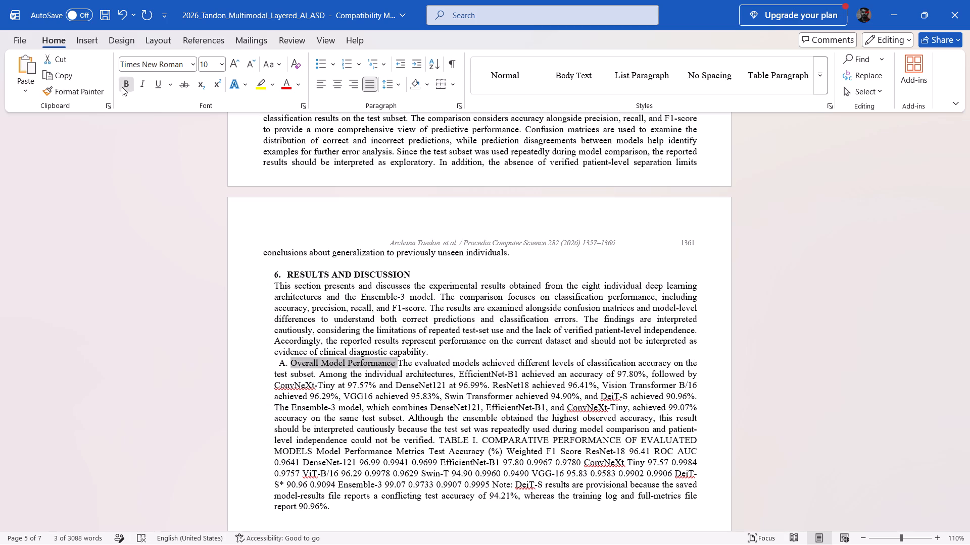
# Move the body text after the "A. Overall Model Performance" heading onto its own line.
pyautogui.click(380, 330)
pyautogui.click(408, 364)
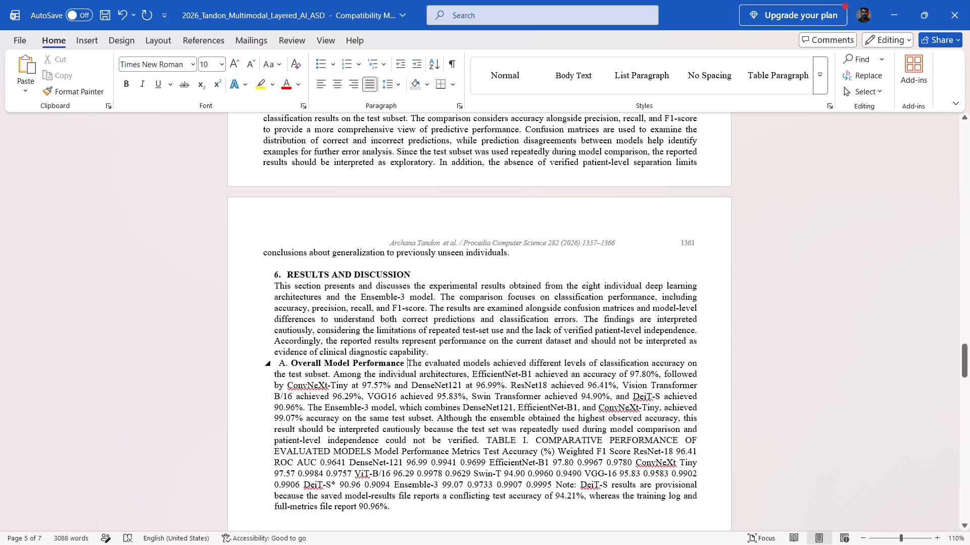
pyautogui.press('Return')
# Delete the flattened "TABLE I" text and its note from the end of the Overall Model Performance paragraph, and add a new line after it.
pyautogui.scroll(-1, 269, 349)
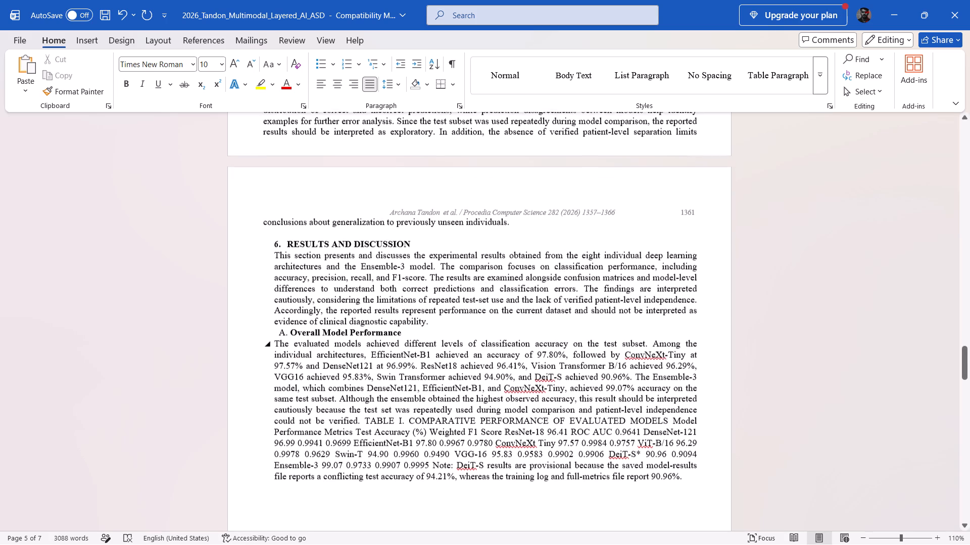
pyautogui.scroll(-2, 268, 349)
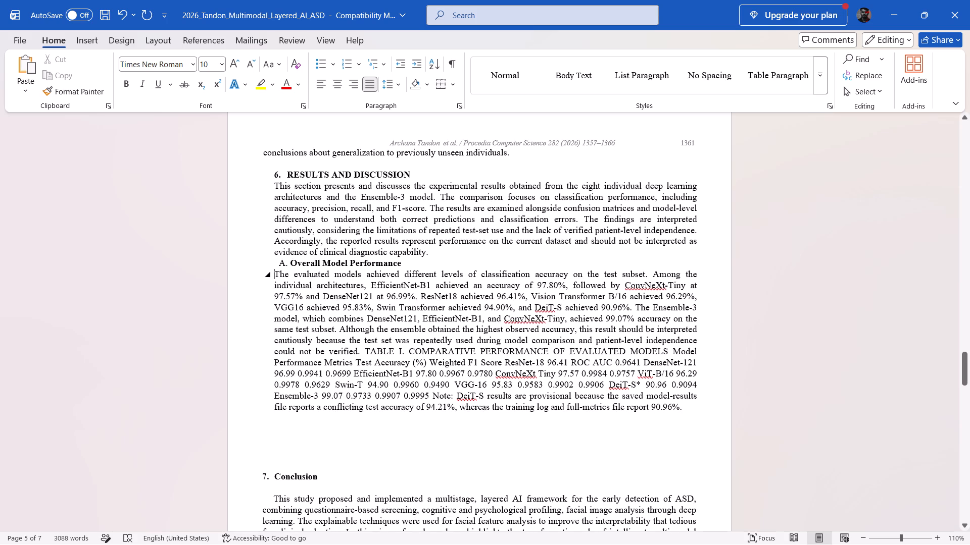
pyautogui.scroll(-2, 268, 349)
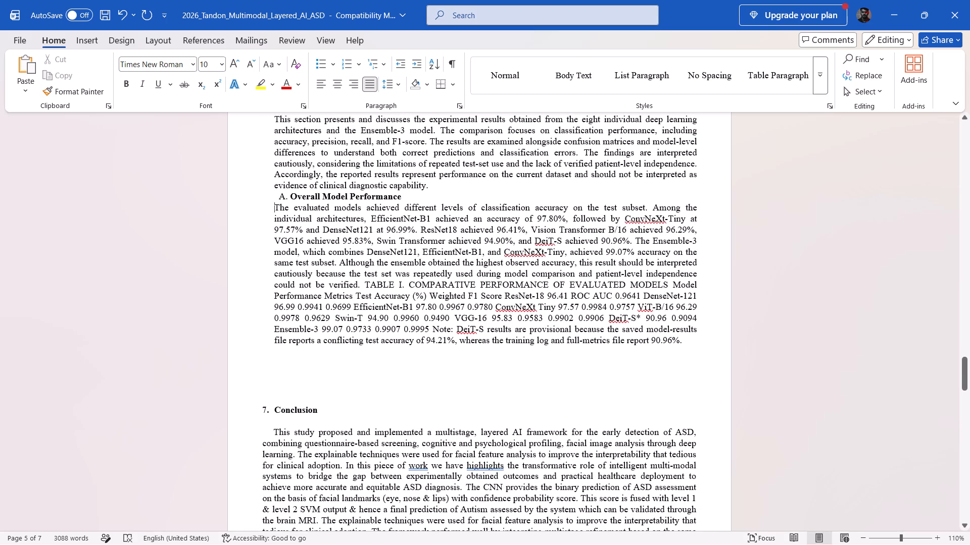
pyautogui.moveTo(365, 285); pyautogui.dragTo(546, 326)
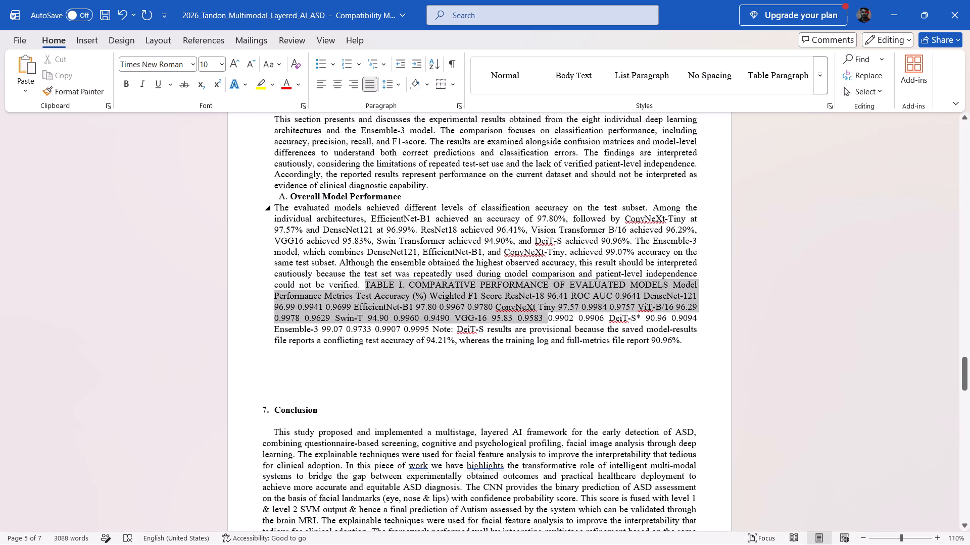
pyautogui.moveTo(546, 326); pyautogui.dragTo(683, 340)
pyautogui.press('BackSpace')
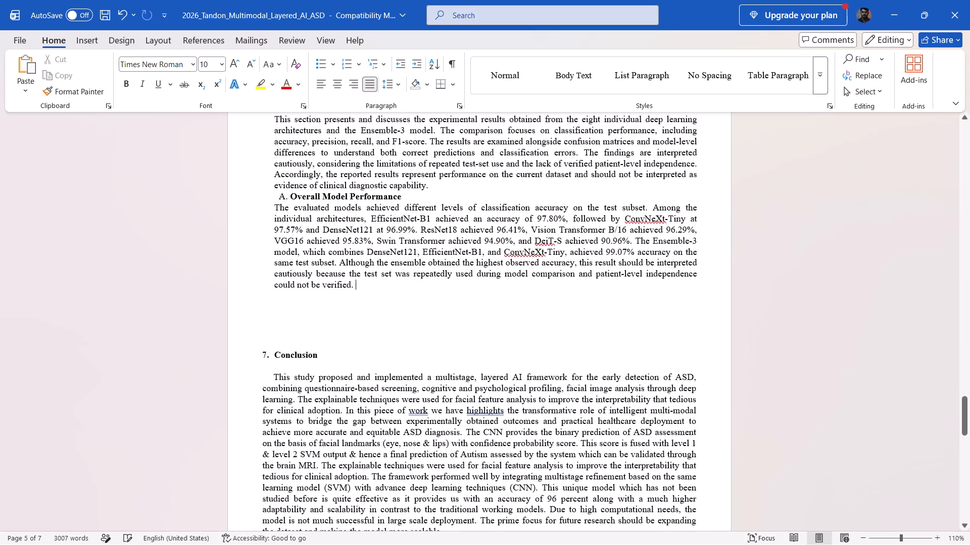
pyautogui.press('Return')
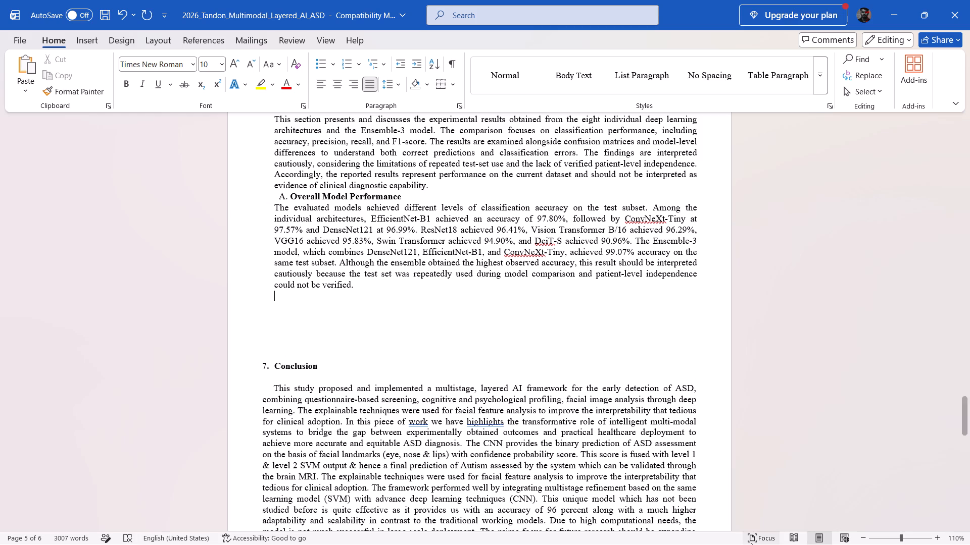
# Open the Autism_Facial_Image_Research_Paper Word document from the Auti_Detect folder on drive D.
pyautogui.click(734, 533)
pyautogui.click(620, 331)
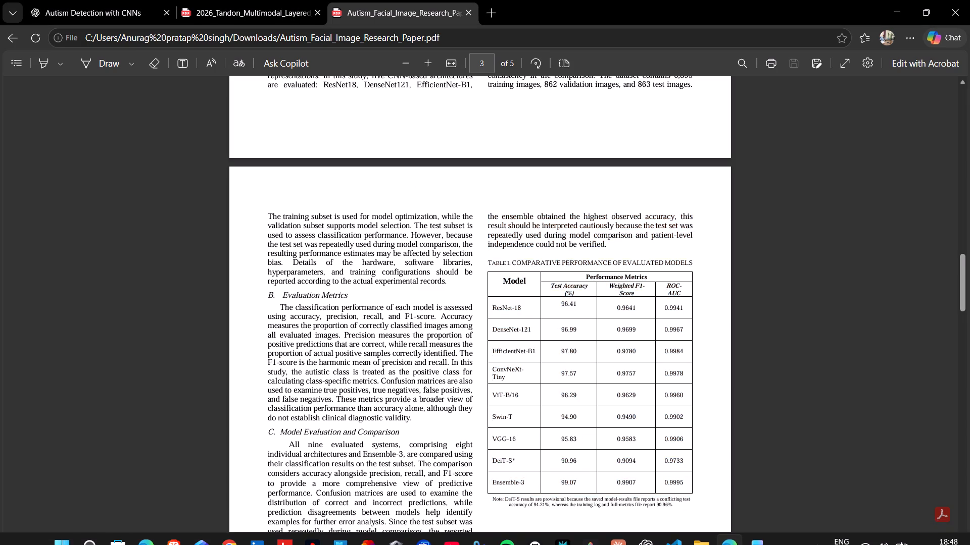
pyautogui.scroll(-1, 620, 331)
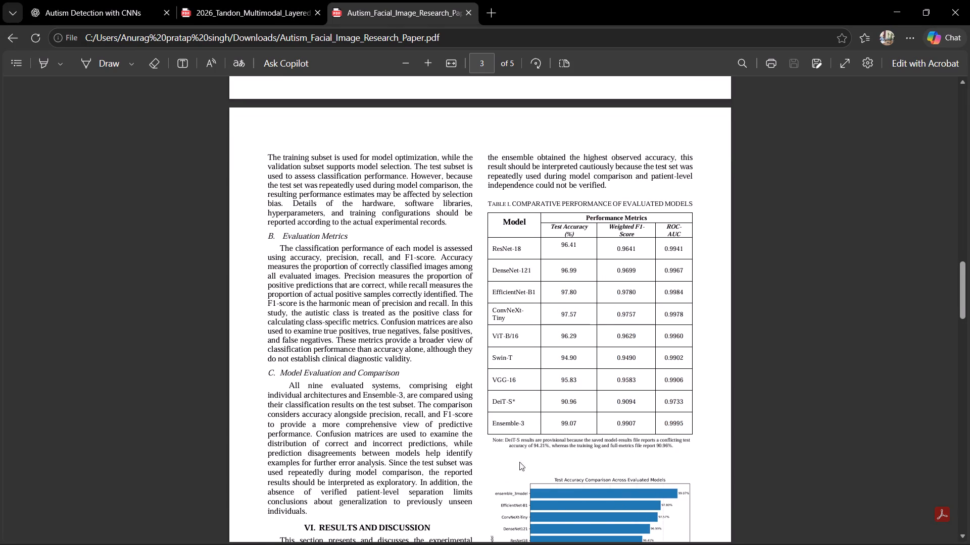
pyautogui.doubleClick(35, 10)
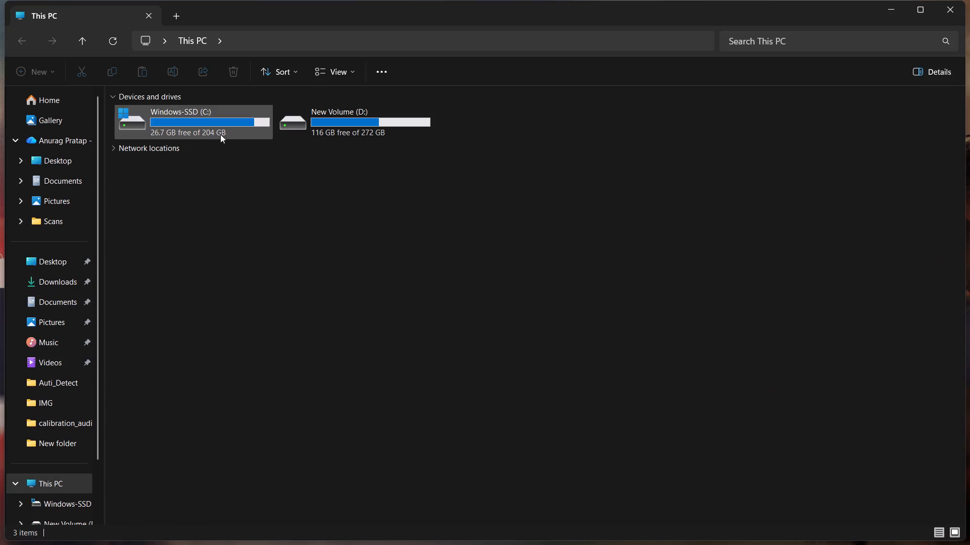
pyautogui.doubleClick(346, 121)
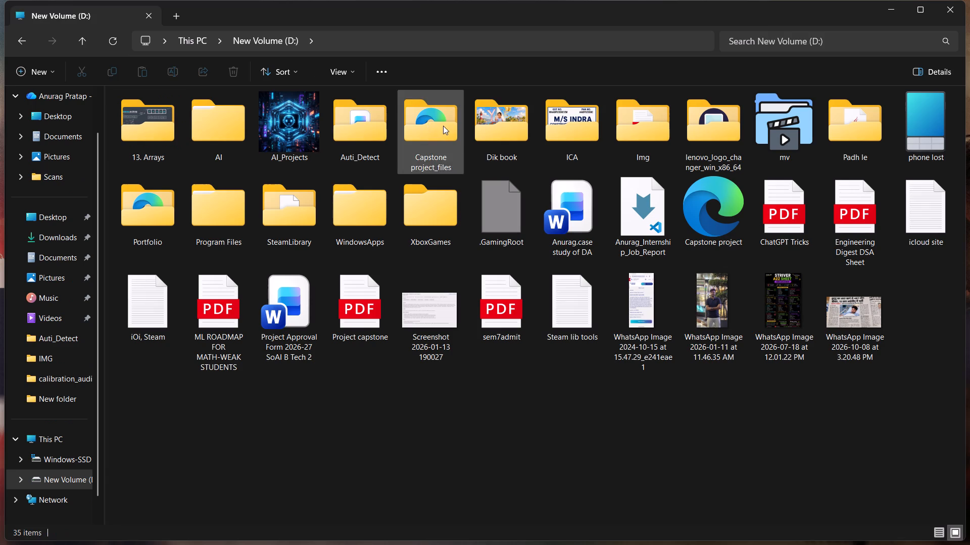
pyautogui.doubleClick(364, 123)
pyautogui.doubleClick(174, 111)
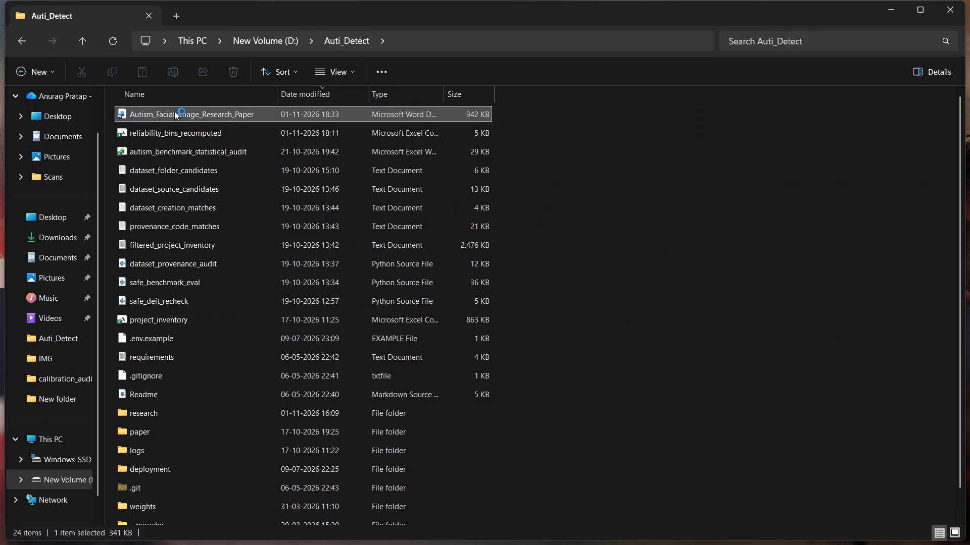
# Copy Table I with its caption and note, close the source document, and paste them below the Overall Model Performance paragraph in 2026_Tandon.
pyautogui.scroll(-1, 479, 213)
pyautogui.moveTo(963, 157); pyautogui.dragTo(963, 212)
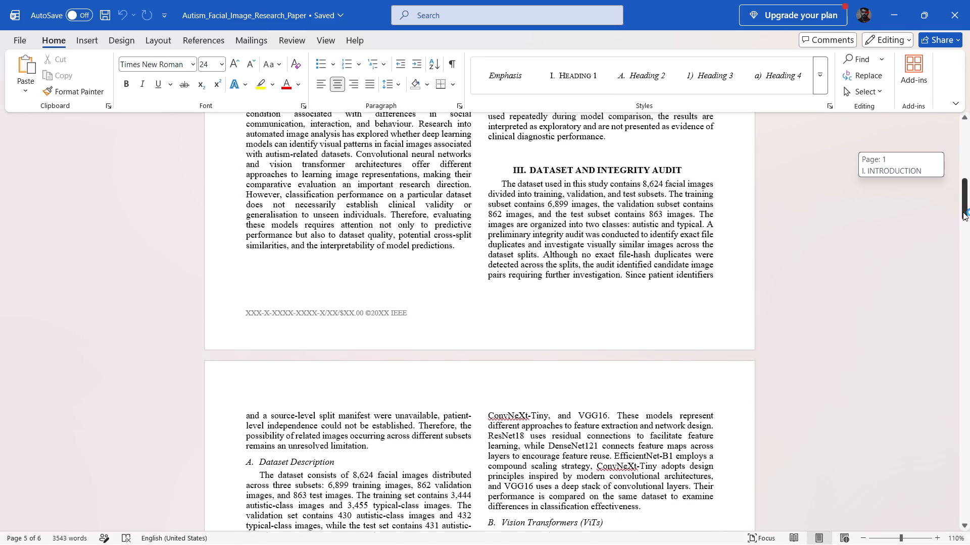
pyautogui.moveTo(963, 212); pyautogui.dragTo(969, 315)
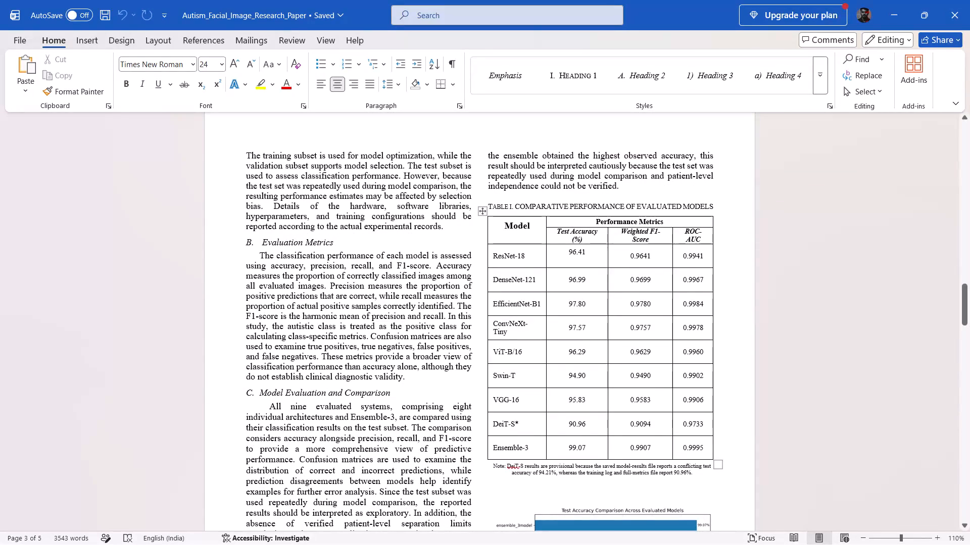
pyautogui.moveTo(489, 205); pyautogui.dragTo(706, 469)
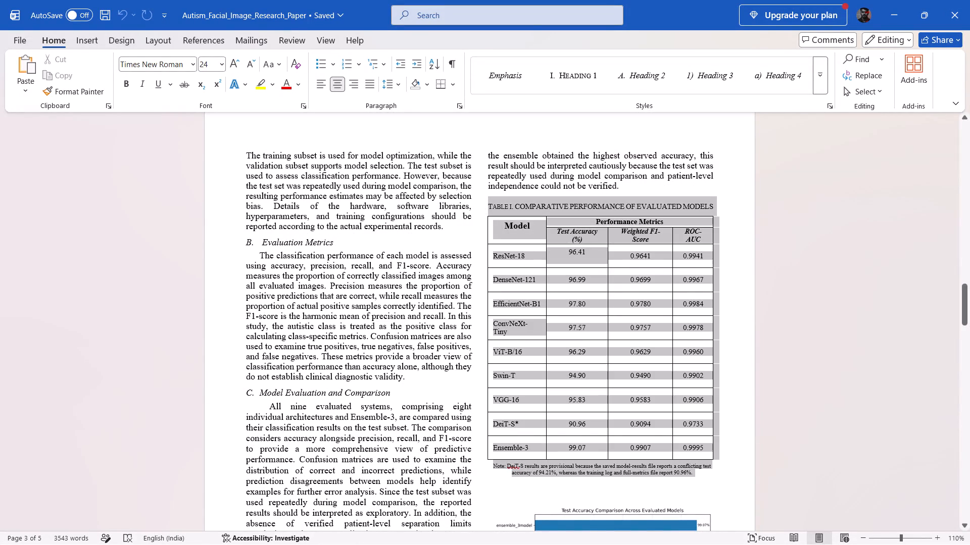
pyautogui.moveTo(706, 469); pyautogui.dragTo(706, 470)
pyautogui.hotkey('ctrl', 'c')
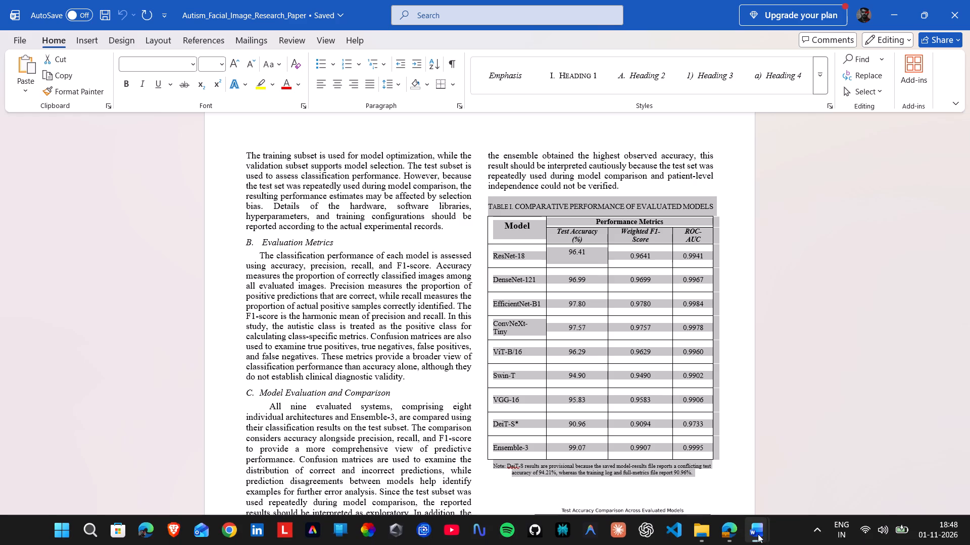
pyautogui.click(948, 19)
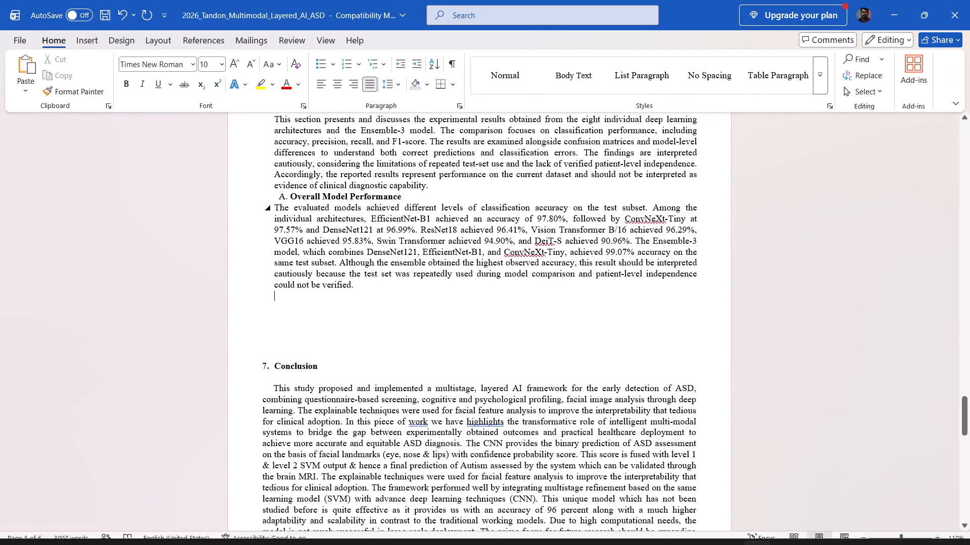
pyautogui.hotkey('ctrl', 'v')
# Indent the "TABLE I. COMPARATIVE PERFORMANCE OF EVALUATED MODELS" caption with five spaces so it lines up with the body text.
pyautogui.scroll(-1, 318, 241)
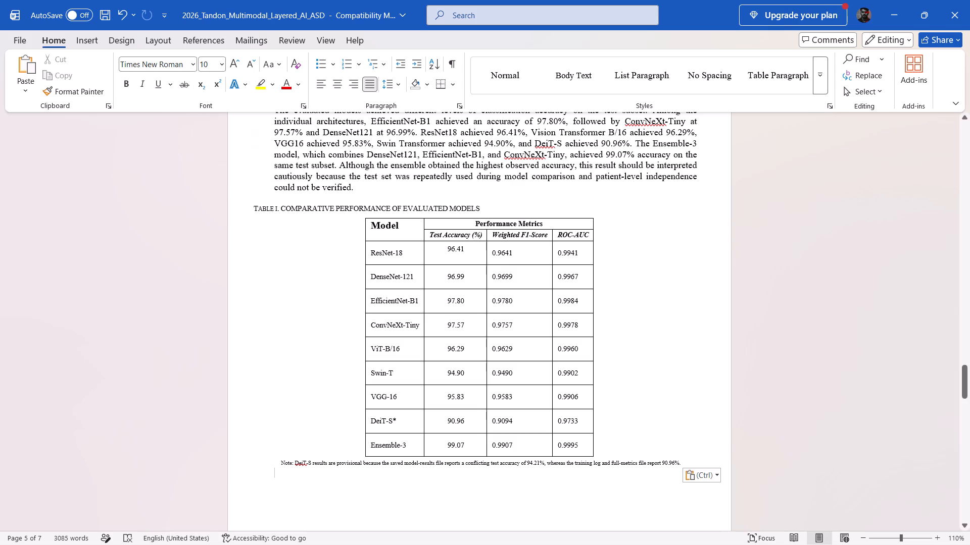
pyautogui.click(254, 207)
pyautogui.press('space')
pyautogui.press('space')
pyautogui.press('space')
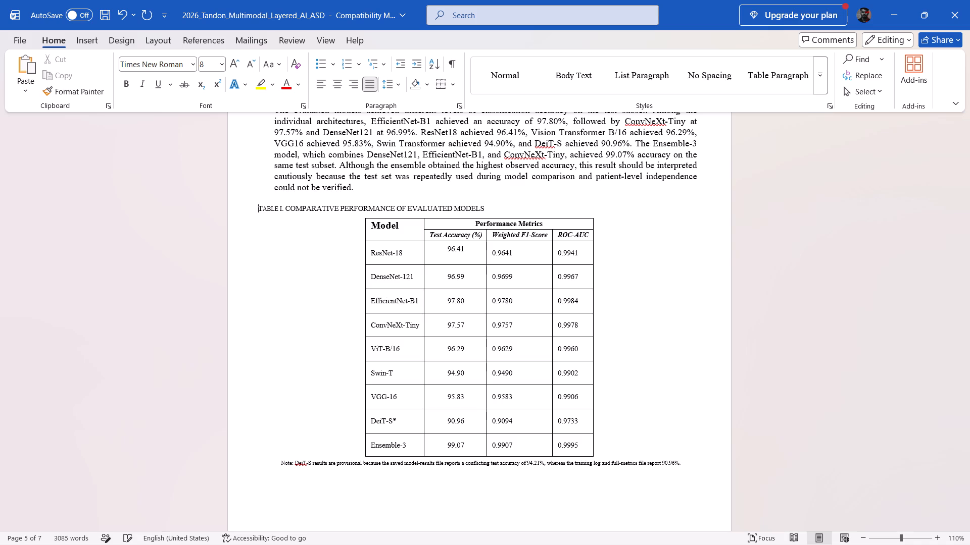
pyautogui.press('space')
pyautogui.press('space')
pyautogui.press('space')
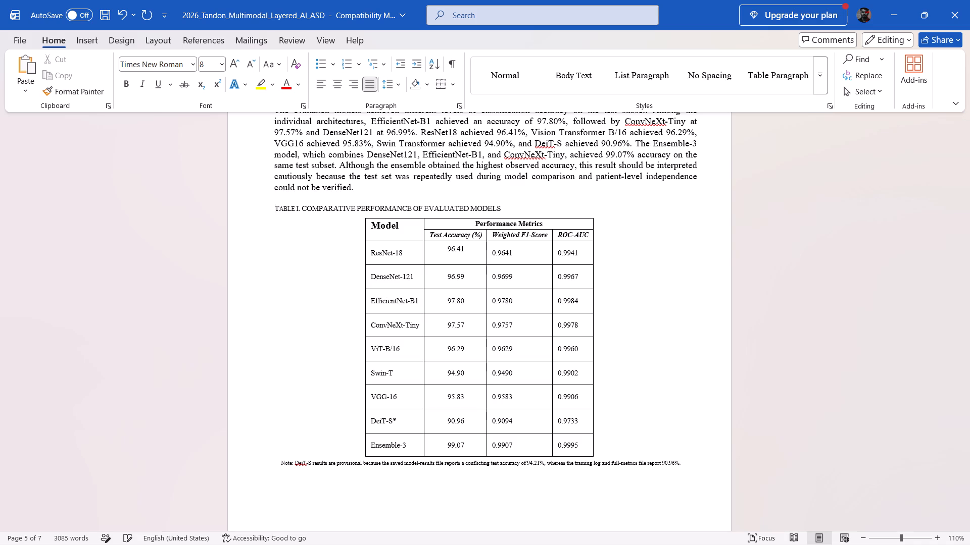
pyautogui.press('BackSpace')
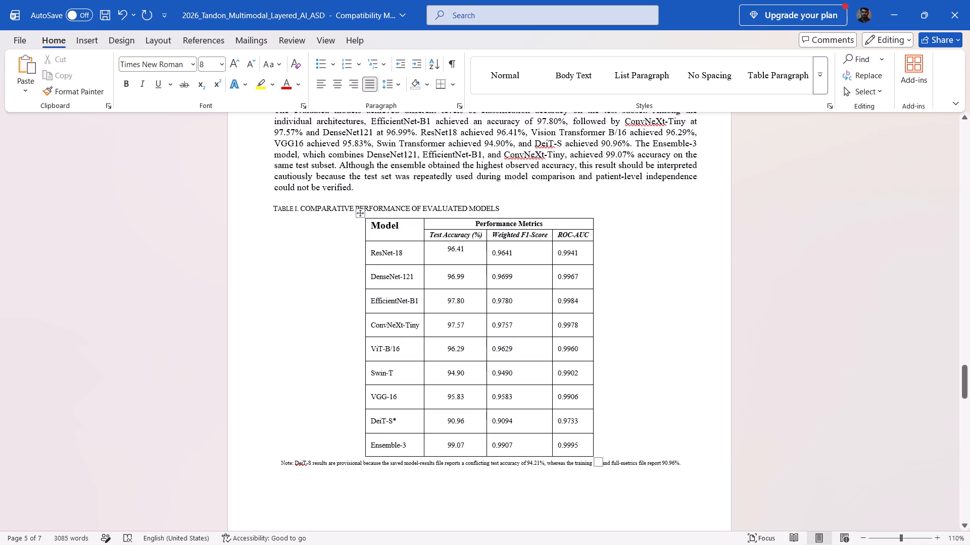
# Widen Table I by extending its Model column until the table spans roughly the width of the body text.
pyautogui.click(372, 234)
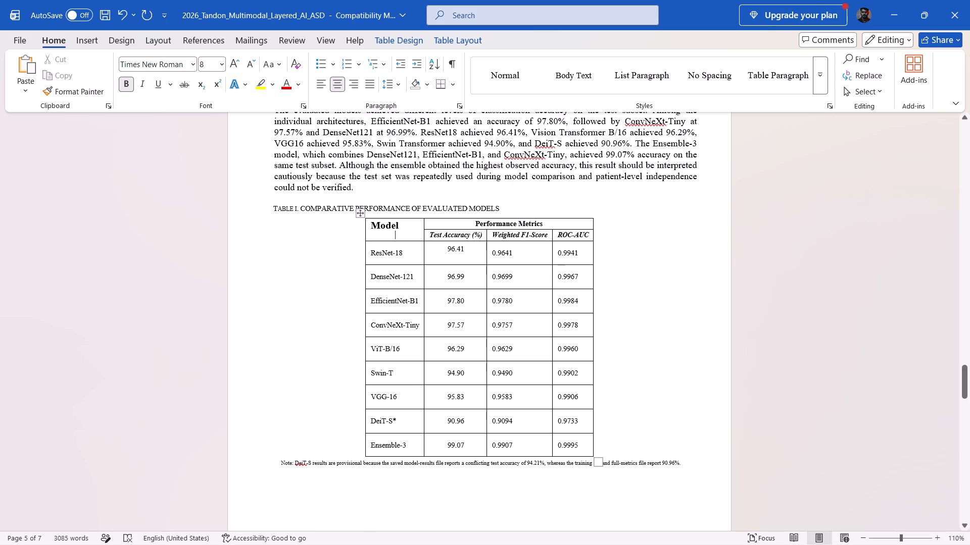
pyautogui.moveTo(365, 221); pyautogui.dragTo(271, 222)
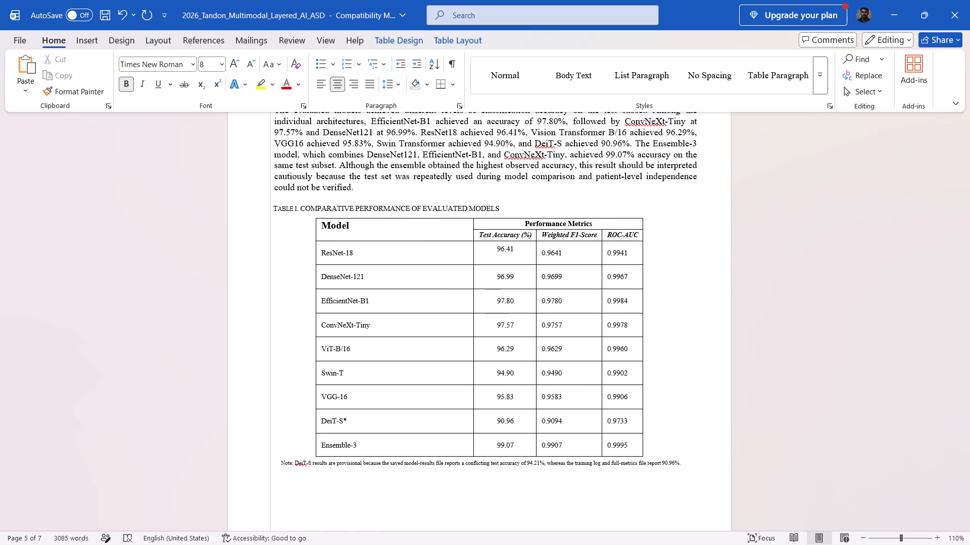
pyautogui.moveTo(271, 222); pyautogui.dragTo(191, 223)
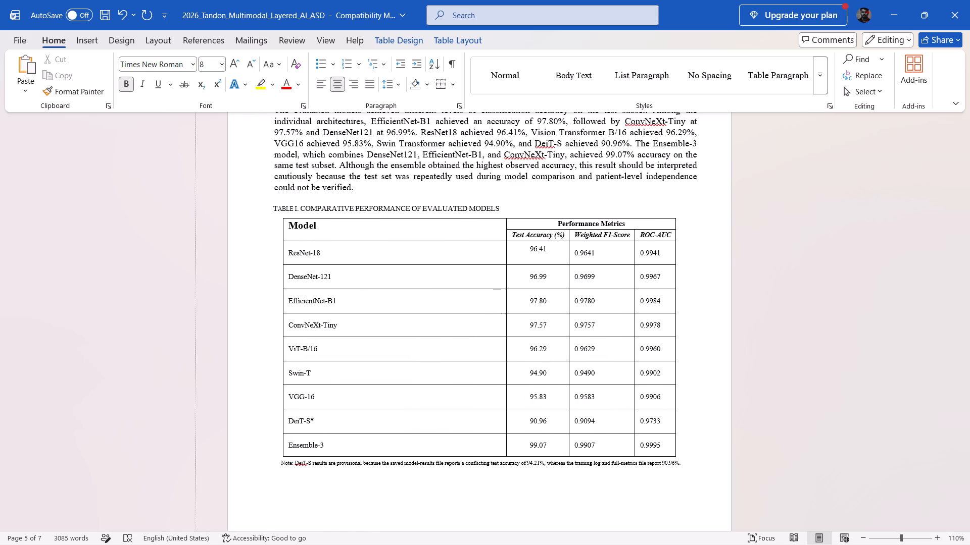
pyautogui.moveTo(191, 223); pyautogui.dragTo(188, 223)
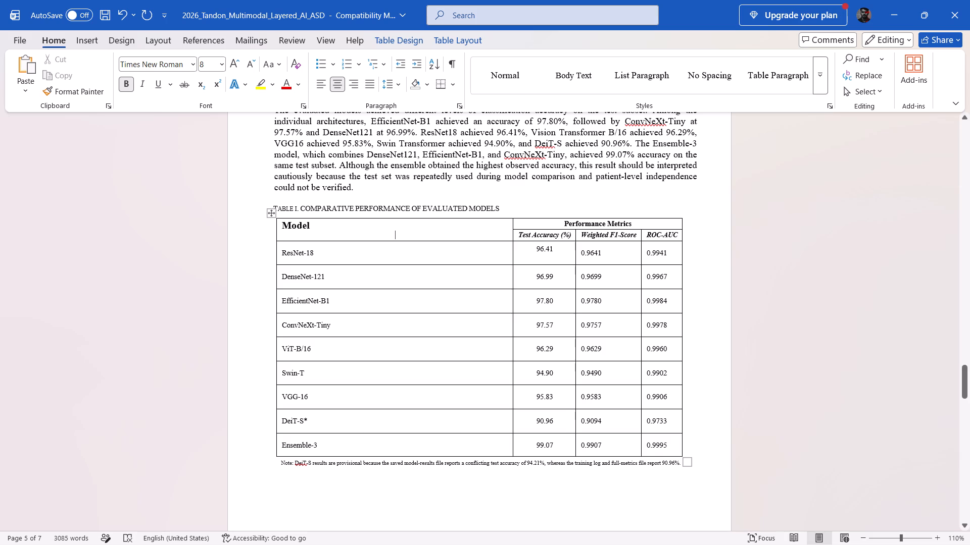
# Narrow the Model column and redistribute the widths of the Test Accuracy, Weighted F1-Score and ROC-AUC columns more evenly.
pyautogui.moveTo(512, 232); pyautogui.dragTo(419, 232)
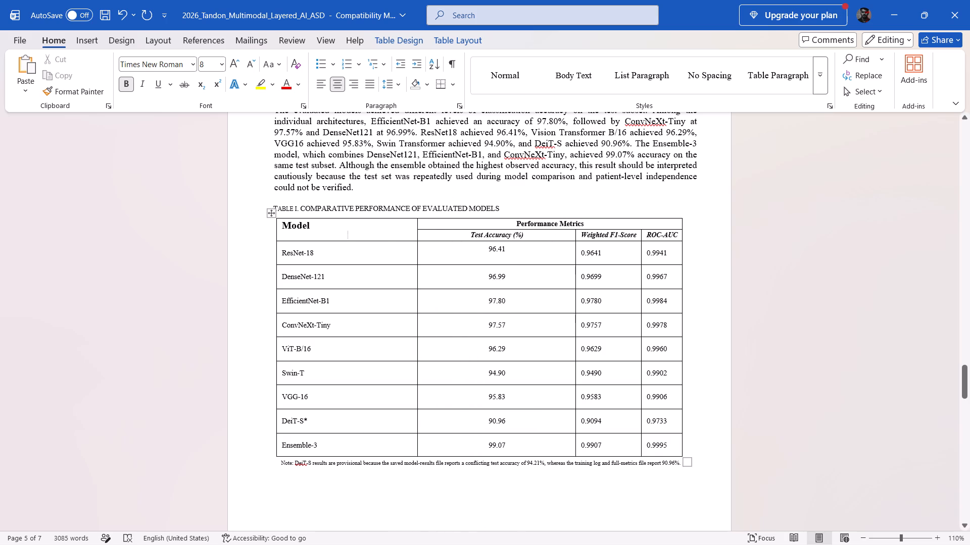
pyautogui.moveTo(575, 236); pyautogui.dragTo(536, 238)
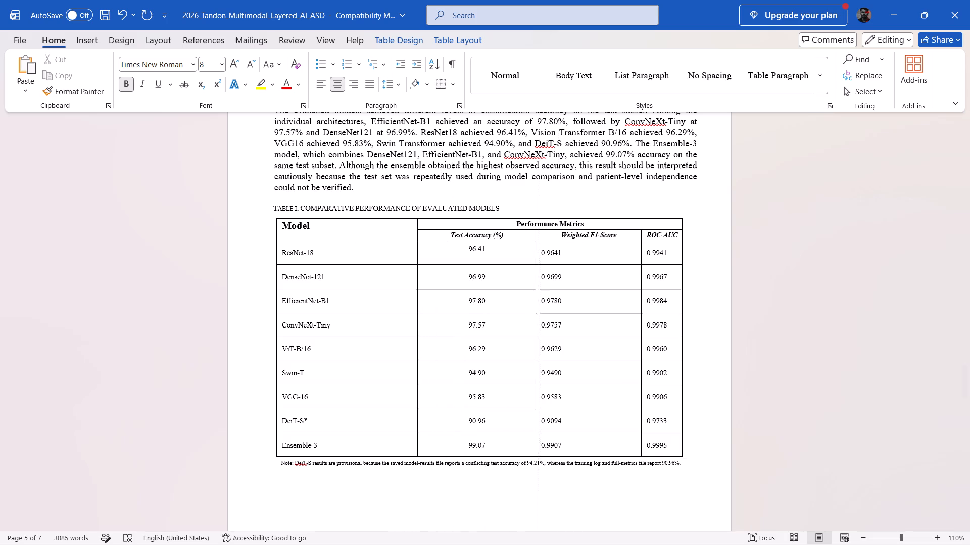
pyautogui.moveTo(536, 238); pyautogui.dragTo(527, 238)
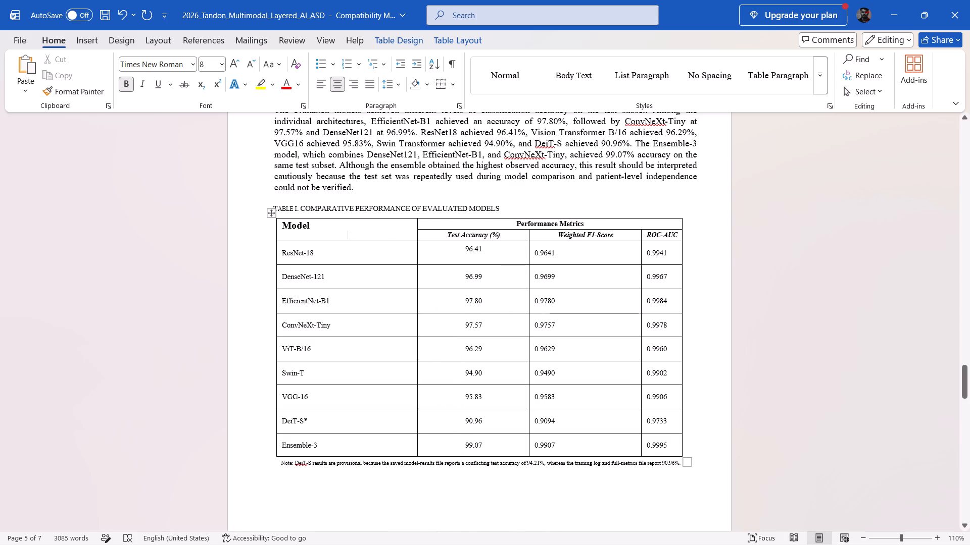
pyautogui.moveTo(641, 235); pyautogui.dragTo(606, 239)
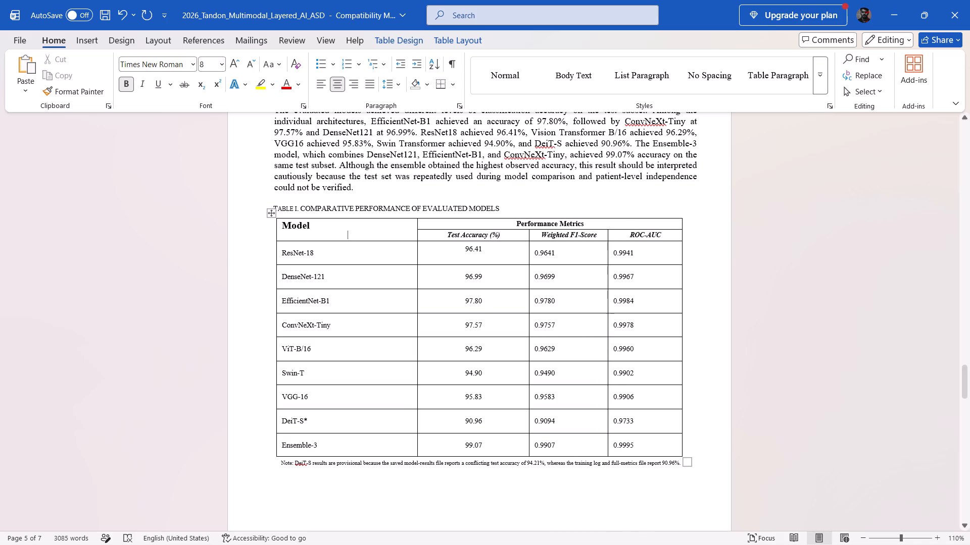
pyautogui.moveTo(528, 234); pyautogui.dragTo(514, 236)
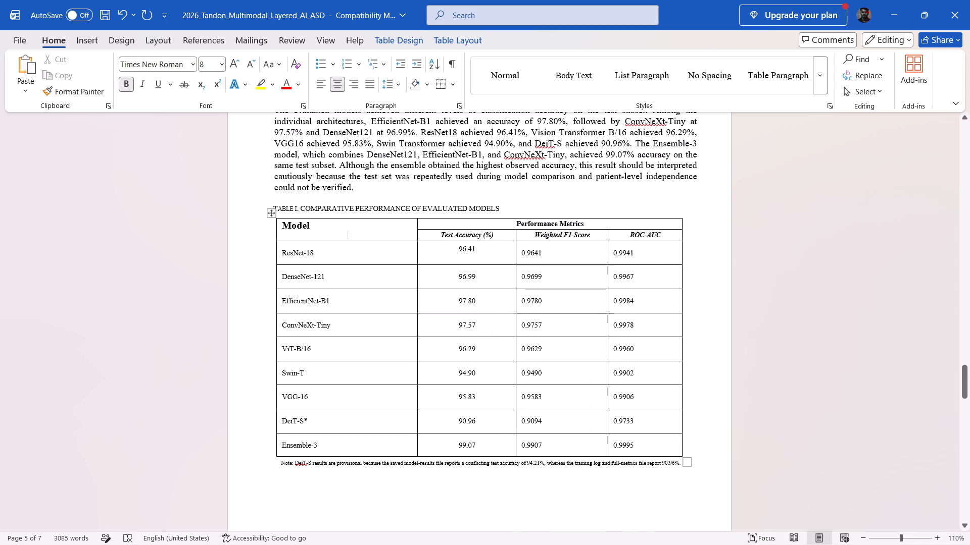
# Center the "Model" column header in its cell in Table I.
pyautogui.moveTo(283, 225); pyautogui.dragTo(314, 226)
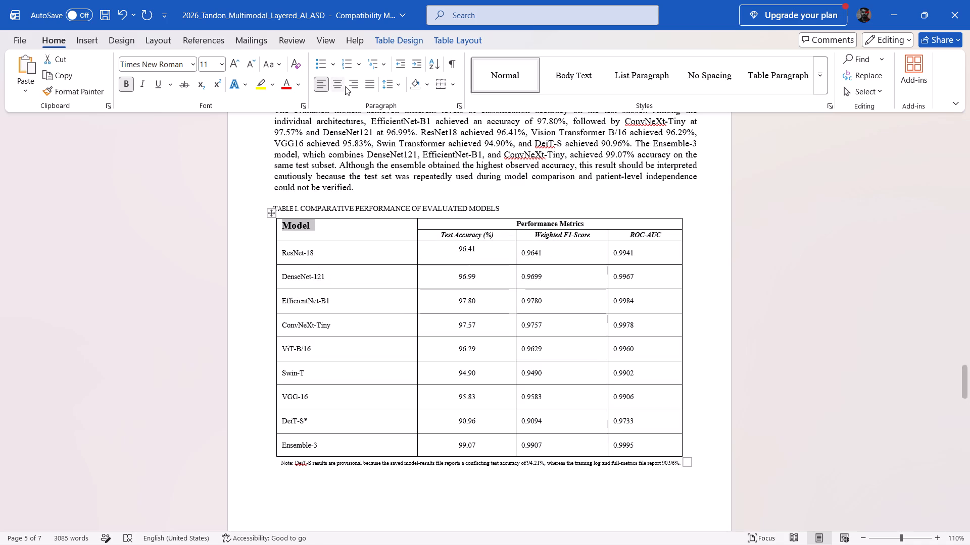
pyautogui.click(339, 87)
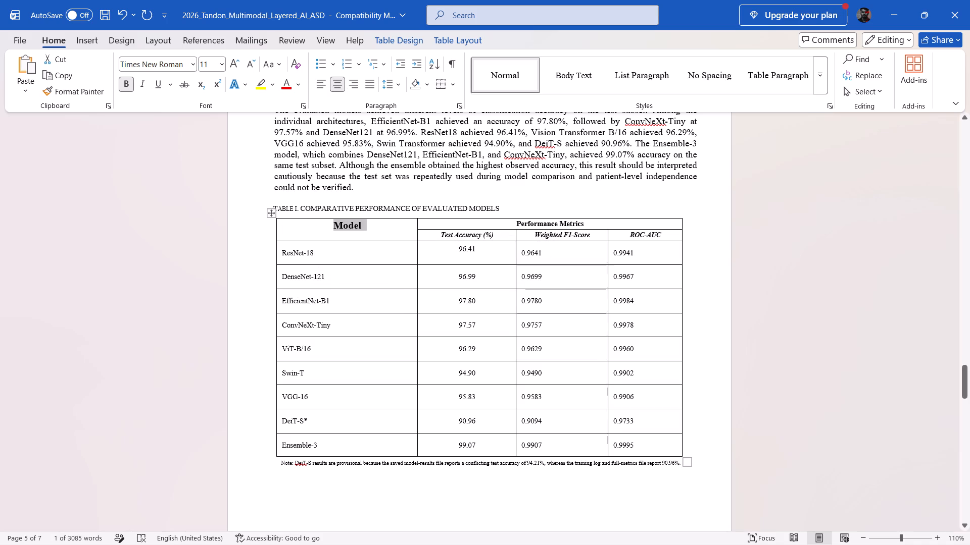
pyautogui.click(203, 245)
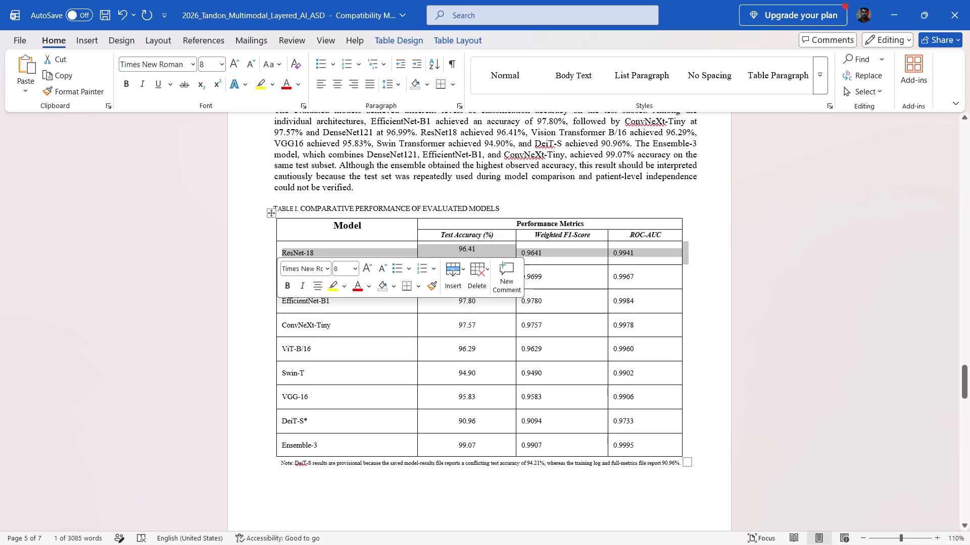
pyautogui.click(835, 245)
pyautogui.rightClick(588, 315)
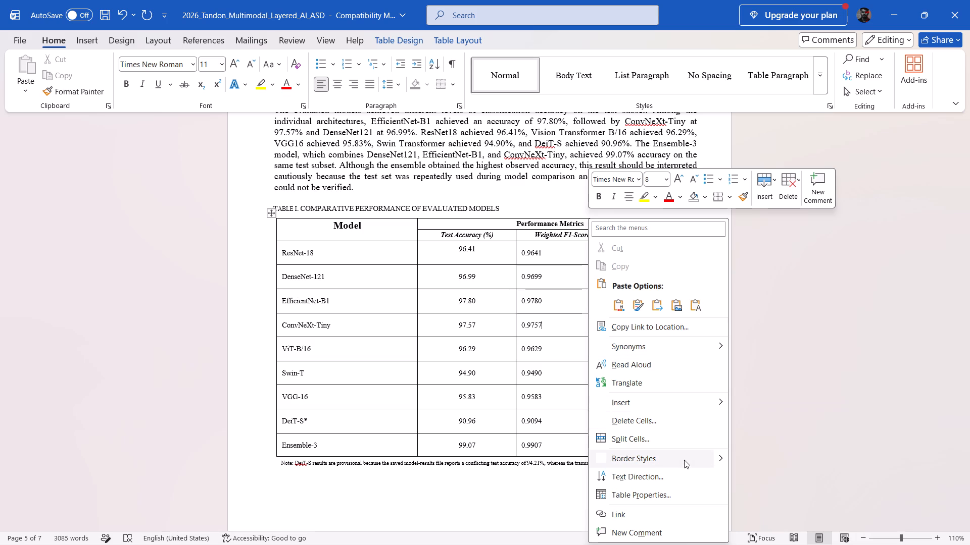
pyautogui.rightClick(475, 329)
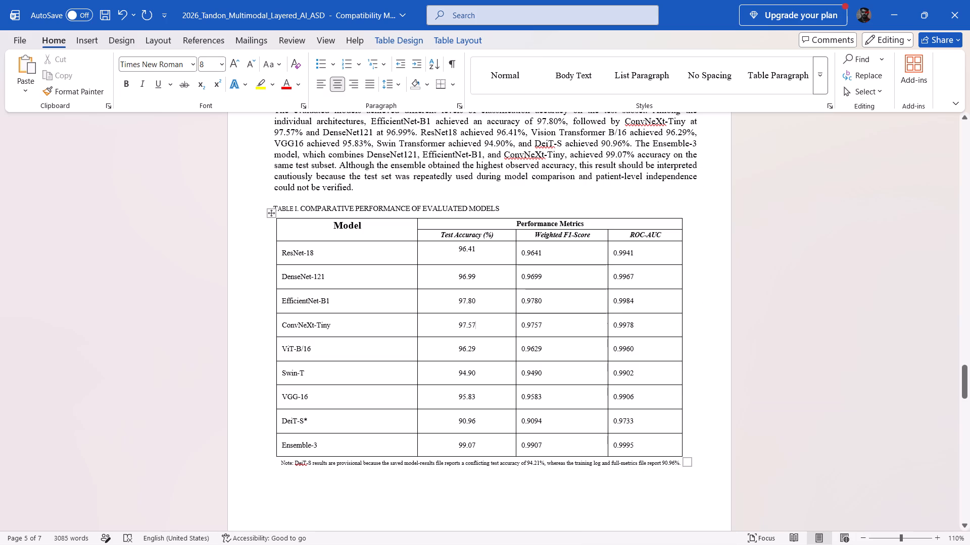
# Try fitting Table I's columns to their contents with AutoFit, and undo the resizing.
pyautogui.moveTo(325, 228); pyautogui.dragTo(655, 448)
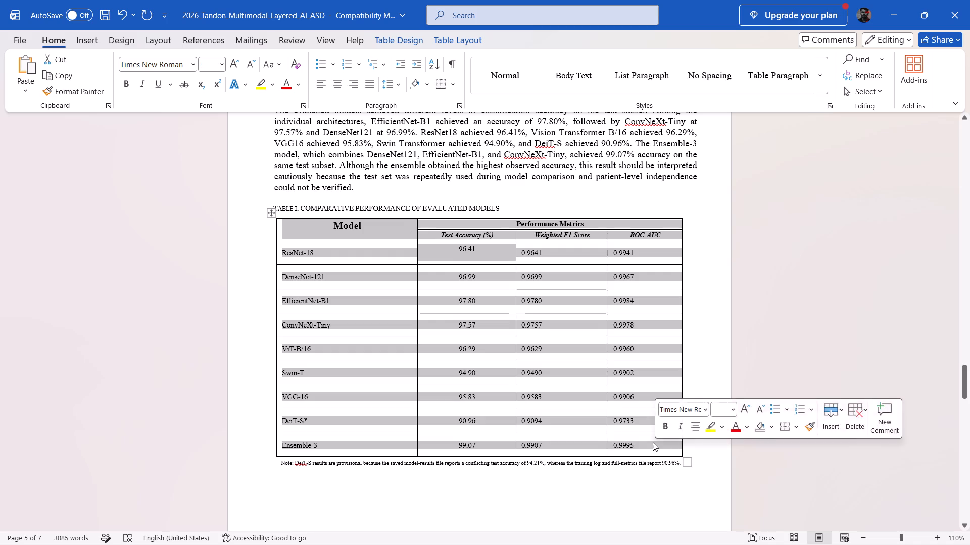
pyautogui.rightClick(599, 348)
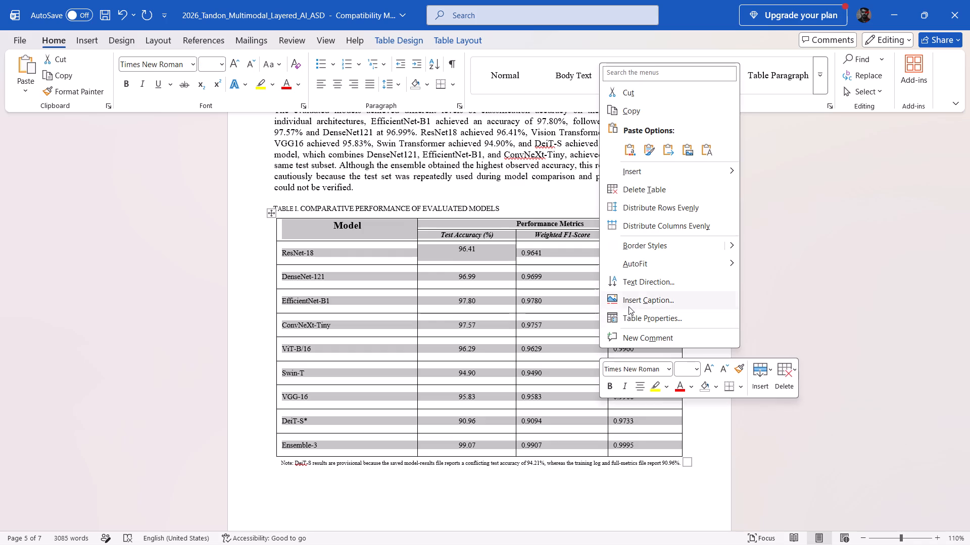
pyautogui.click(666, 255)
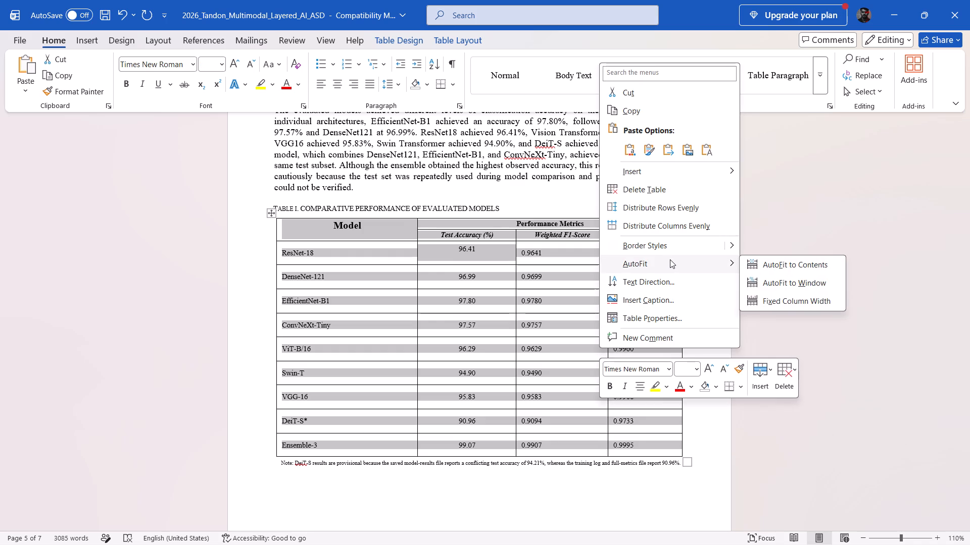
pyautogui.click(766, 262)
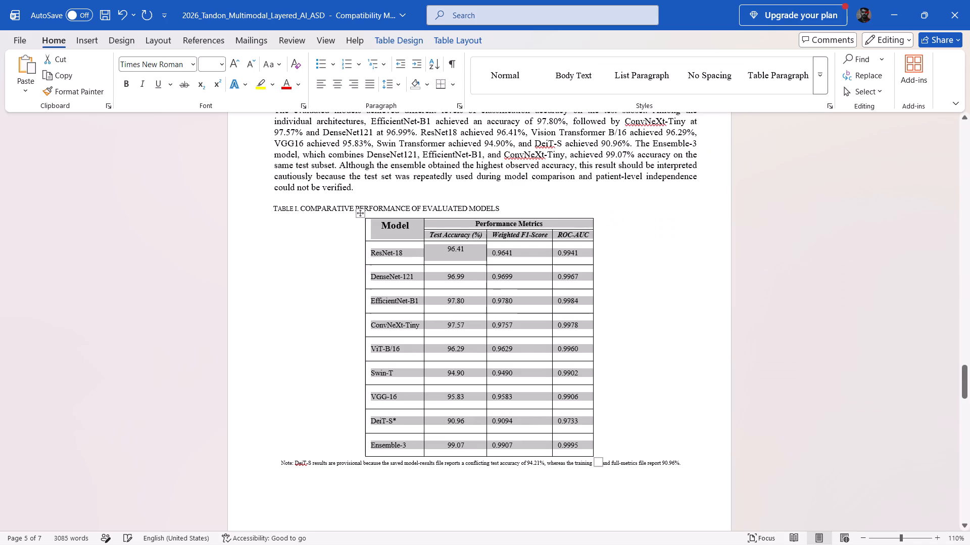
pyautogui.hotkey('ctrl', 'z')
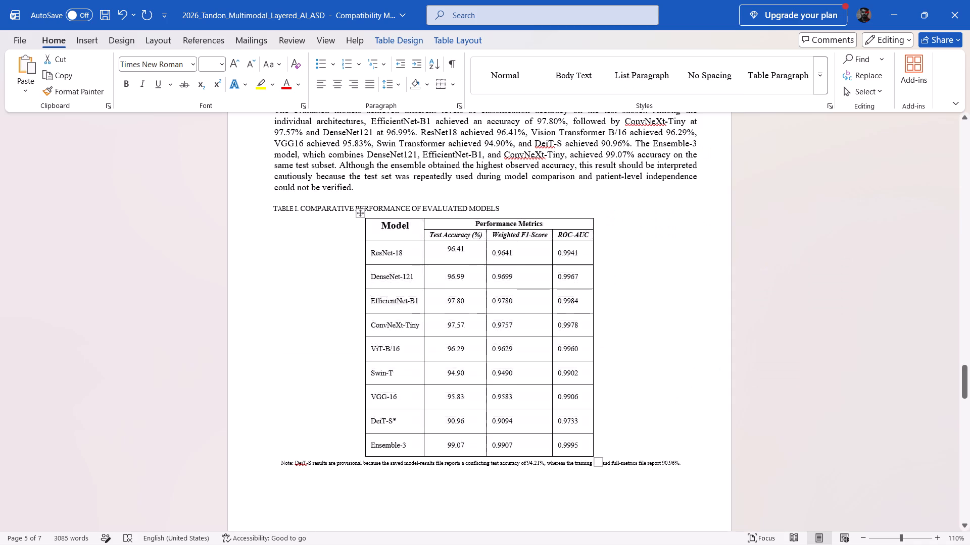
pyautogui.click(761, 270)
# Center the values in the Weighted F1-Score and ROC-AUC columns of Table I.
pyautogui.scroll(-1, 761, 270)
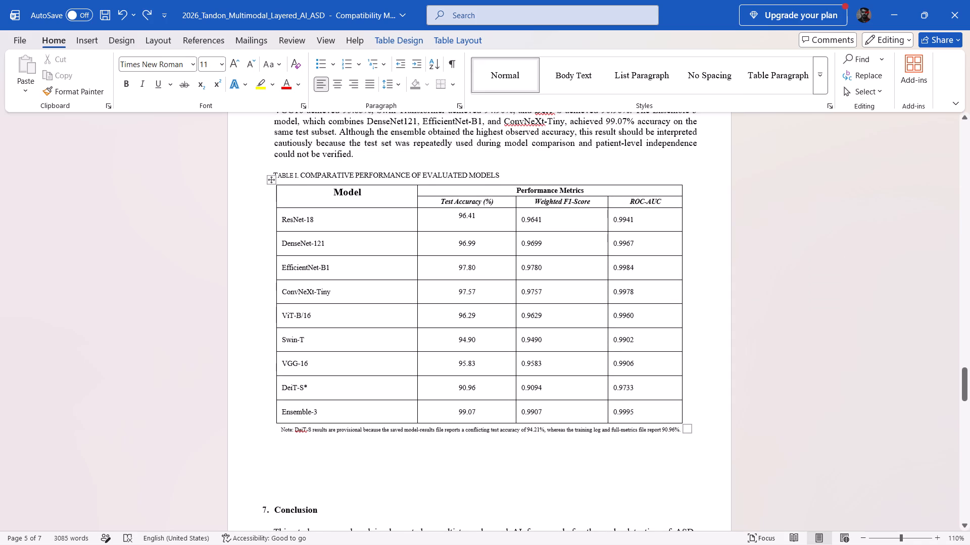
pyautogui.moveTo(520, 217); pyautogui.dragTo(564, 413)
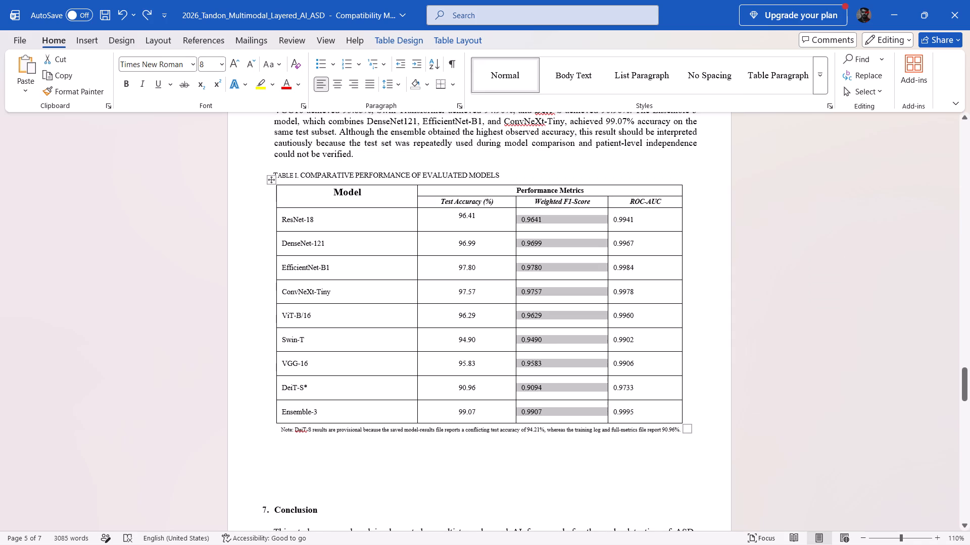
pyautogui.click(335, 85)
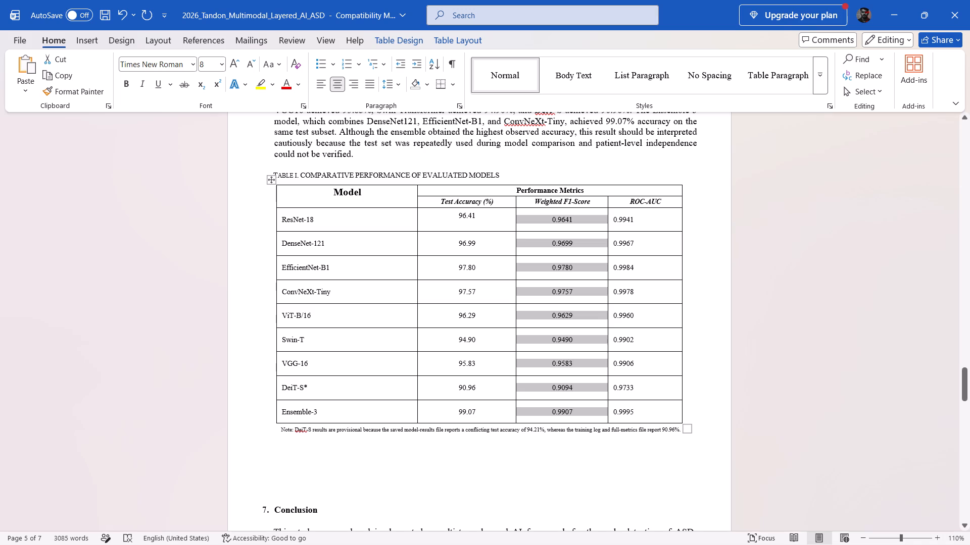
pyautogui.moveTo(611, 219); pyautogui.dragTo(653, 416)
pyautogui.click(343, 89)
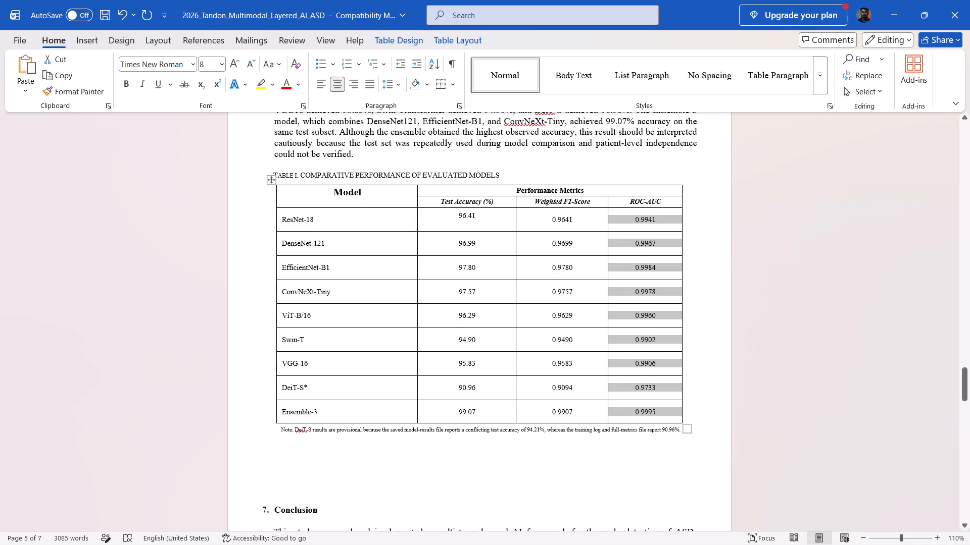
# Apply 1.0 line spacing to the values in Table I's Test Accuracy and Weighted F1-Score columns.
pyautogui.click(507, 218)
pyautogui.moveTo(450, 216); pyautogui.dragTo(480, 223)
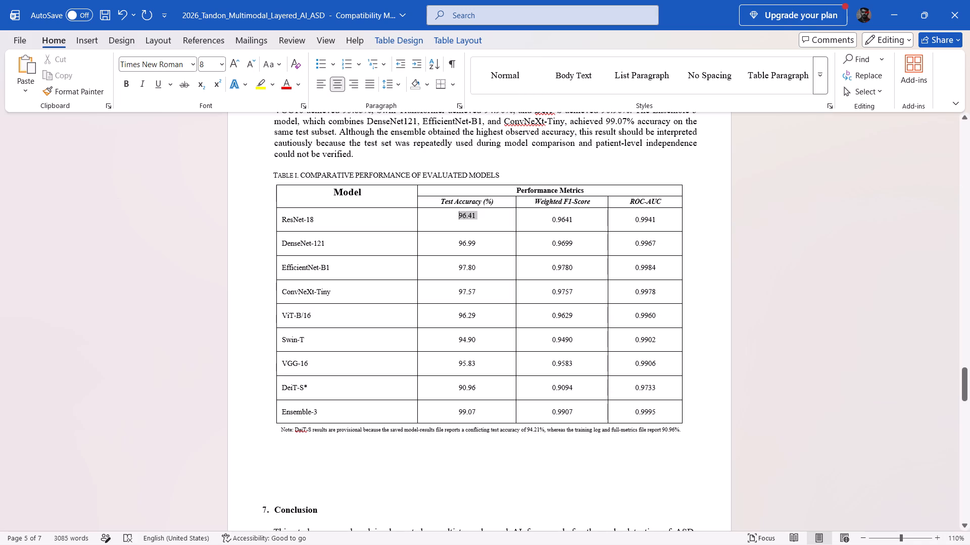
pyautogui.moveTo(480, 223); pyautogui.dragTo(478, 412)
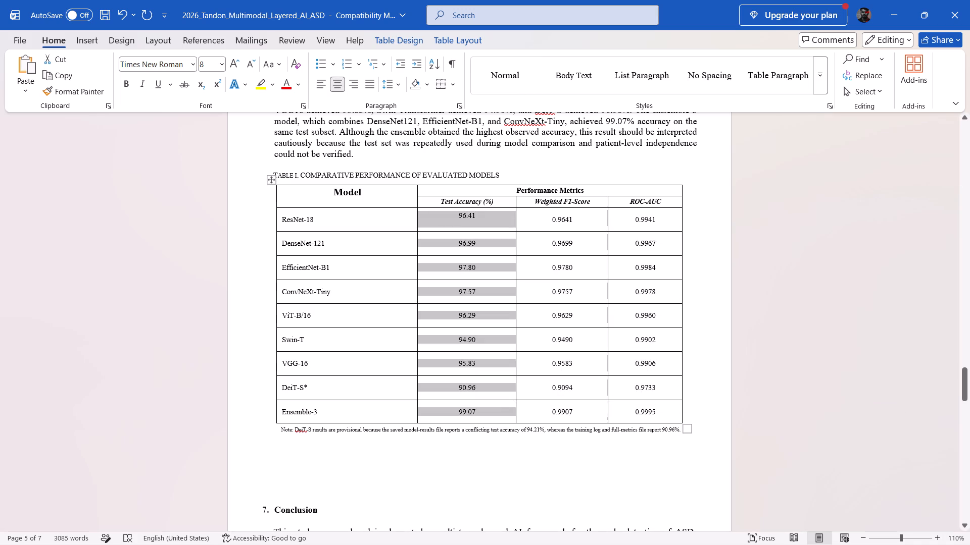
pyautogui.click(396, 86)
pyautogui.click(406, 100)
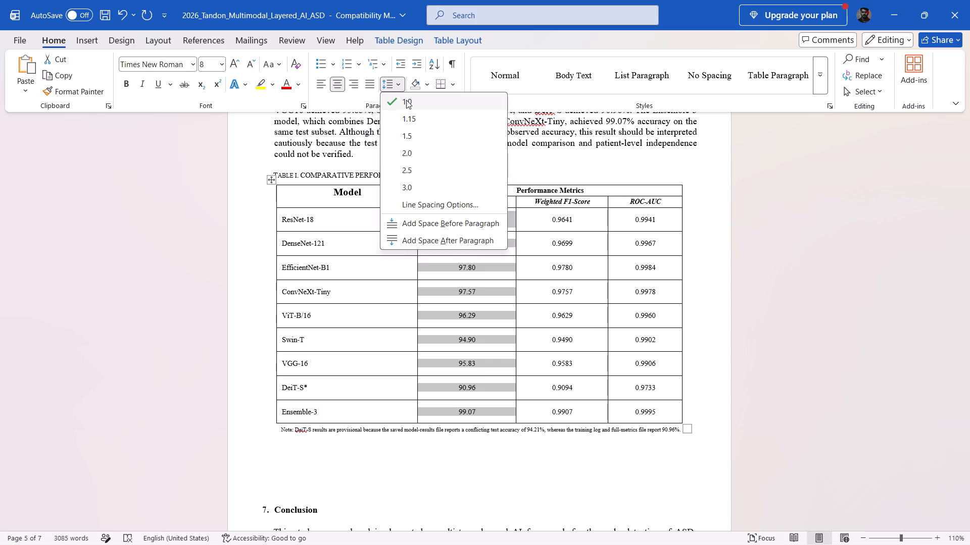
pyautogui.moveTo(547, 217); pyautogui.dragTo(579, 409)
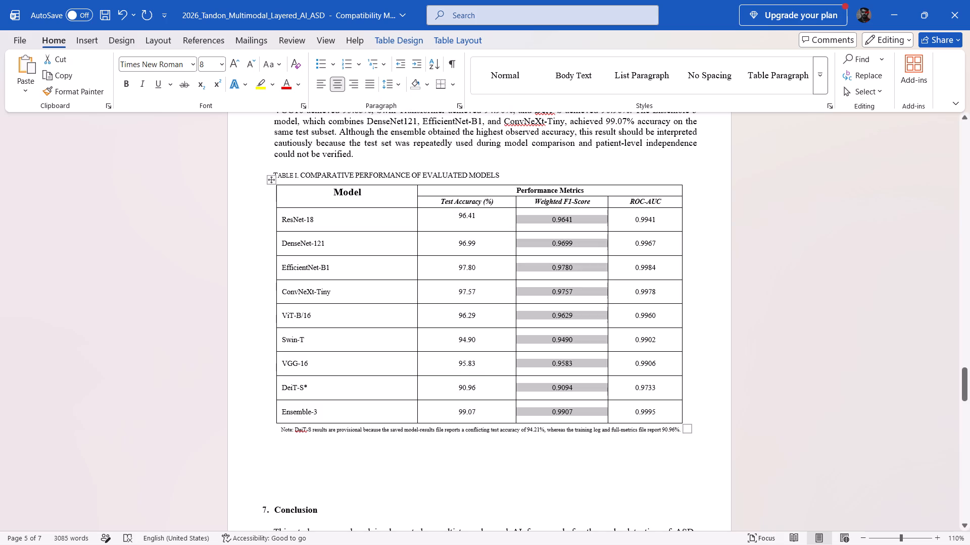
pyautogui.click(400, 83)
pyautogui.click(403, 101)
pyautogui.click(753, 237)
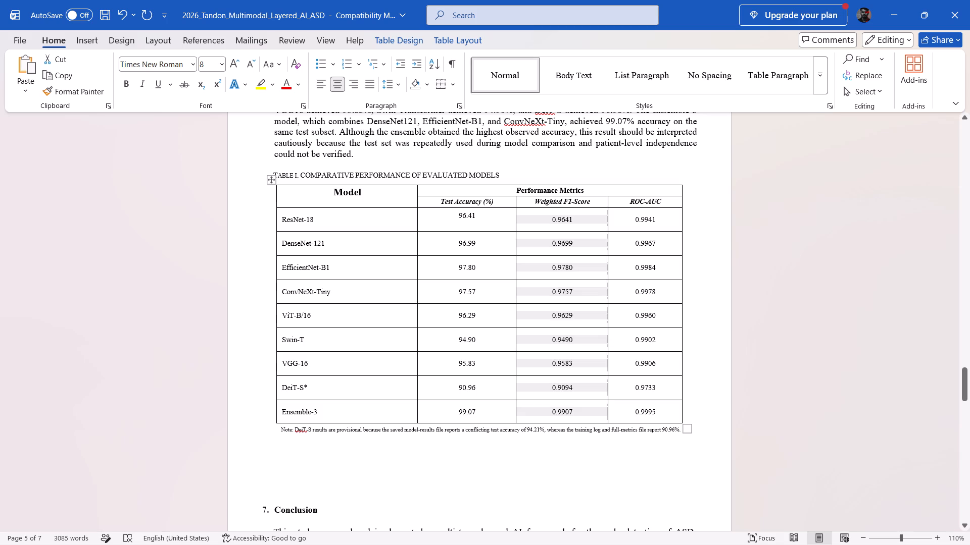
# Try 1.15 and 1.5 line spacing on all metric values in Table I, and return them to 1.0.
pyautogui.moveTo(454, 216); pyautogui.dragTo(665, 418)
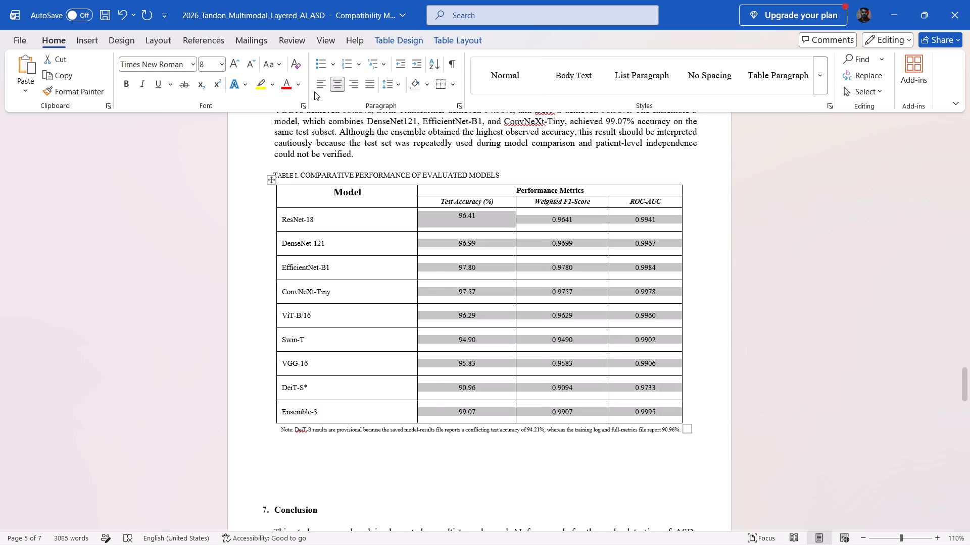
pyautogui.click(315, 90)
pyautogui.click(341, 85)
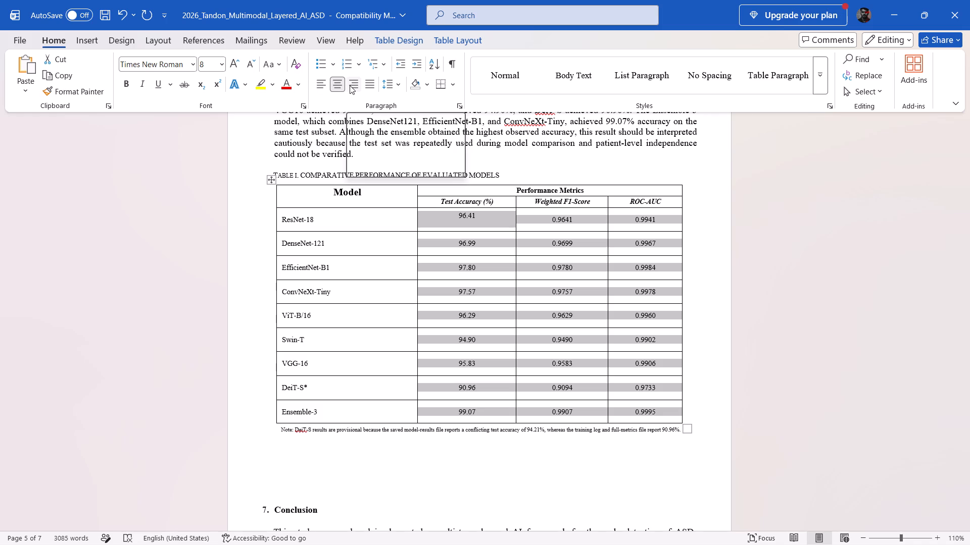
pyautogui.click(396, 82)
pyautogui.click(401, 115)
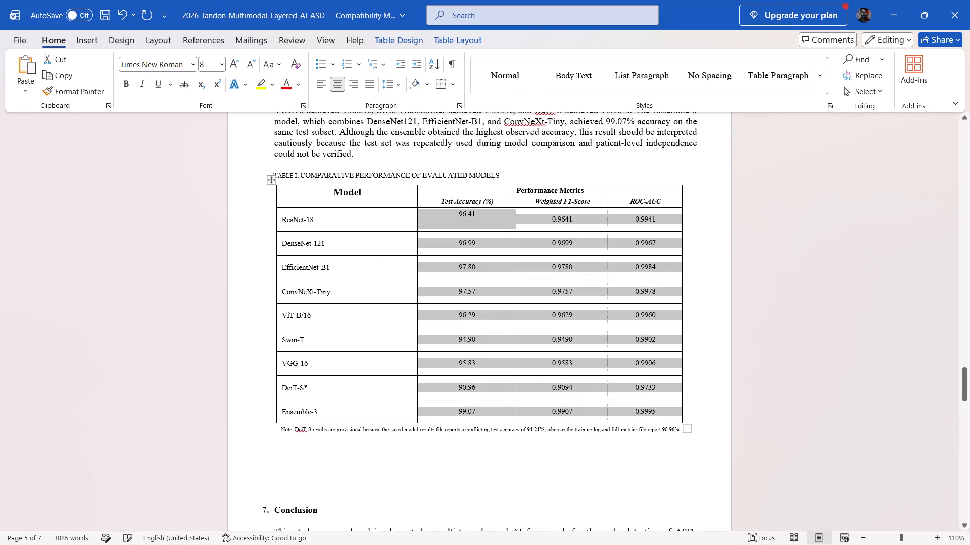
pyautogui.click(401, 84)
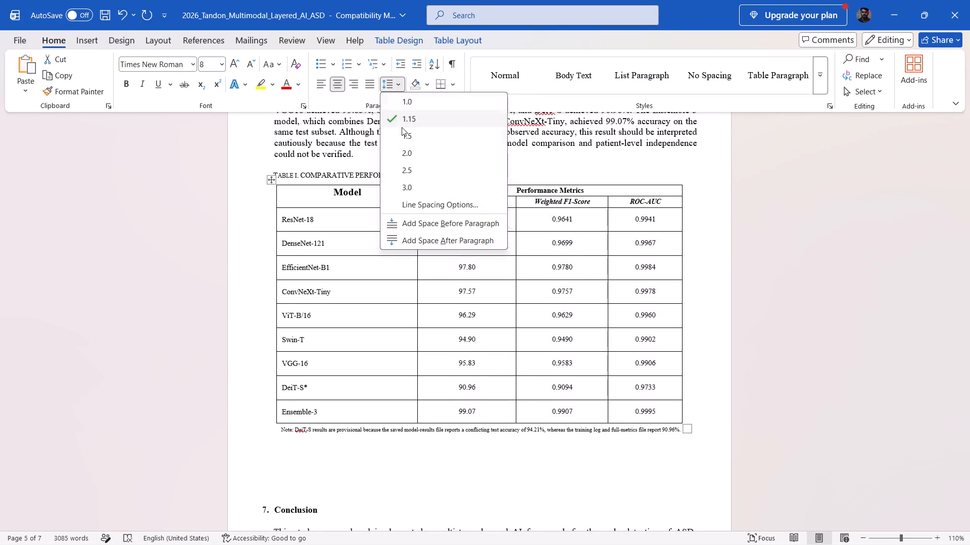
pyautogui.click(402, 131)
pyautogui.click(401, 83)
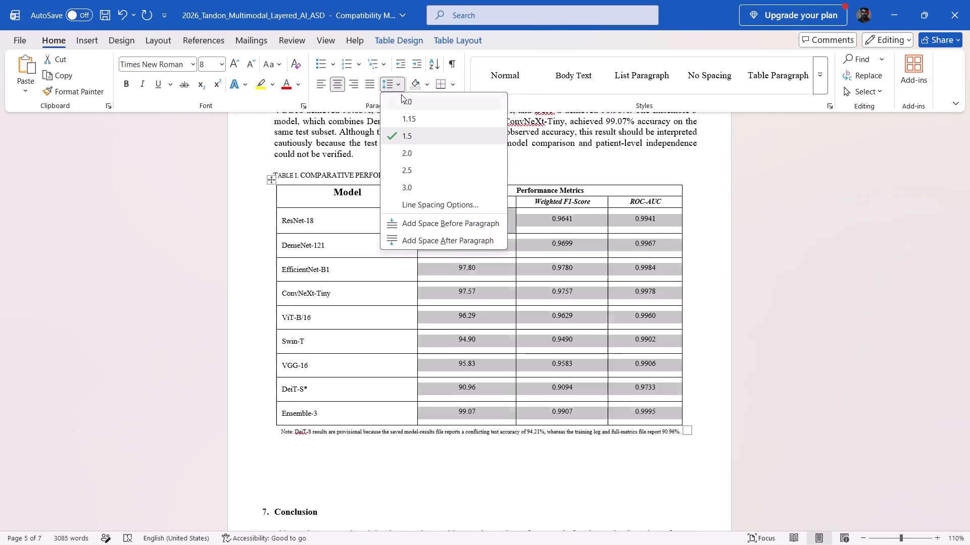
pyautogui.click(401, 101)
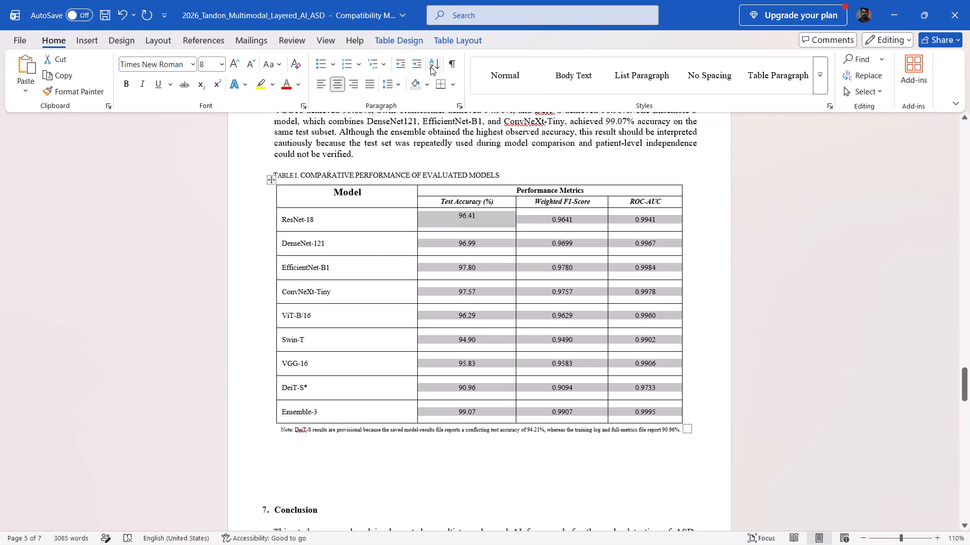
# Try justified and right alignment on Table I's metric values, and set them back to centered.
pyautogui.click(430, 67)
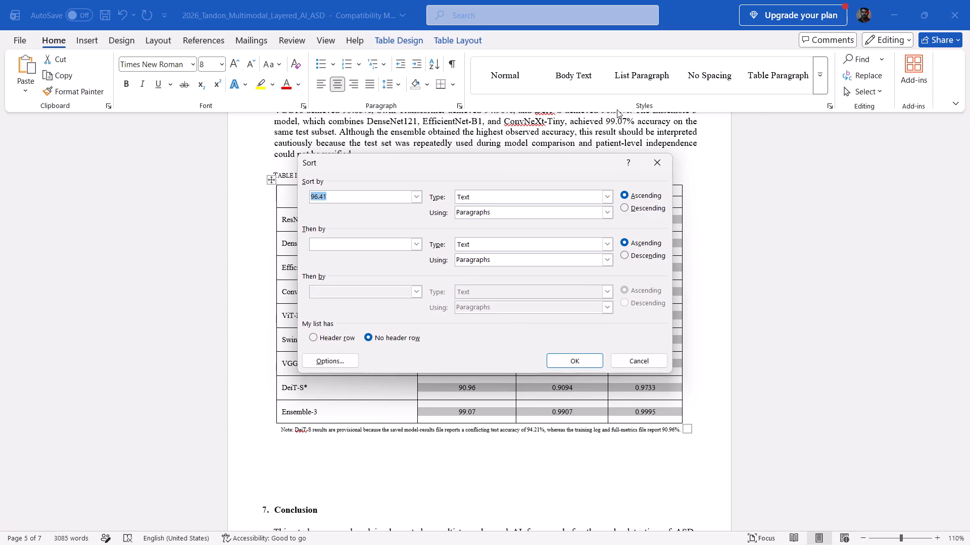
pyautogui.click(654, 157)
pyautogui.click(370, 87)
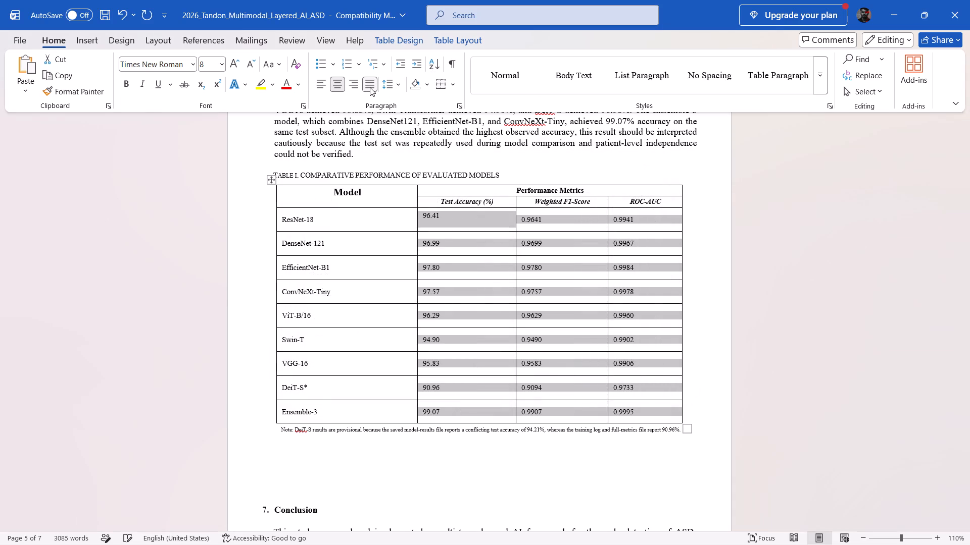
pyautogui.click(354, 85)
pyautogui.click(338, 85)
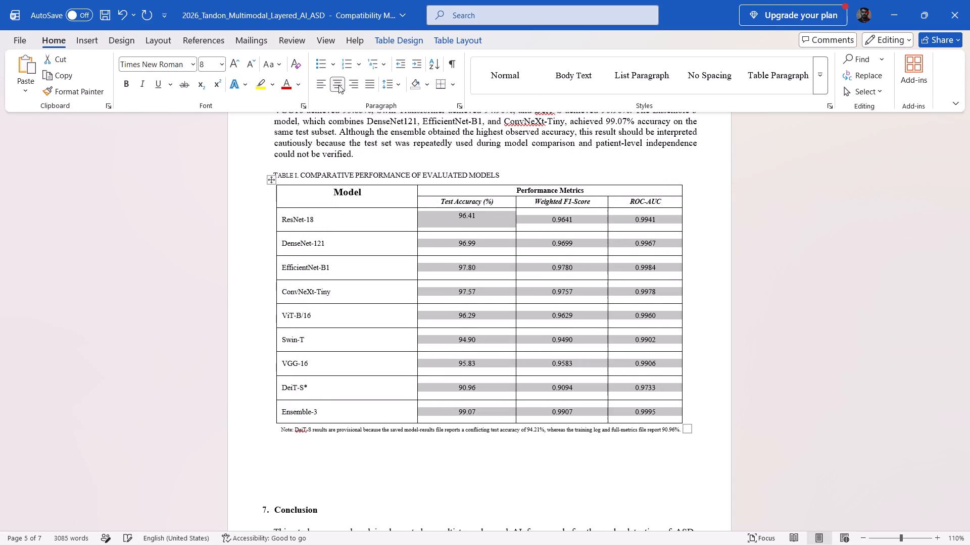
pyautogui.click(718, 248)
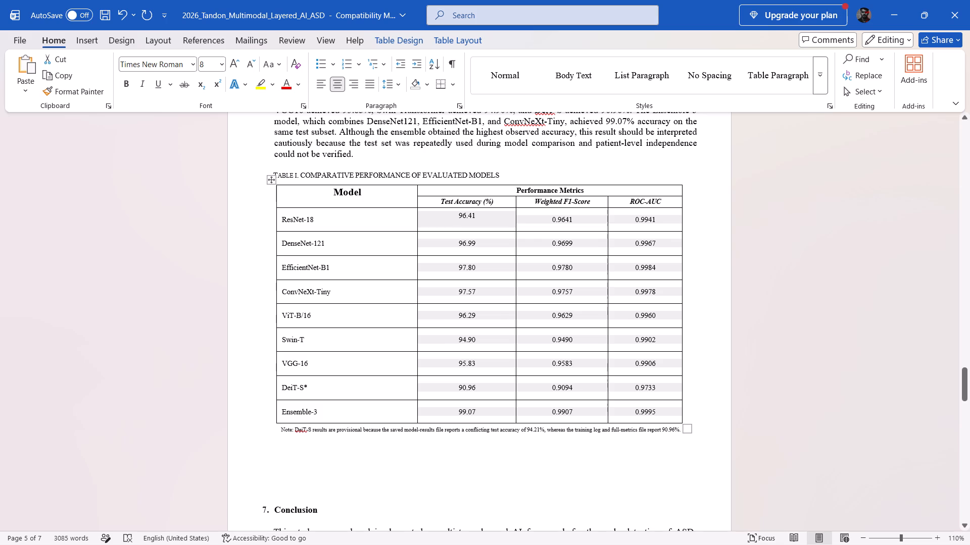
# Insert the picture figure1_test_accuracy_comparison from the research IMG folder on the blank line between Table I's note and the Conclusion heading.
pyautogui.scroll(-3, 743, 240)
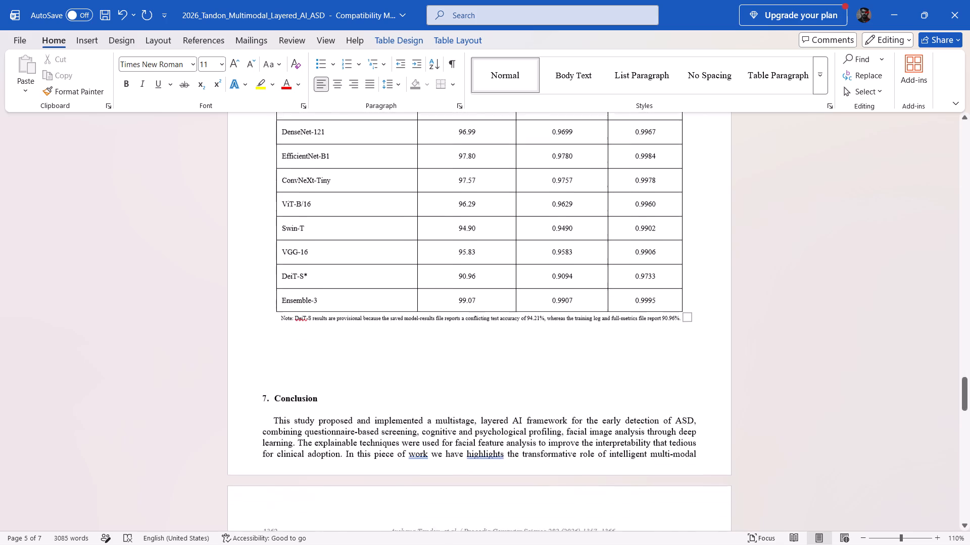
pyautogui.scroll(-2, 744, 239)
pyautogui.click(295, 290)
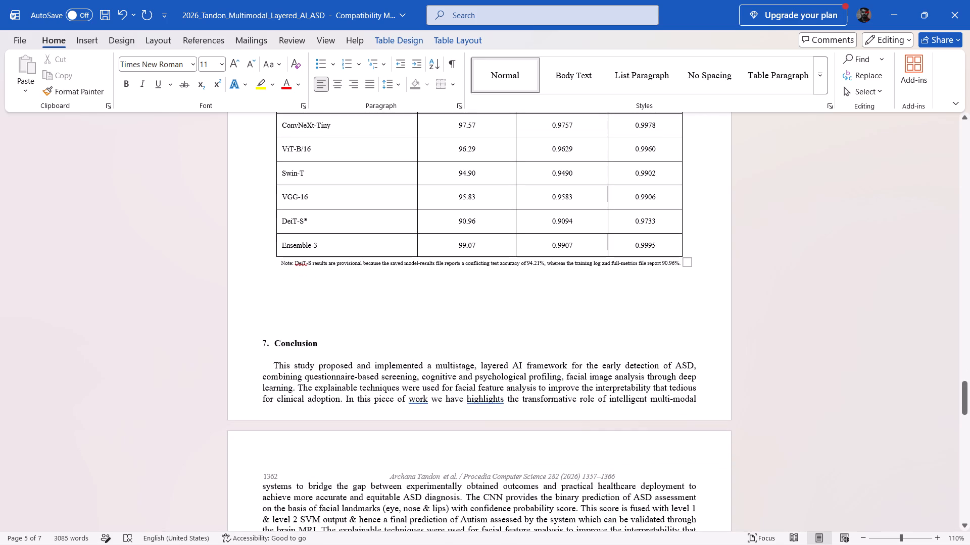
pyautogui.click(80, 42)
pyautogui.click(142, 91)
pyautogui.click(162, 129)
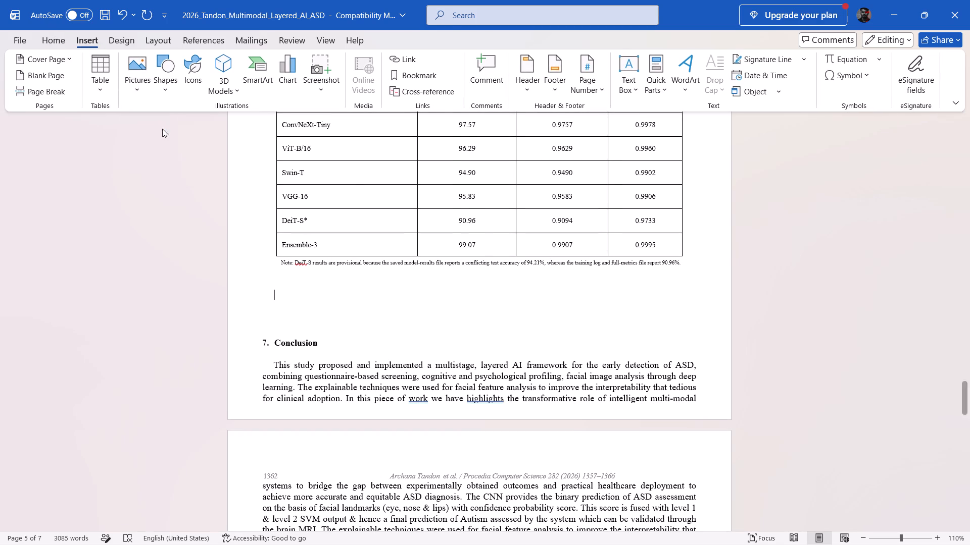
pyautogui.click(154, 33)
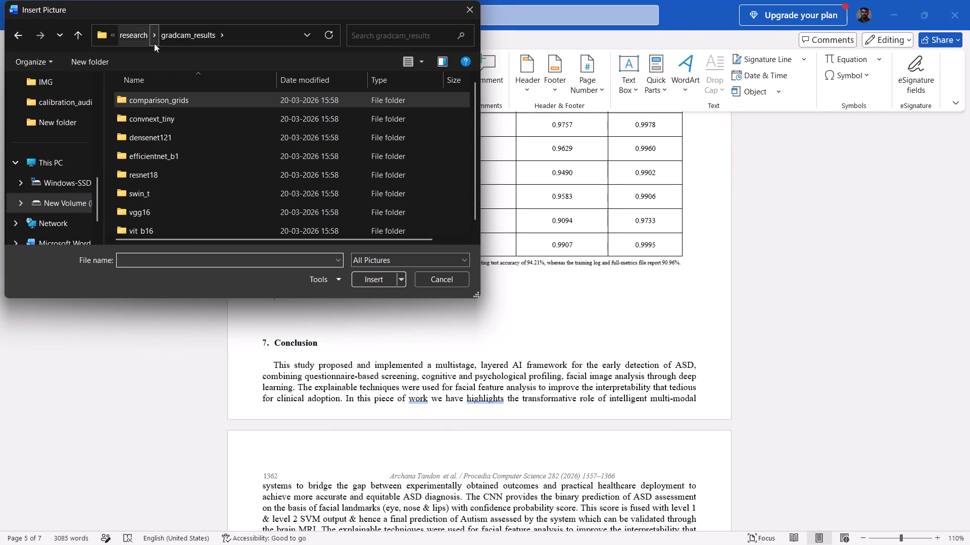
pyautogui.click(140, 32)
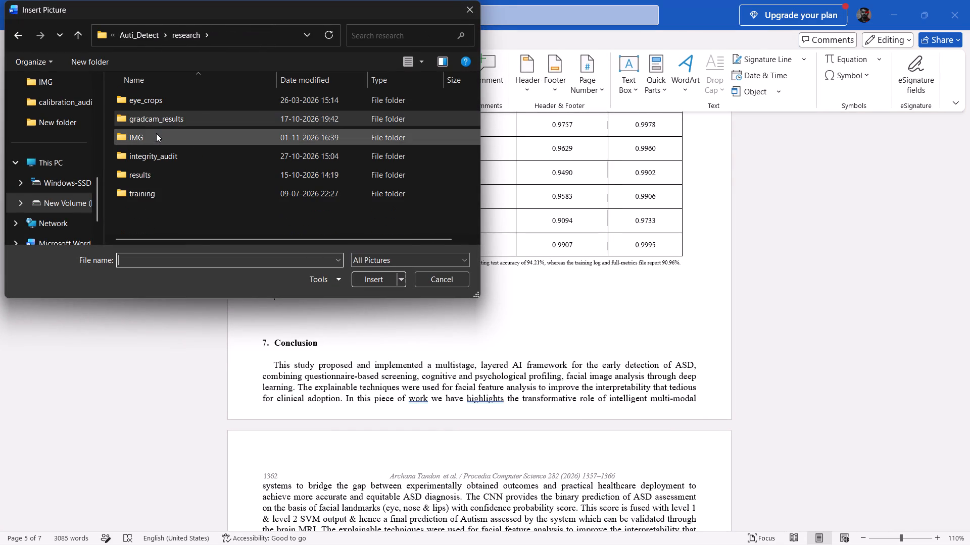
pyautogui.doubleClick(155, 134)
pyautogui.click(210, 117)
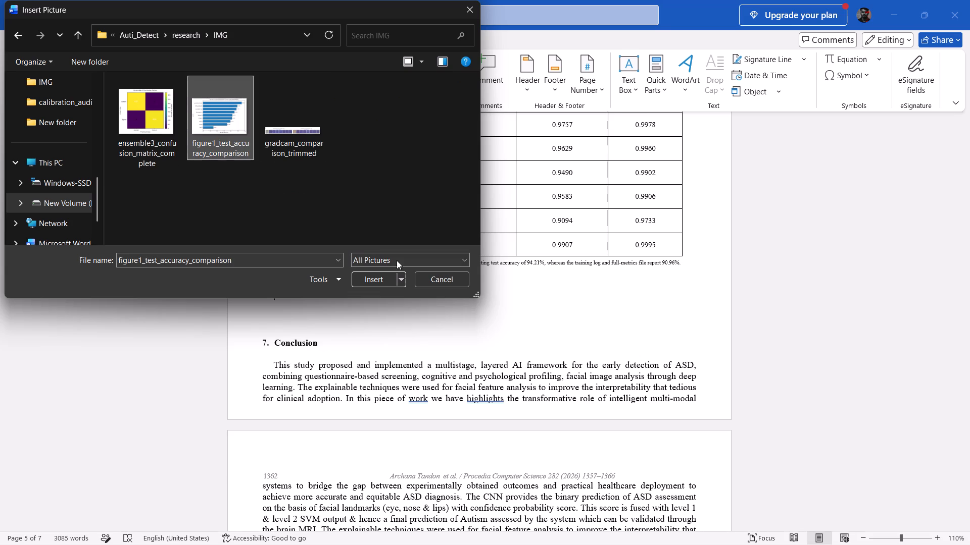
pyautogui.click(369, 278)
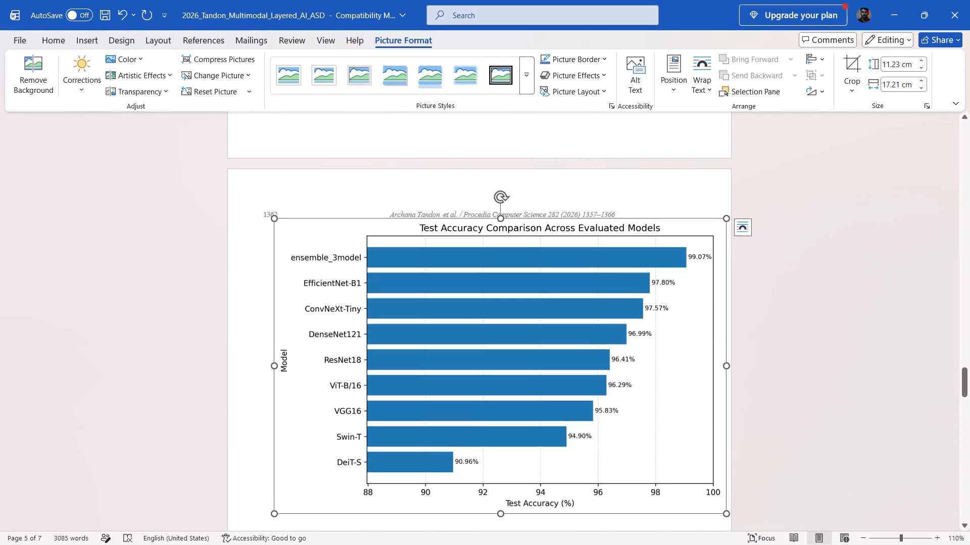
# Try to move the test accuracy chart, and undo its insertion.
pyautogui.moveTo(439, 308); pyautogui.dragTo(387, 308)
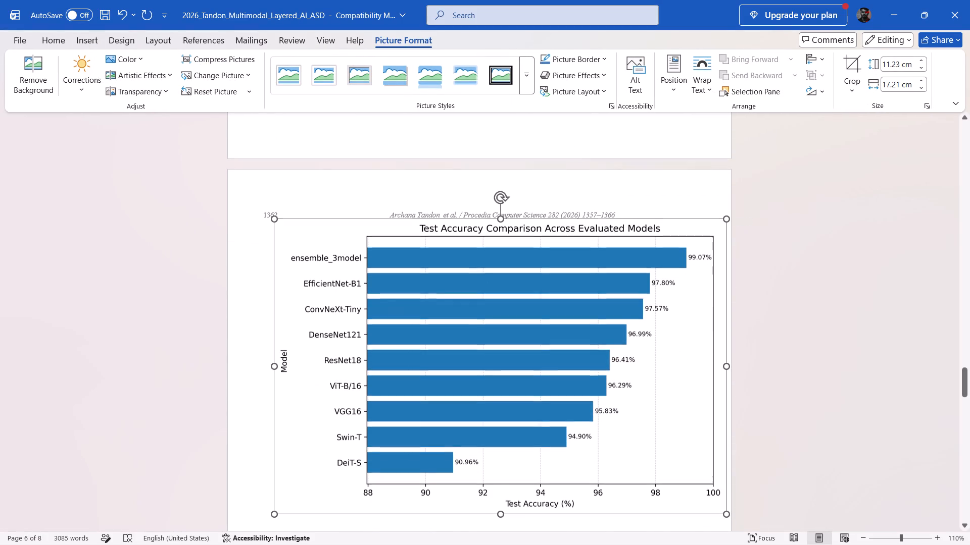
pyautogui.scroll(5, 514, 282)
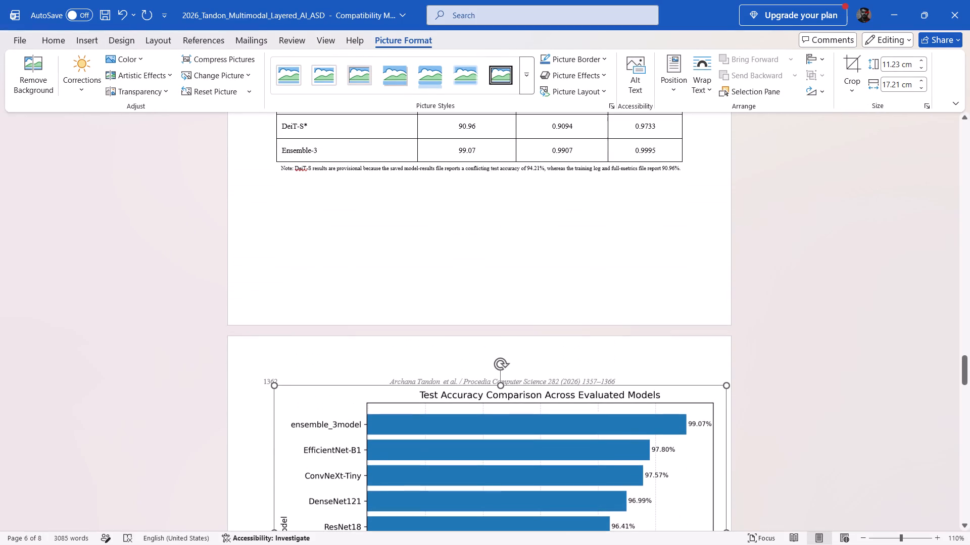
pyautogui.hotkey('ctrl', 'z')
# Enter a period on the blank line below Table I's note, and insert the picture figure1_test_accuracy_comparison on the line after it.
pyautogui.click(290, 192)
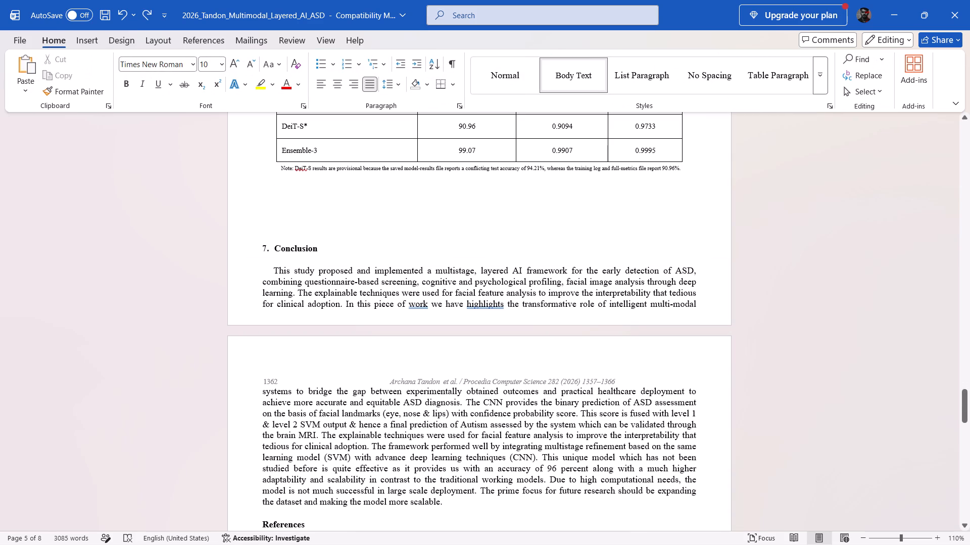
pyautogui.press('.')
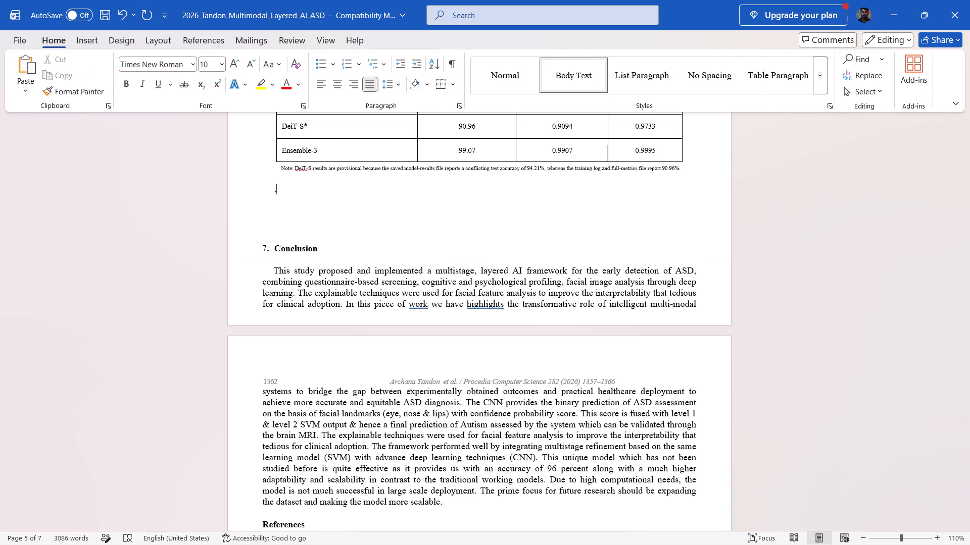
pyautogui.press('Return')
pyautogui.click(87, 35)
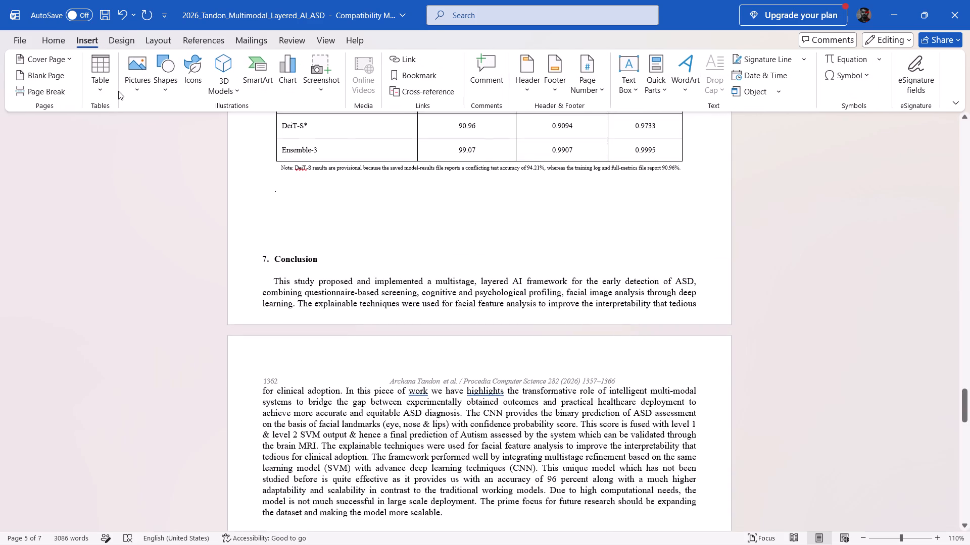
pyautogui.click(141, 92)
pyautogui.click(165, 130)
pyautogui.click(221, 118)
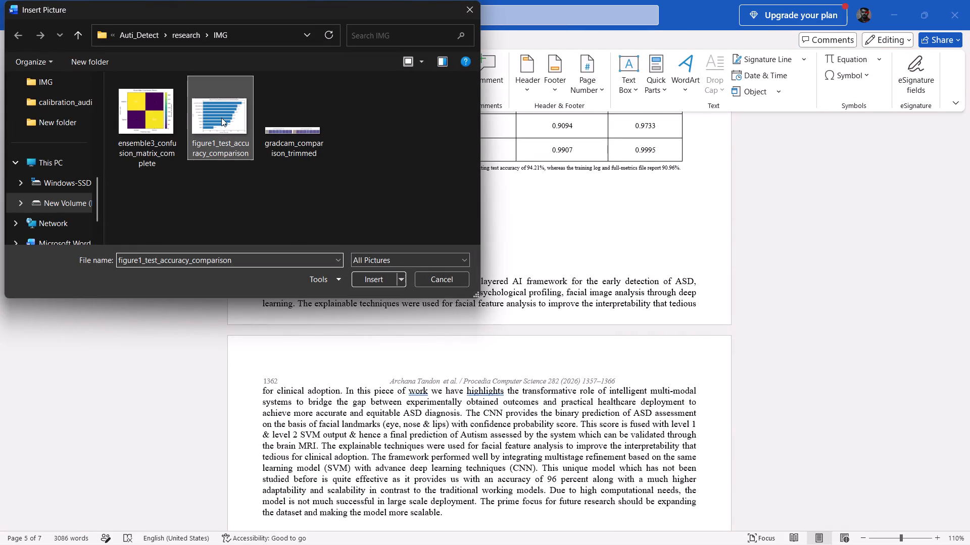
pyautogui.click(368, 279)
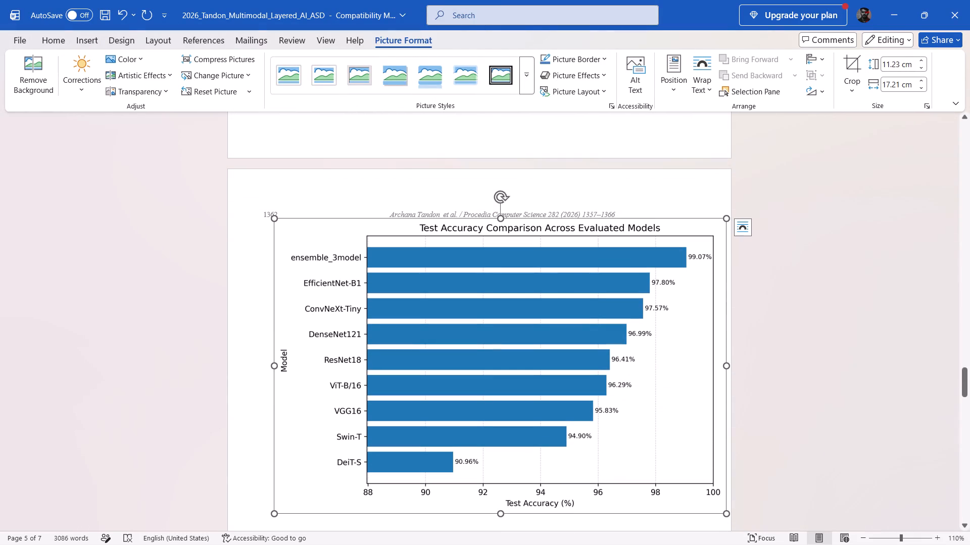
# Narrow the test accuracy chart to a width of 15.89 cm, keeping its height.
pyautogui.moveTo(723, 364); pyautogui.dragTo(690, 364)
# Examine how the resized test accuracy chart sits on the page relative to Table I and the Conclusion section.
pyautogui.scroll(6, 831, 314)
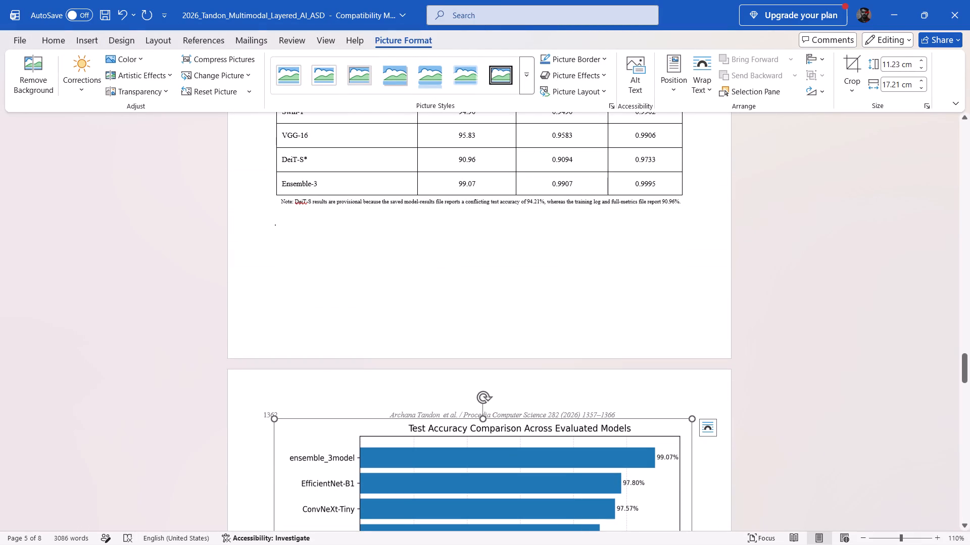
pyautogui.scroll(-1, 684, 453)
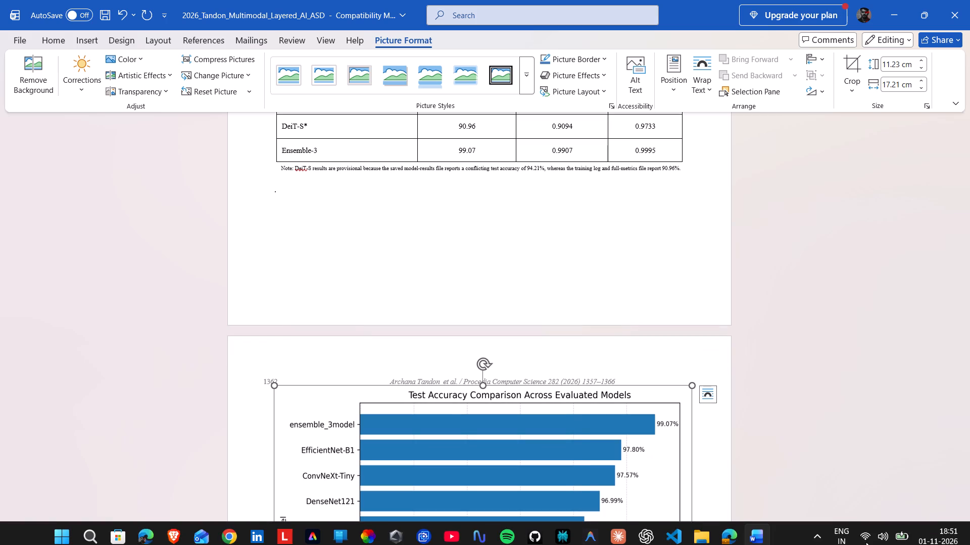
pyautogui.click(862, 539)
pyautogui.click(862, 539)
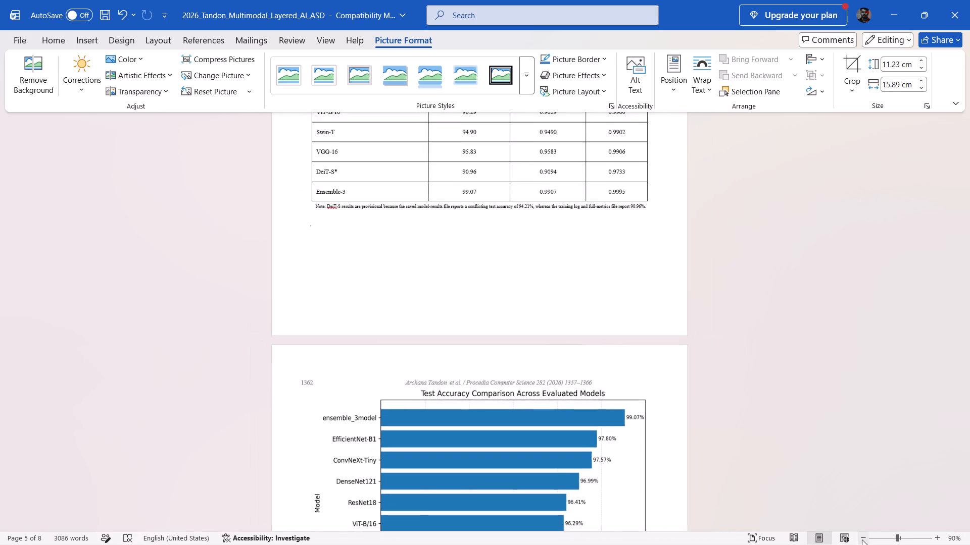
pyautogui.click(862, 539)
pyautogui.scroll(-5, 844, 407)
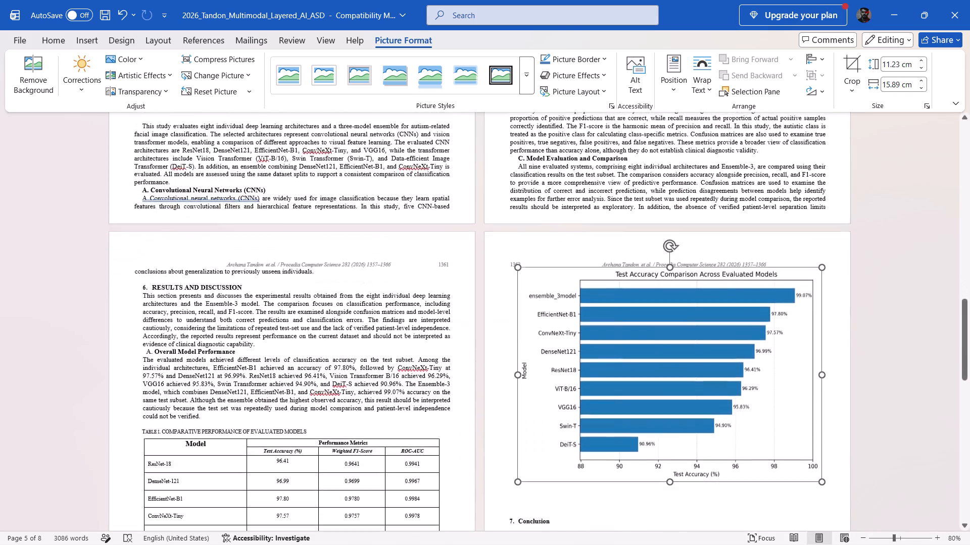
pyautogui.scroll(-7, 865, 358)
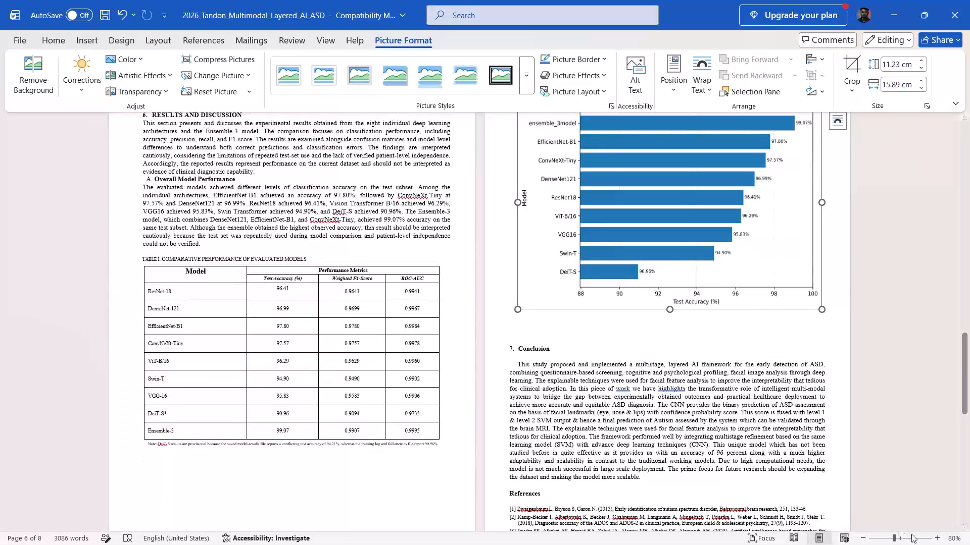
pyautogui.click(934, 534)
pyautogui.click(935, 535)
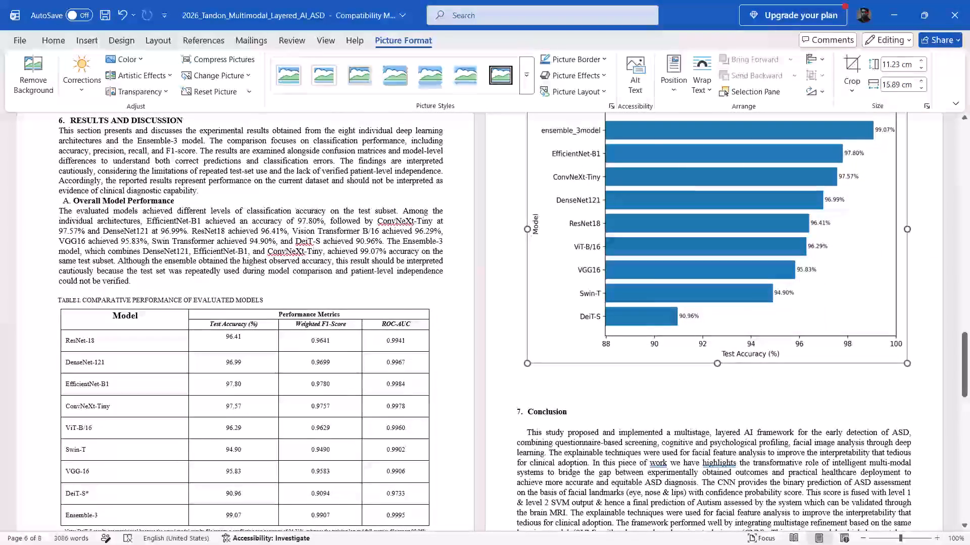
pyautogui.scroll(-1, 706, 407)
pyautogui.scroll(6, 694, 403)
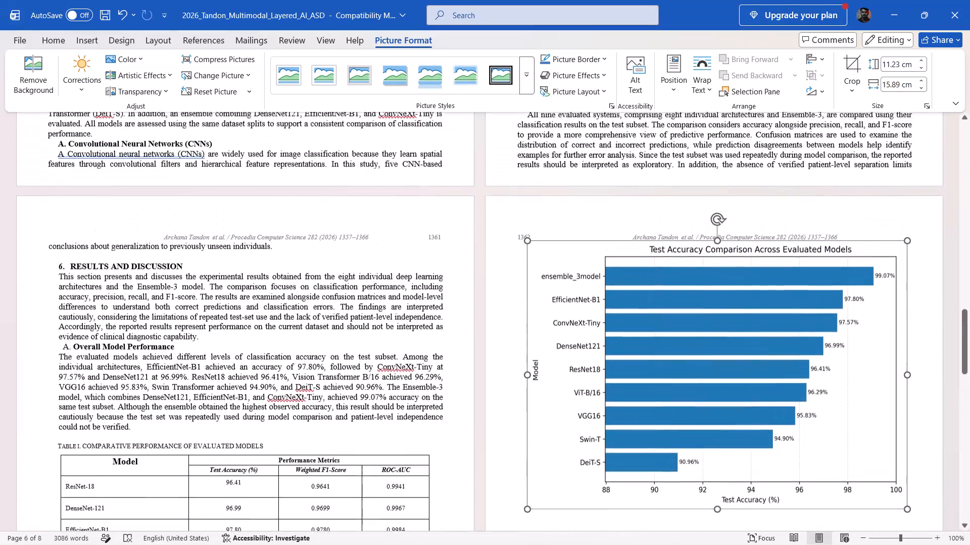
pyautogui.scroll(2, 727, 380)
pyautogui.scroll(-2, 721, 368)
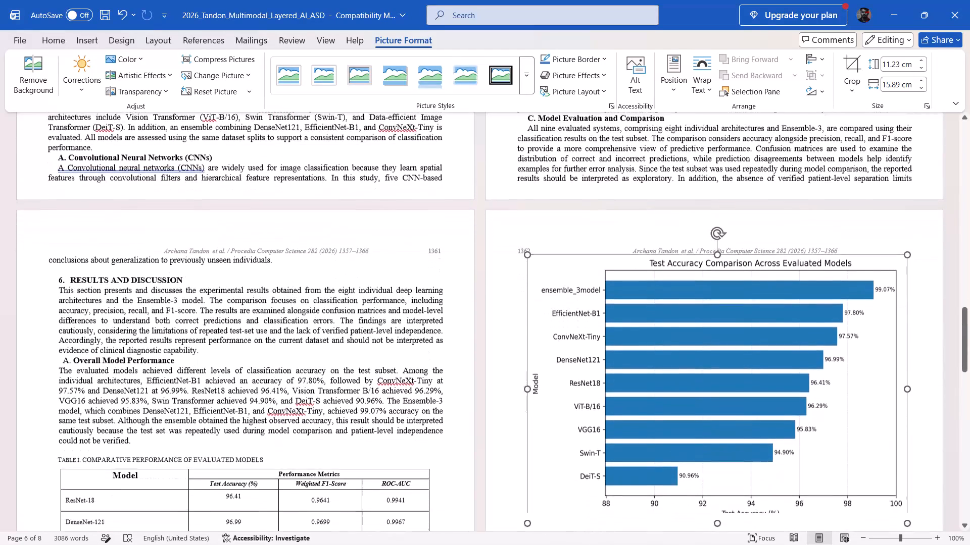
pyautogui.scroll(-4, 733, 357)
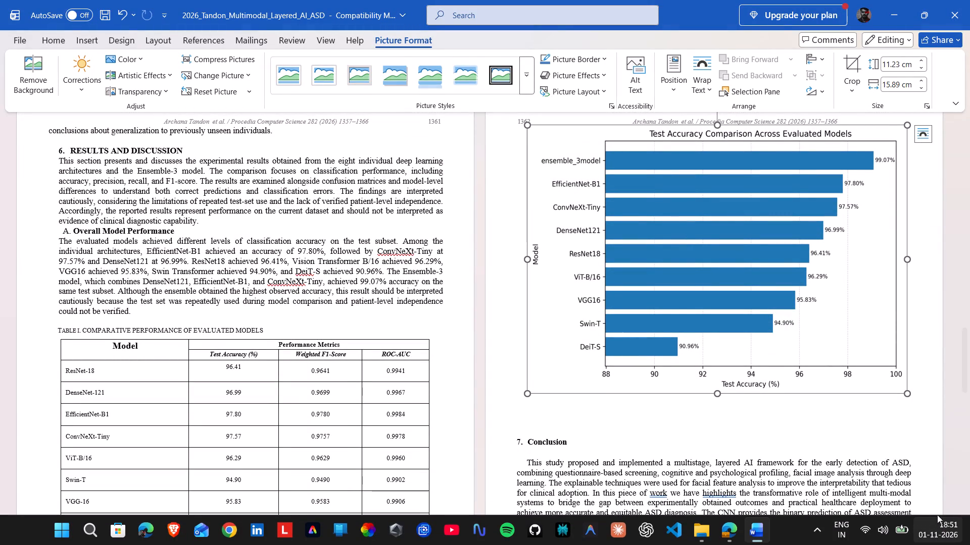
pyautogui.click(939, 534)
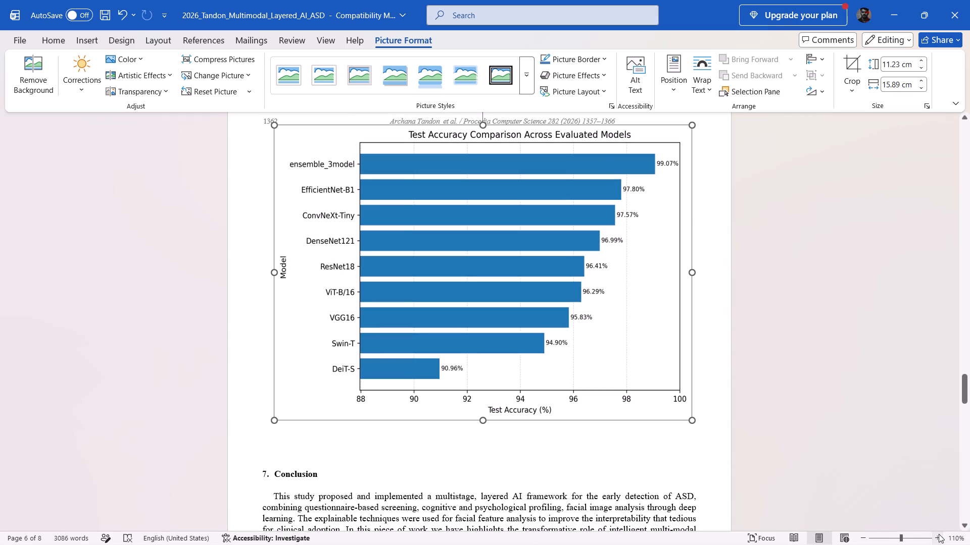
pyautogui.scroll(-2, 800, 307)
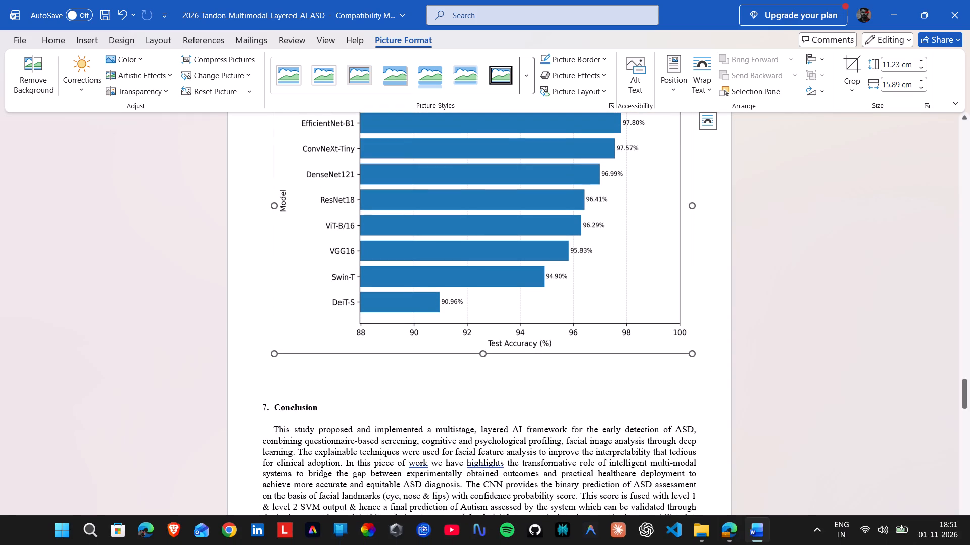
# Copy the Fig. 1 caption about the test accuracy comparison from the research paper PDF onto a new line below the chart in Word.
pyautogui.click(708, 352)
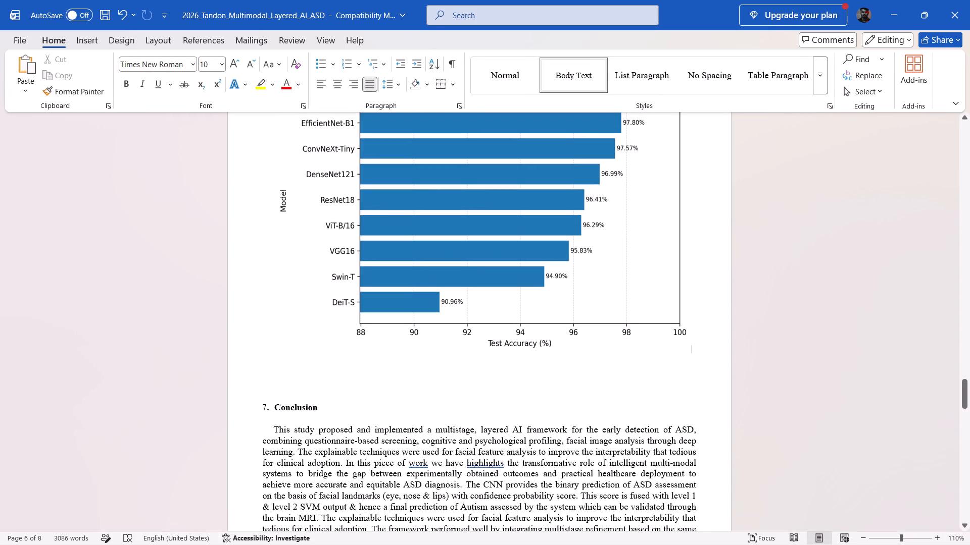
pyautogui.press('Return')
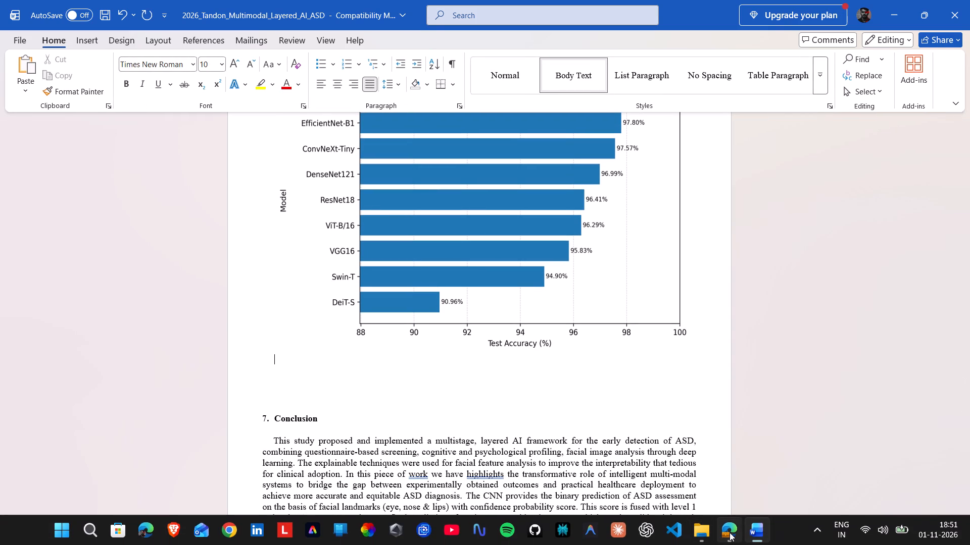
pyautogui.click(730, 532)
pyautogui.scroll(-1, 593, 305)
pyautogui.scroll(-2, 437, 306)
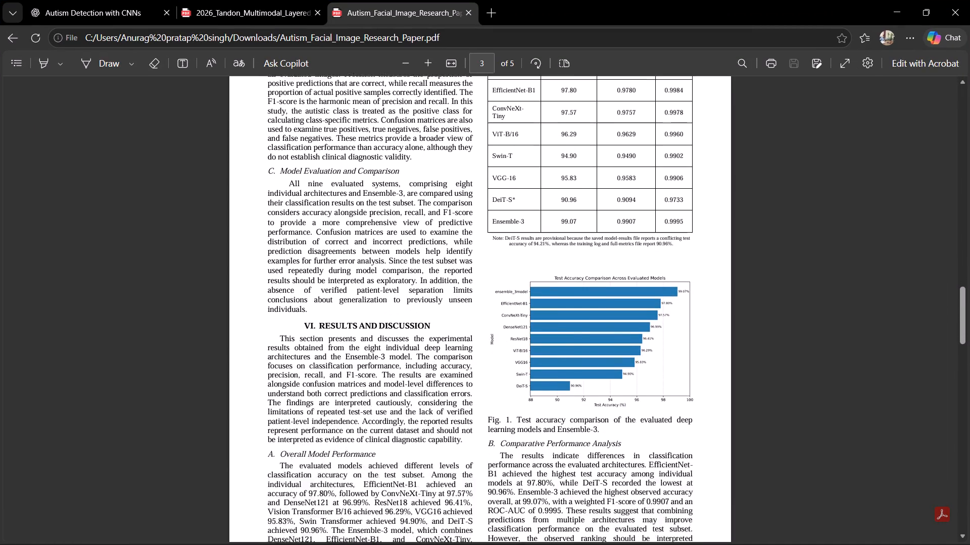
pyautogui.scroll(-2, 435, 301)
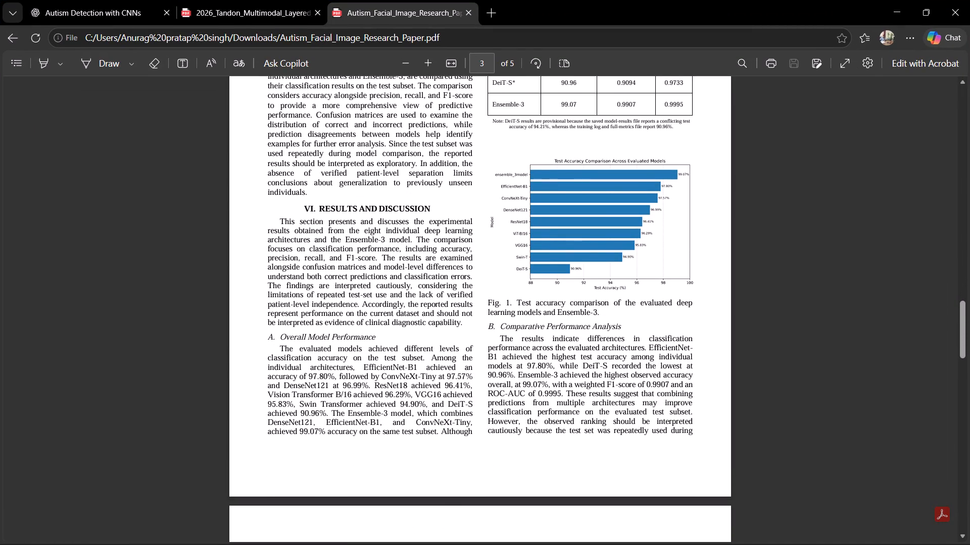
pyautogui.moveTo(488, 323); pyautogui.dragTo(580, 419)
pyautogui.click(506, 324)
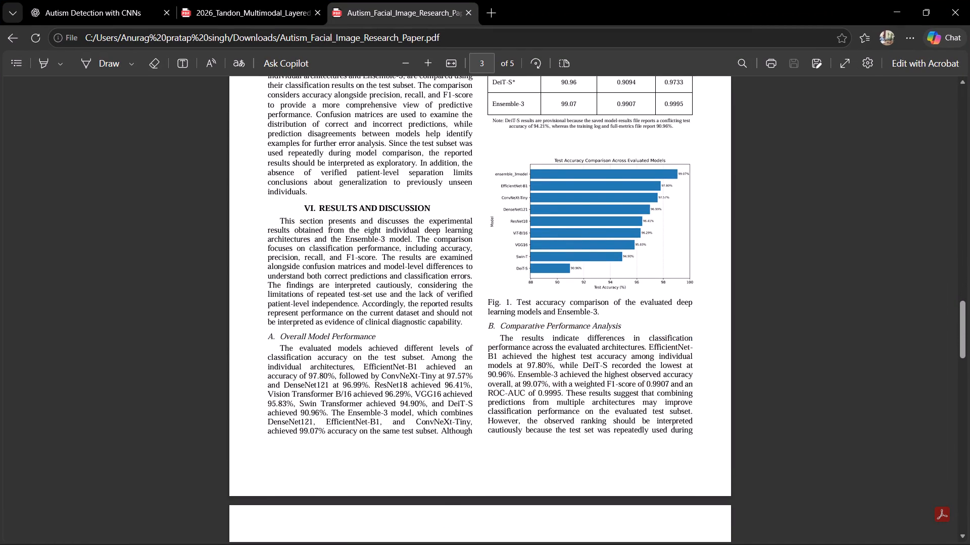
pyautogui.moveTo(488, 301); pyautogui.dragTo(599, 321)
pyautogui.hotkey('ctrl', 'c')
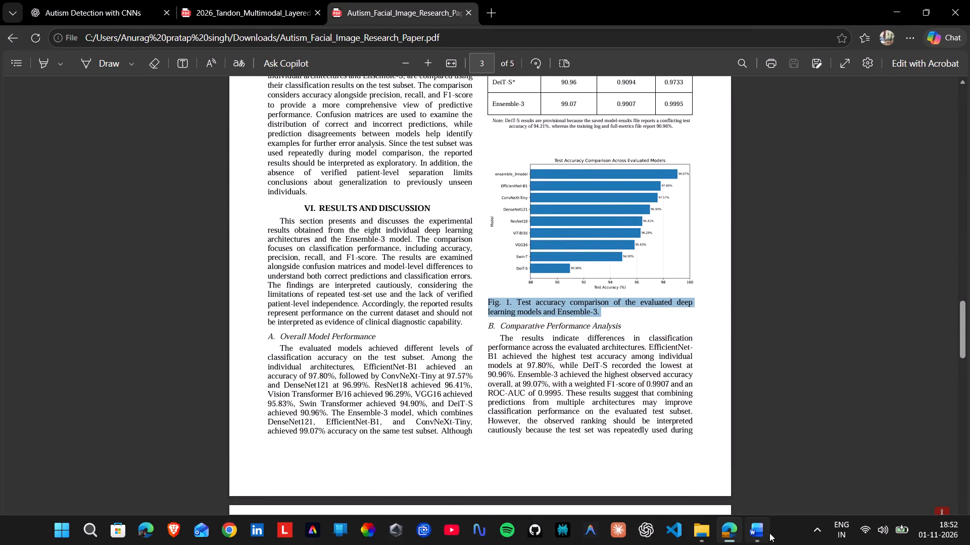
pyautogui.click(759, 534)
pyautogui.hotkey('ctrl', 'v')
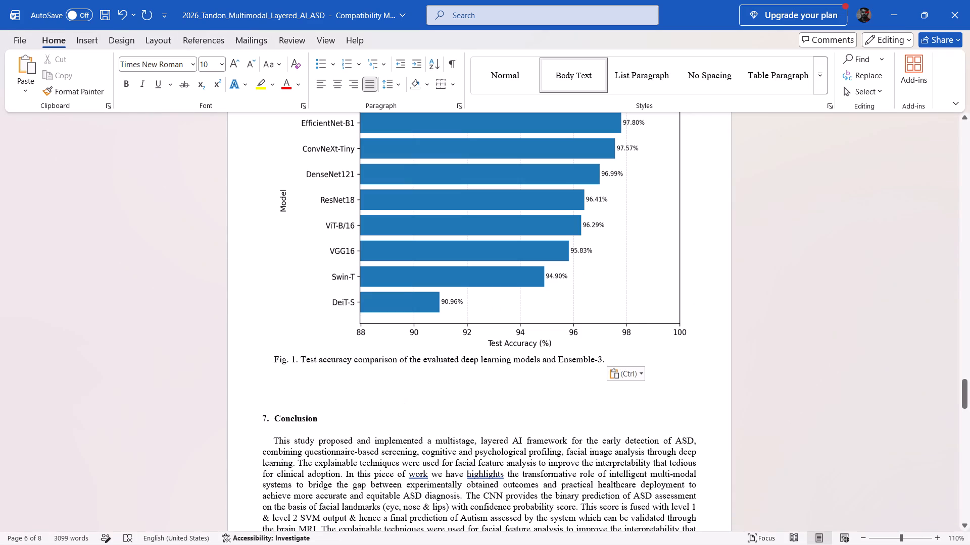
# Copy section B, Comparative Performance Analysis, with its paragraph from the research paper PDF onto a new line below the Fig. 1 caption in Word.
pyautogui.press('Return')
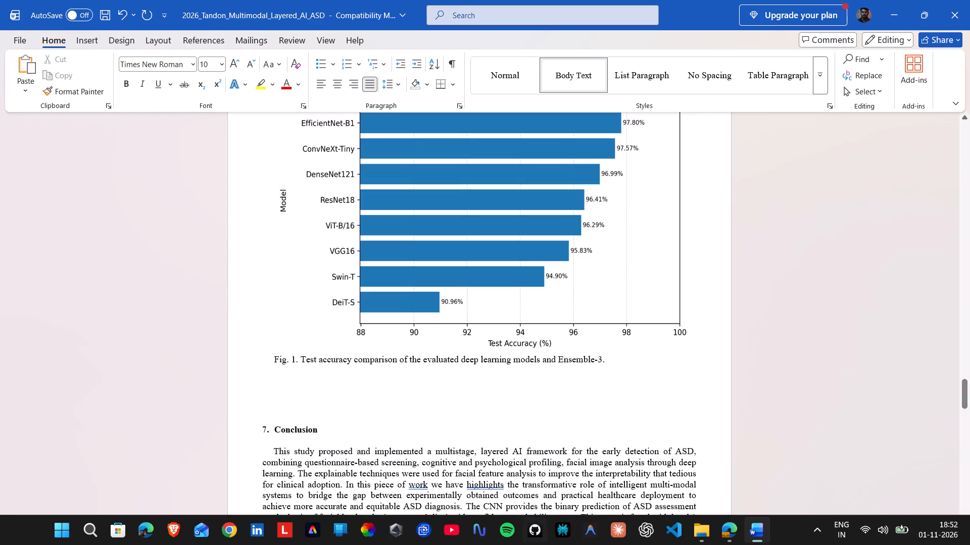
pyautogui.click(722, 532)
pyautogui.click(544, 345)
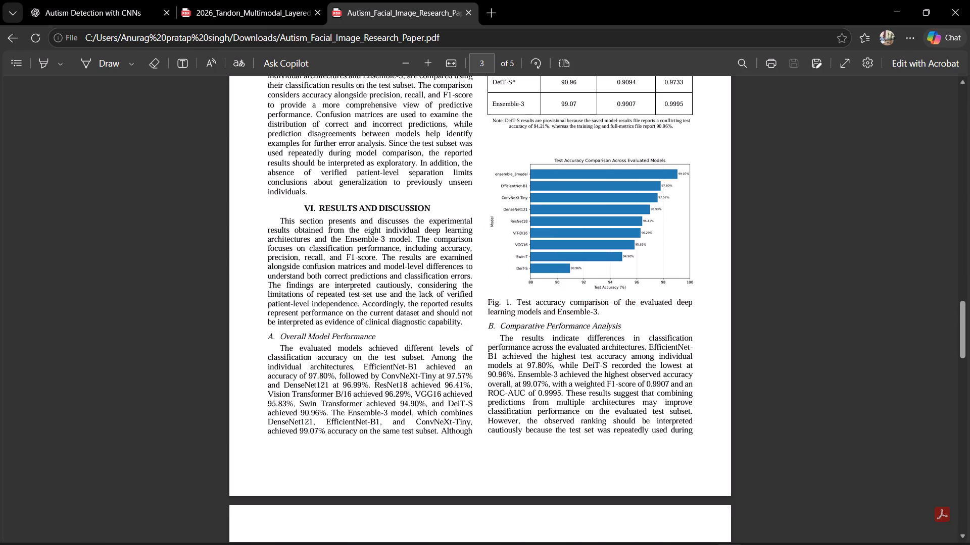
pyautogui.moveTo(488, 329); pyautogui.dragTo(597, 544)
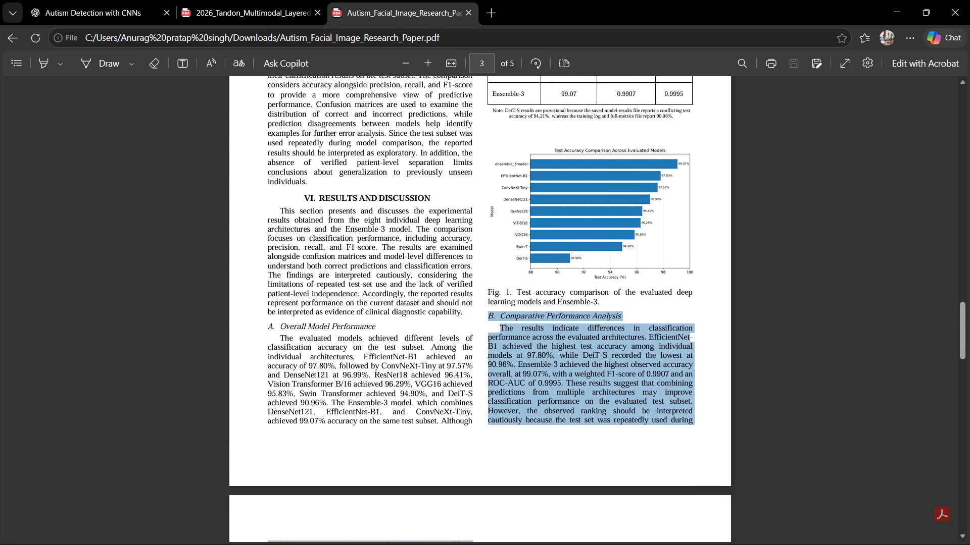
pyautogui.moveTo(597, 544); pyautogui.dragTo(312, 518)
pyautogui.hotkey('ctrl', 'c')
pyautogui.click(749, 528)
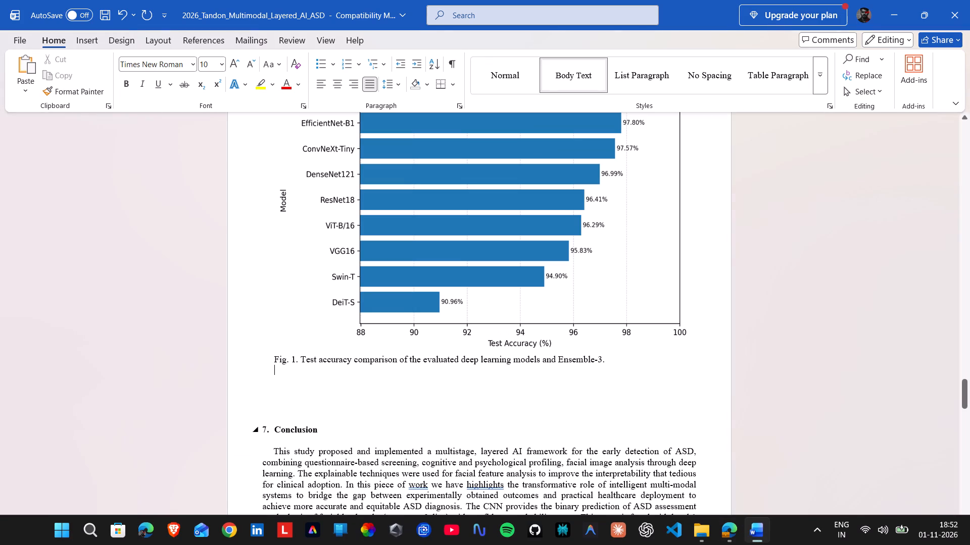
pyautogui.hotkey('ctrl', 'v')
# Make the heading "B. Comparative Performance Analysis" bold and split it onto its own line above the paragraph.
pyautogui.moveTo(274, 369); pyautogui.dragTo(322, 378)
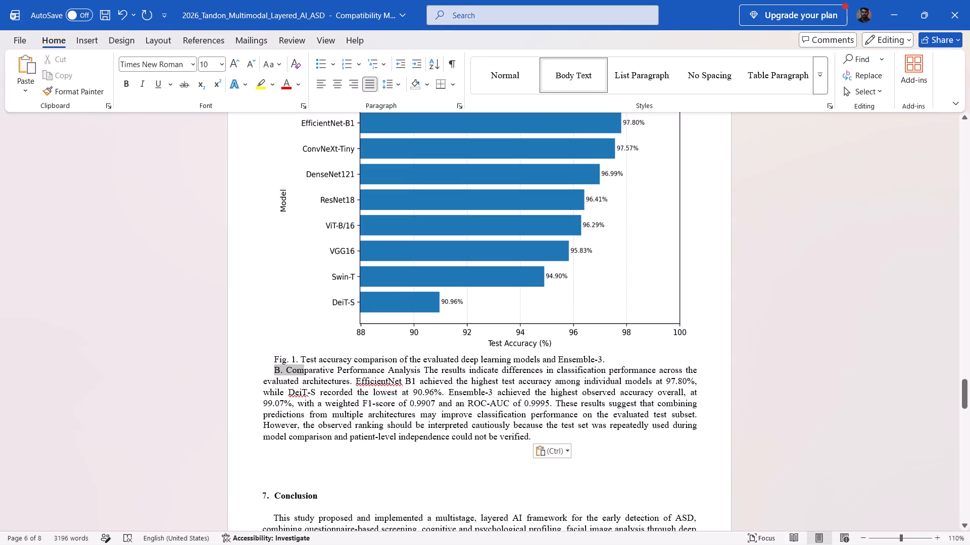
pyautogui.moveTo(322, 378); pyautogui.dragTo(415, 373)
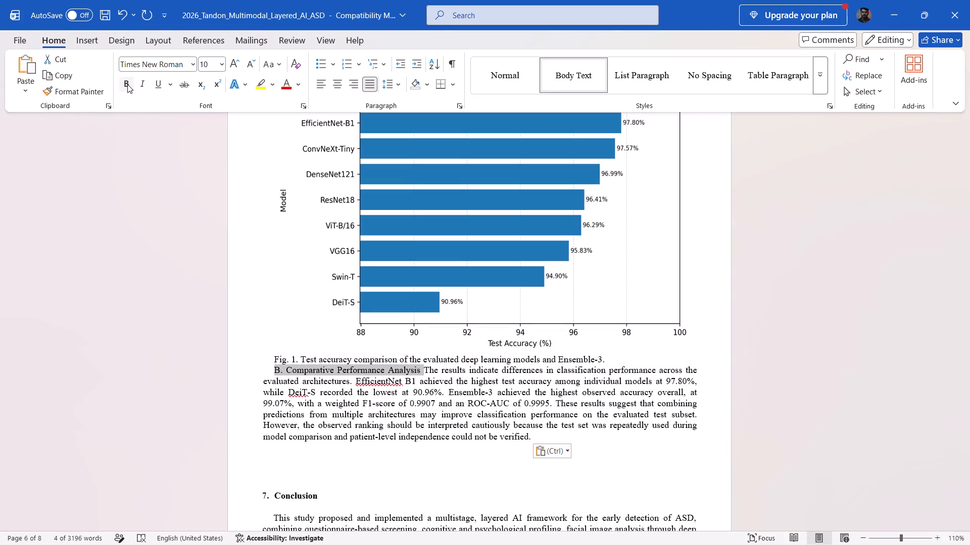
pyautogui.click(127, 84)
pyautogui.click(357, 329)
pyautogui.click(431, 365)
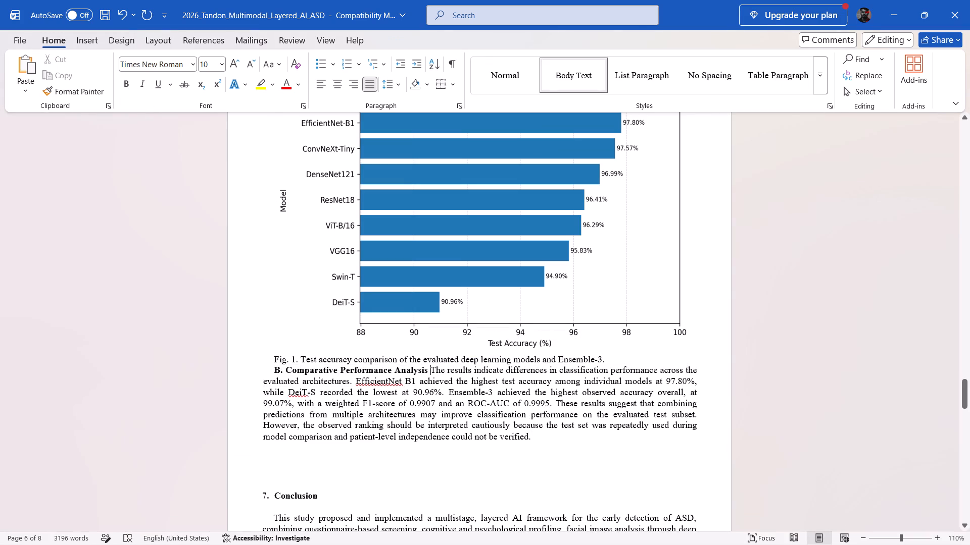
pyautogui.press('Return')
# Copy section C, Confusion Matrix Analysis, with its paragraph from the research paper PDF into Word below the Comparative Performance Analysis paragraph.
pyautogui.scroll(-3, 460, 468)
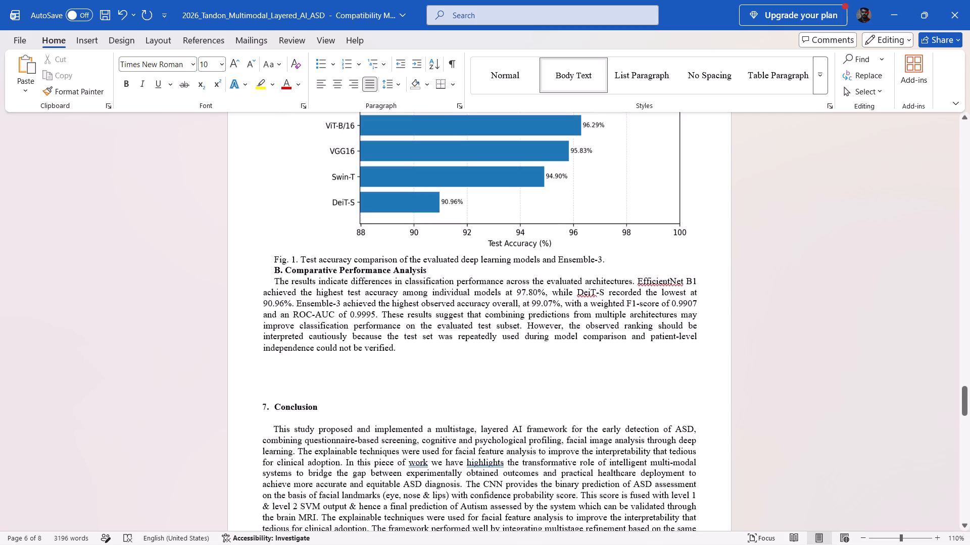
pyautogui.click(722, 528)
pyautogui.scroll(-1, 456, 346)
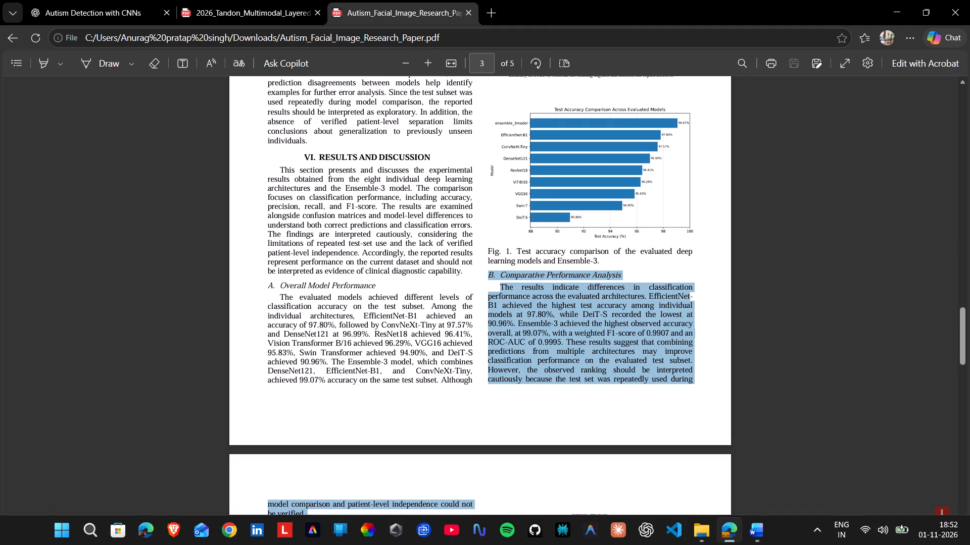
pyautogui.scroll(-4, 456, 346)
pyautogui.click(275, 263)
pyautogui.moveTo(266, 211); pyautogui.dragTo(268, 213)
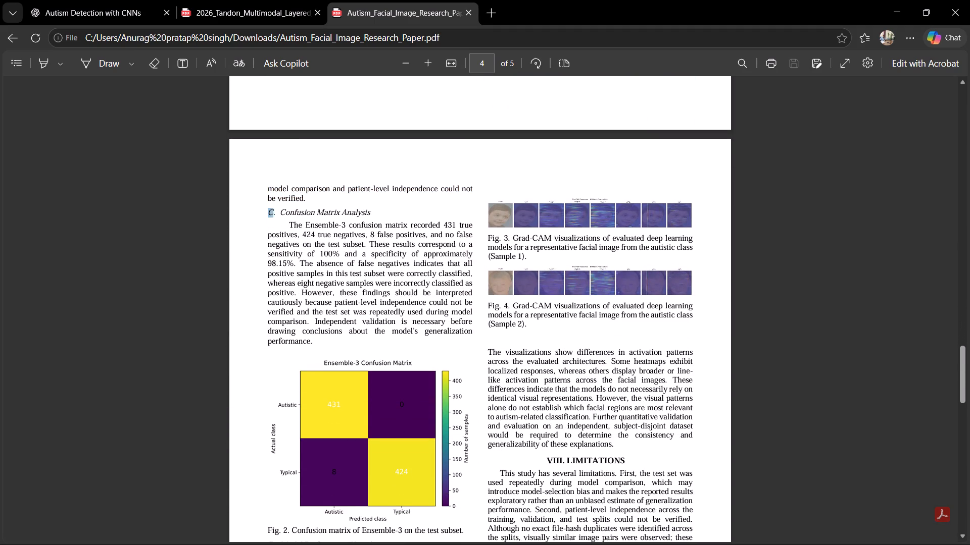
pyautogui.moveTo(268, 213); pyautogui.dragTo(320, 348)
pyautogui.hotkey('ctrl', 'c')
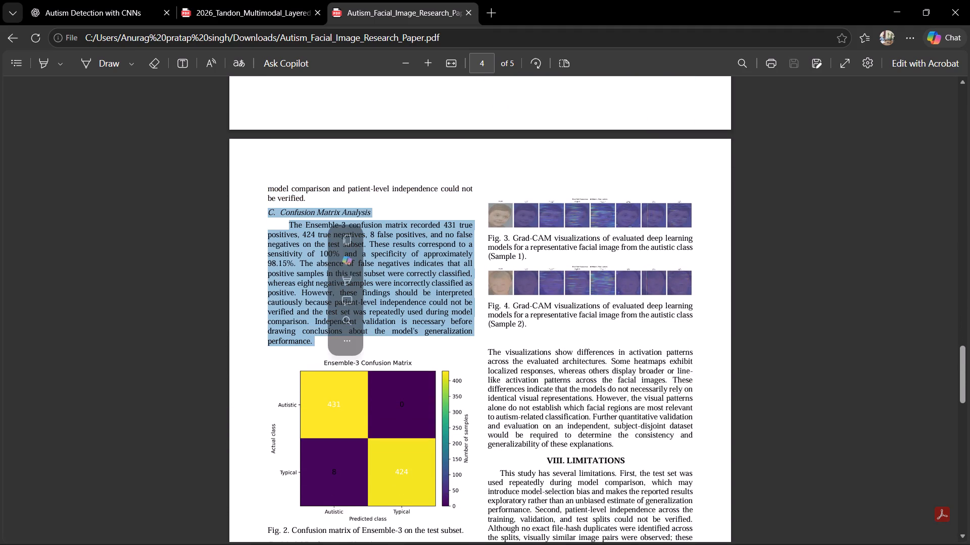
pyautogui.click(750, 531)
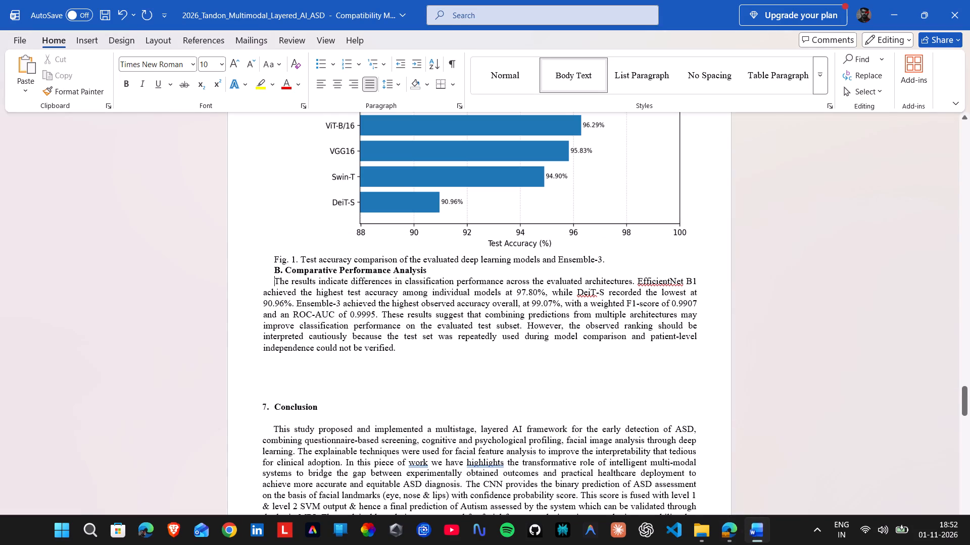
pyautogui.click(409, 356)
pyautogui.hotkey('ctrl', 'v')
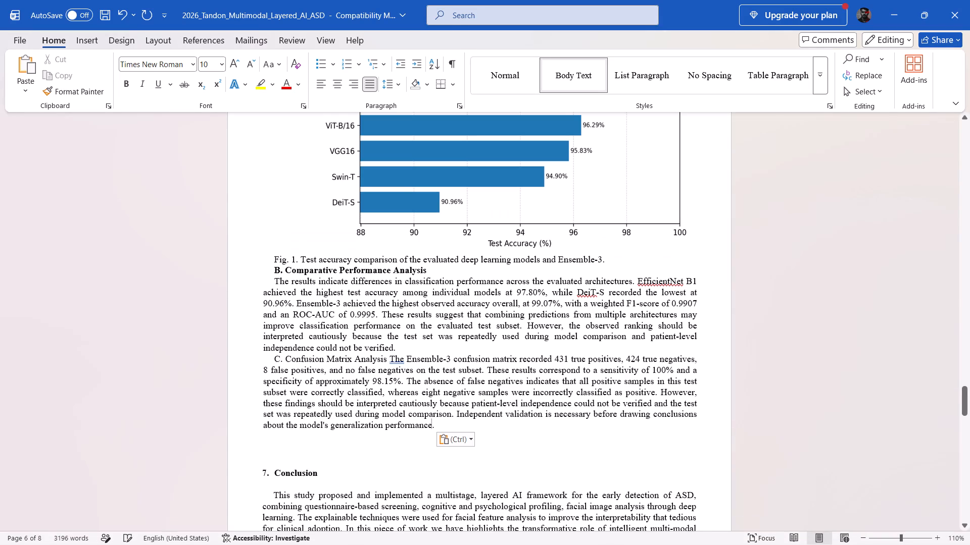
# Make the heading "C. Confusion Matrix Analysis" bold and split it onto its own line above the paragraph.
pyautogui.moveTo(272, 358); pyautogui.dragTo(384, 365)
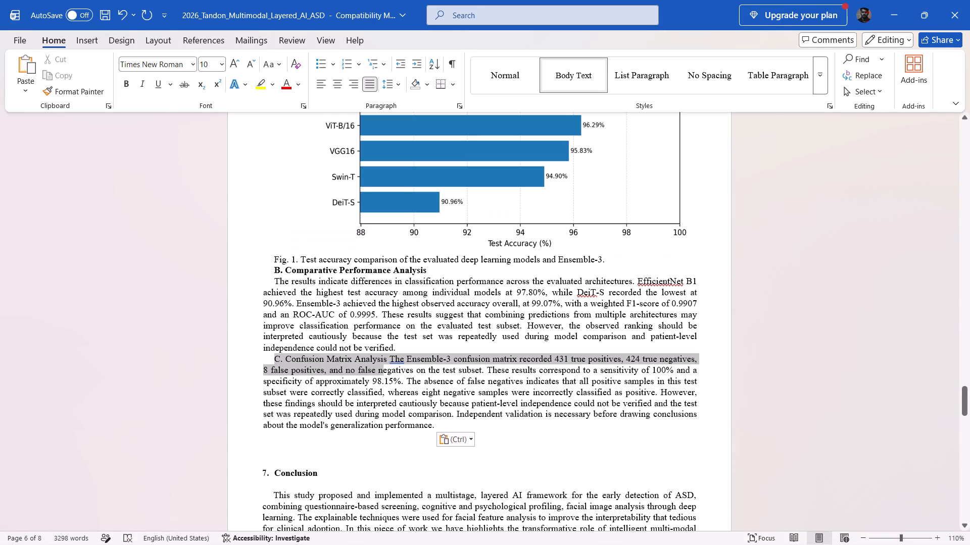
pyautogui.moveTo(384, 365); pyautogui.dragTo(385, 363)
pyautogui.click(122, 86)
pyautogui.click(329, 308)
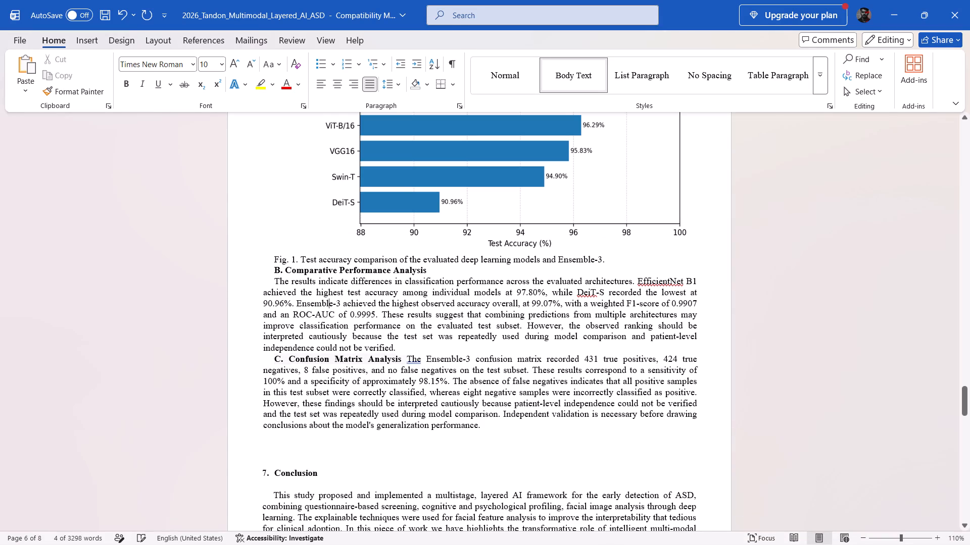
pyautogui.click(407, 357)
pyautogui.press('Return')
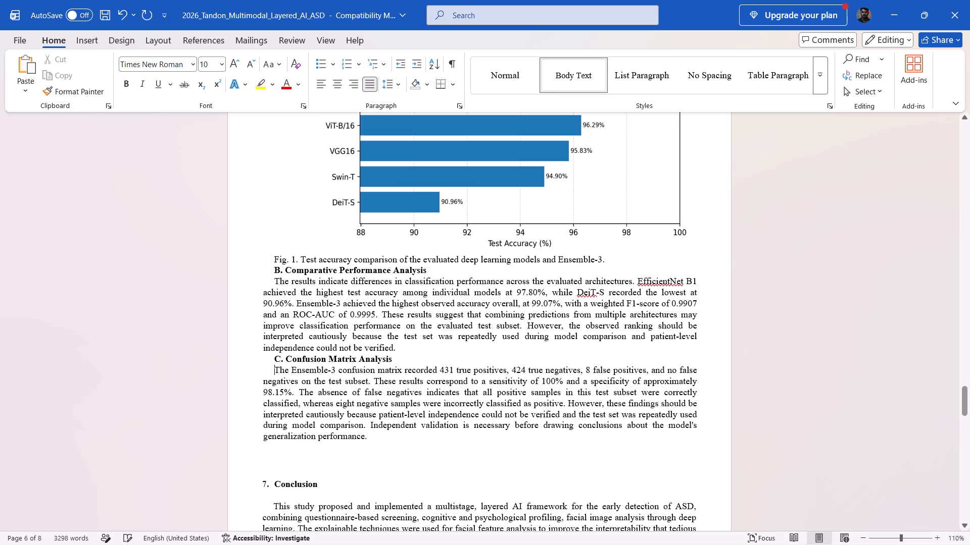
# Add a line holding only a period below the Confusion Matrix Analysis paragraph in Word, followed by an empty line.
pyautogui.scroll(-2, 427, 429)
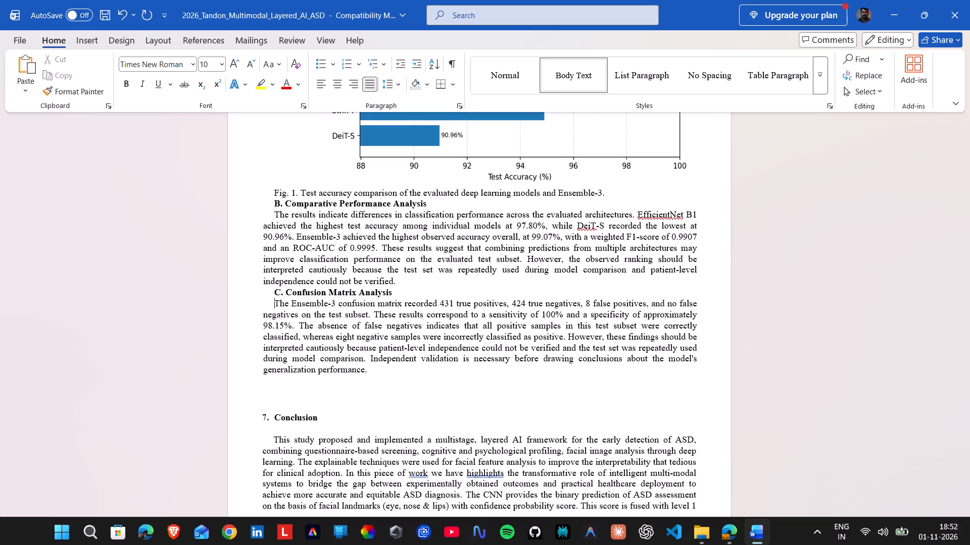
pyautogui.click(735, 531)
pyautogui.scroll(-2, 452, 356)
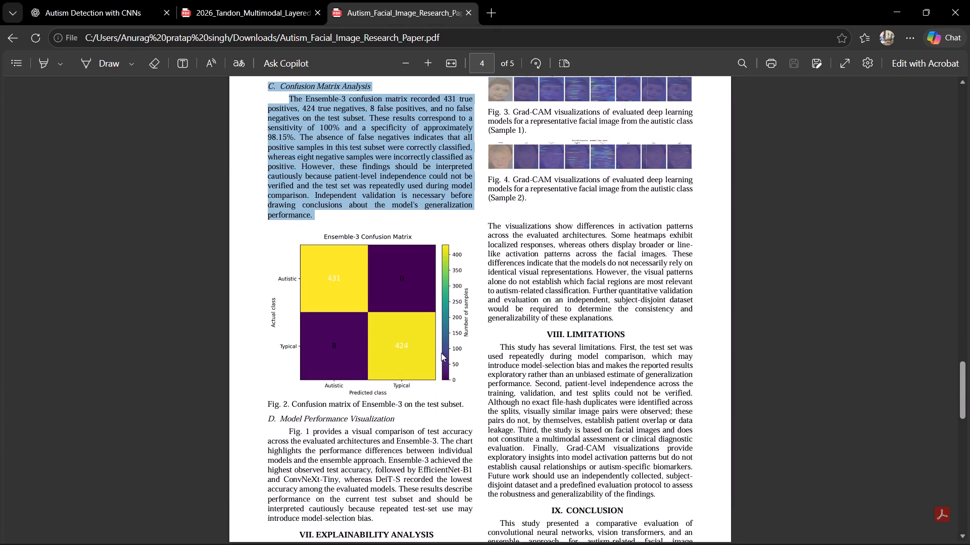
pyautogui.click(755, 530)
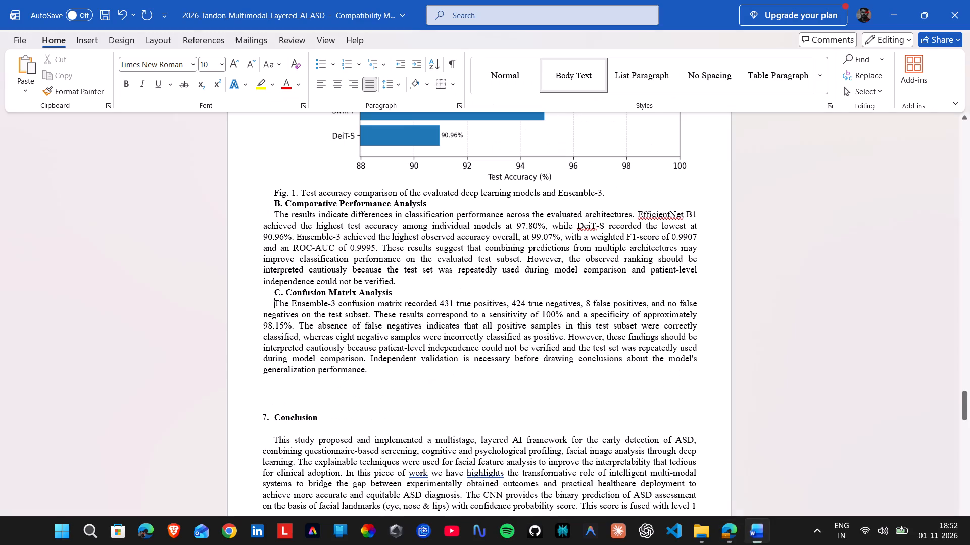
pyautogui.click(385, 377)
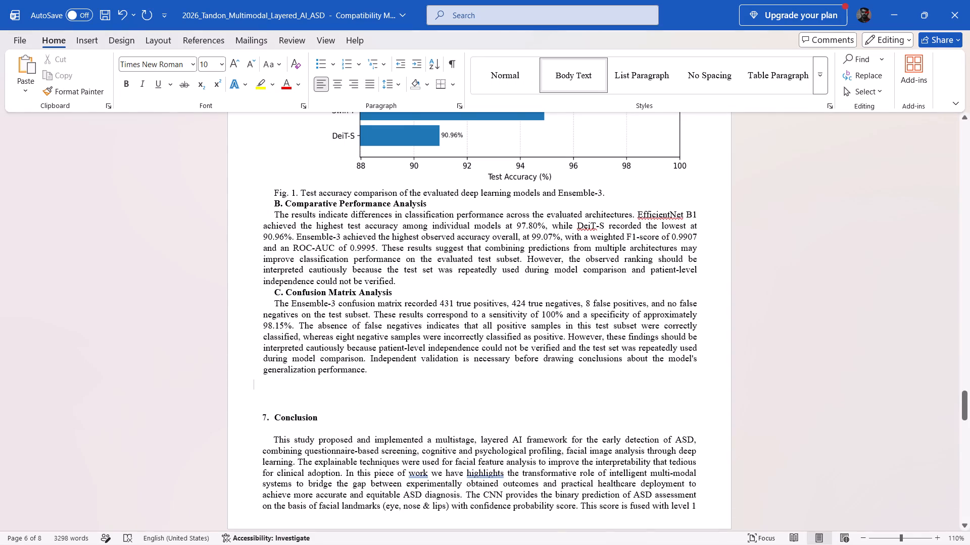
pyautogui.press('BackSpace')
pyautogui.press('Return')
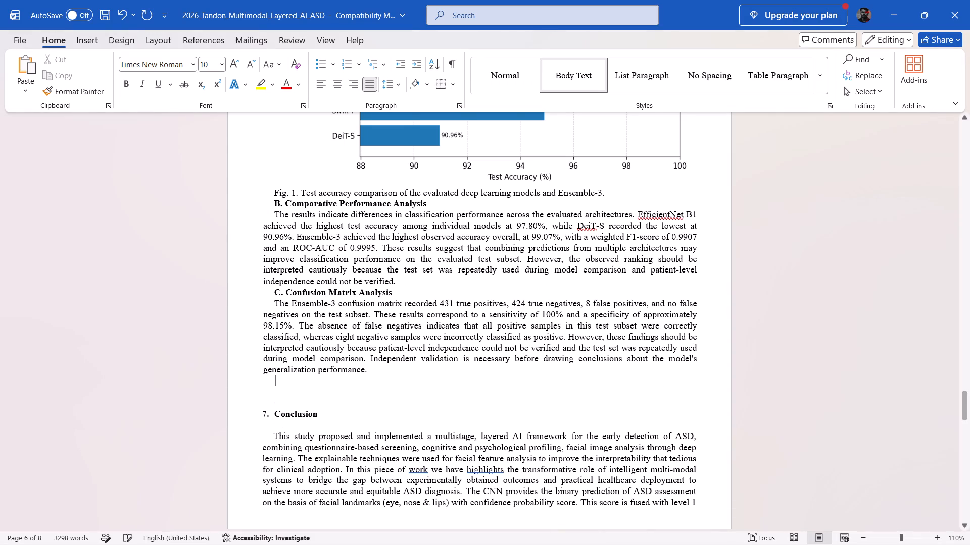
pyautogui.press('.')
pyautogui.press('Return')
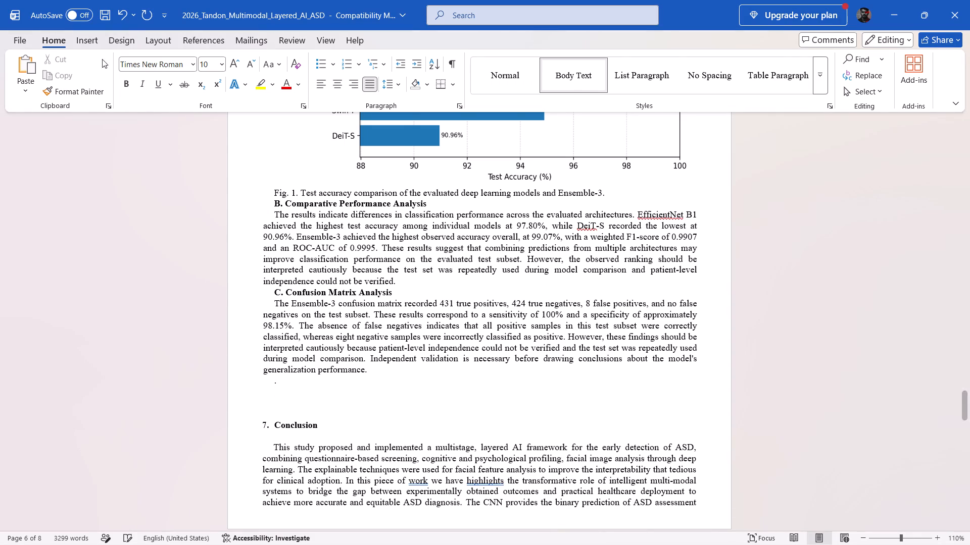
# Insert the picture ensemble3_confusion_matrix_complete from the research IMG folder on the empty line above the Conclusion section.
pyautogui.click(90, 38)
pyautogui.click(140, 88)
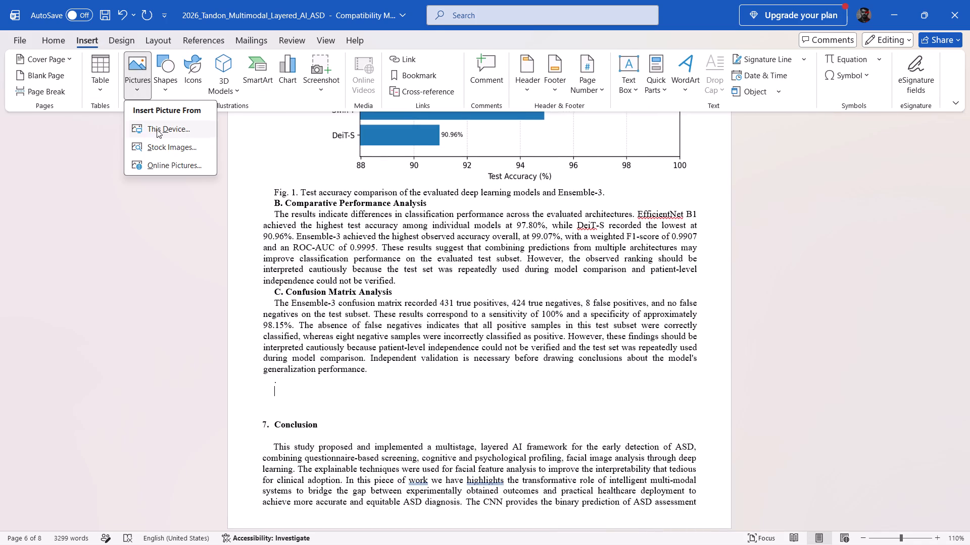
pyautogui.click(157, 129)
pyautogui.click(159, 128)
pyautogui.click(377, 288)
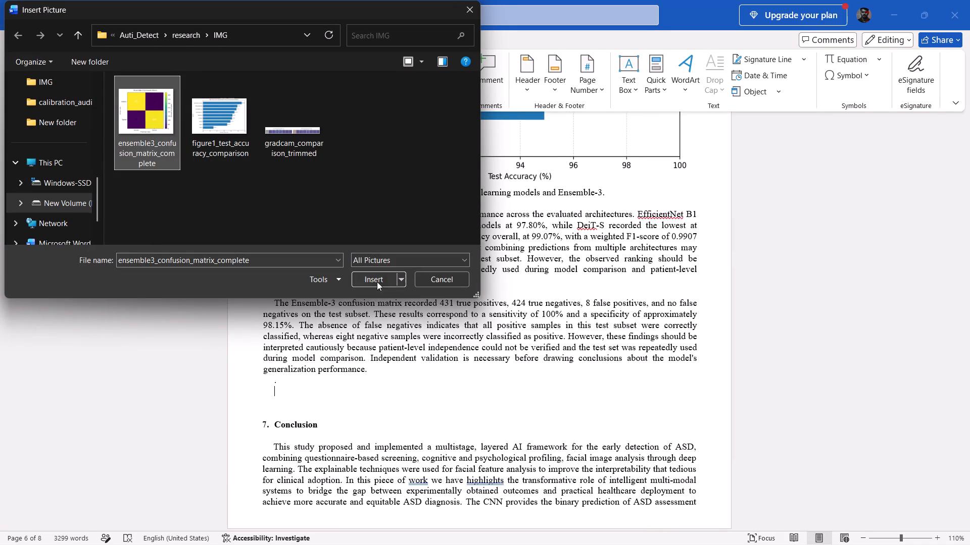
pyautogui.click(377, 278)
# Enlarge the confusion matrix picture proportionally so that it spans nearly the full text width.
pyautogui.scroll(2, 550, 254)
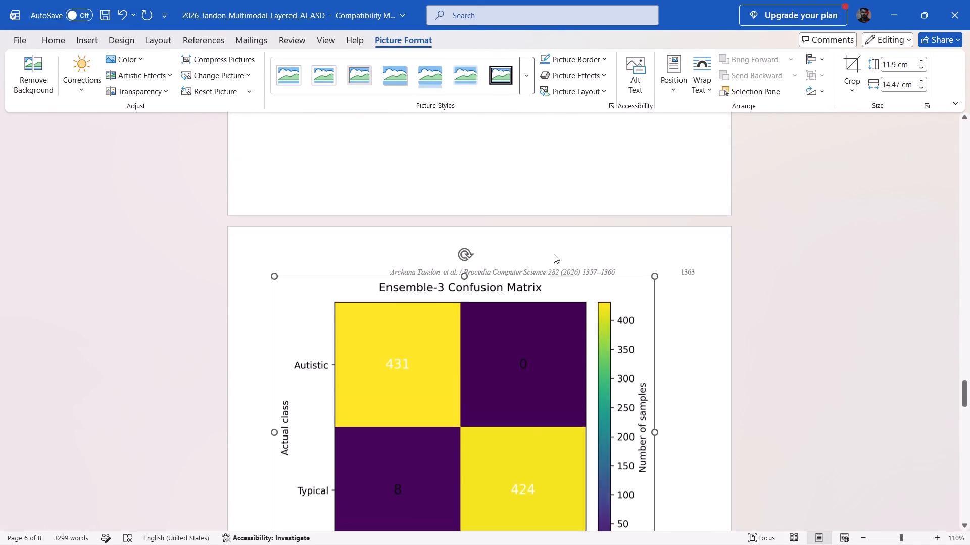
pyautogui.scroll(4, 554, 254)
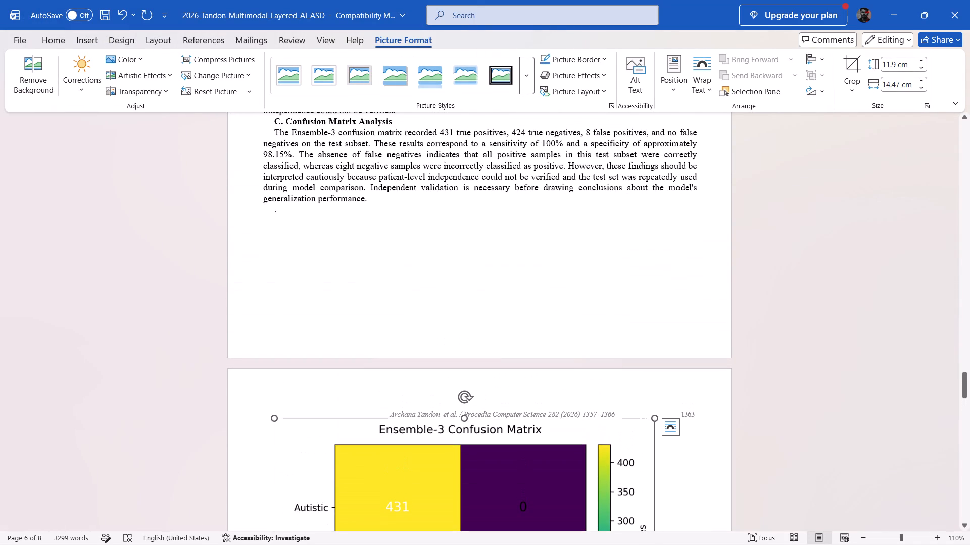
pyautogui.scroll(-9, 552, 250)
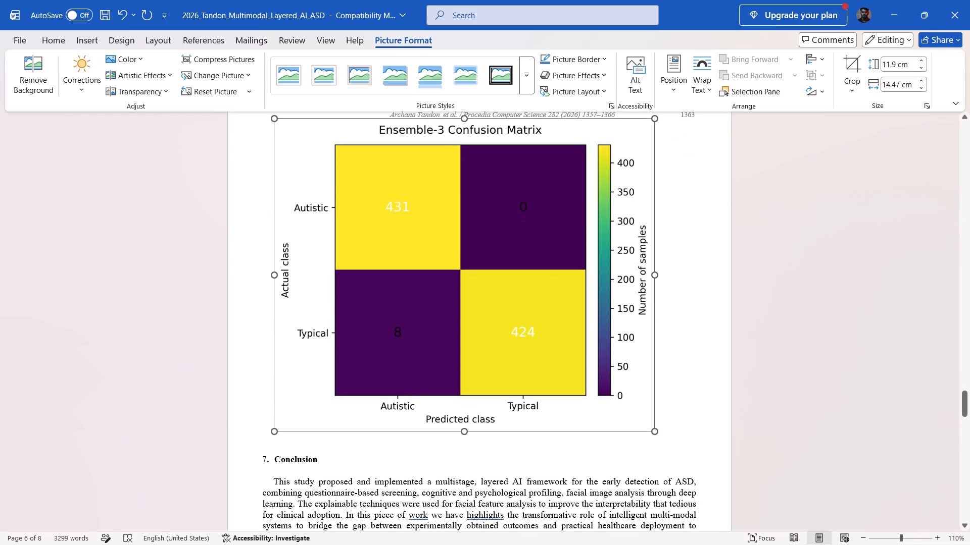
pyautogui.moveTo(652, 432); pyautogui.dragTo(676, 434)
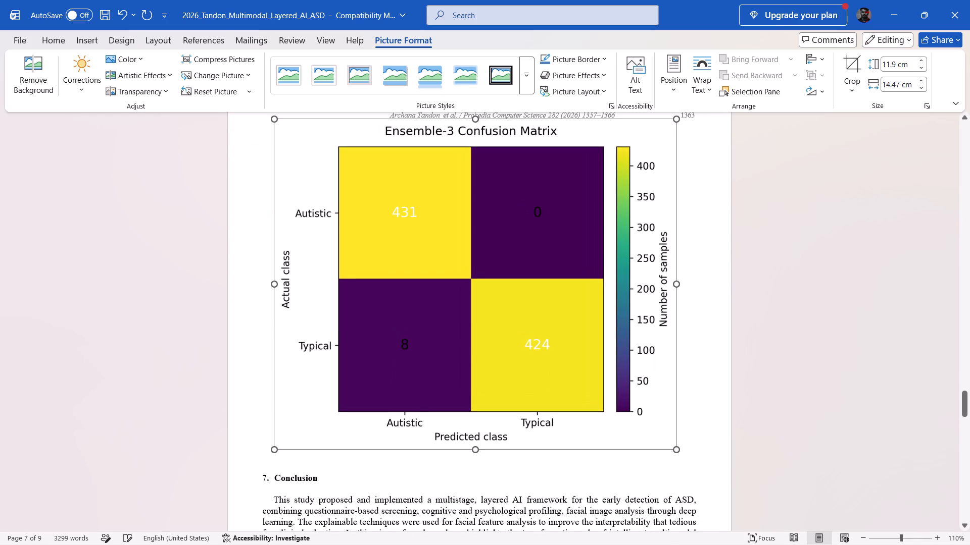
# Copy the Fig. 2 caption about the Ensemble-3 confusion matrix from the research paper PDF onto a new line below the picture in Word.
pyautogui.click(800, 347)
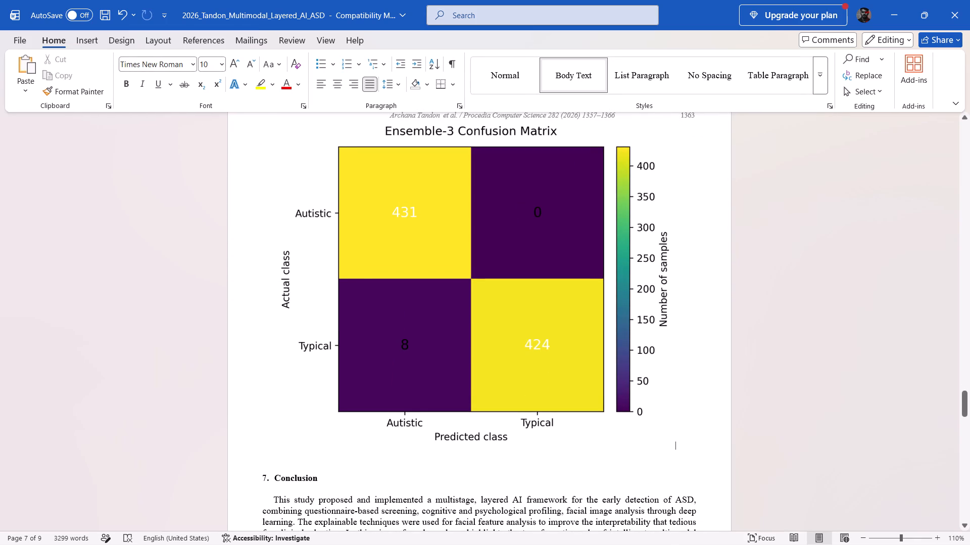
pyautogui.press('Return')
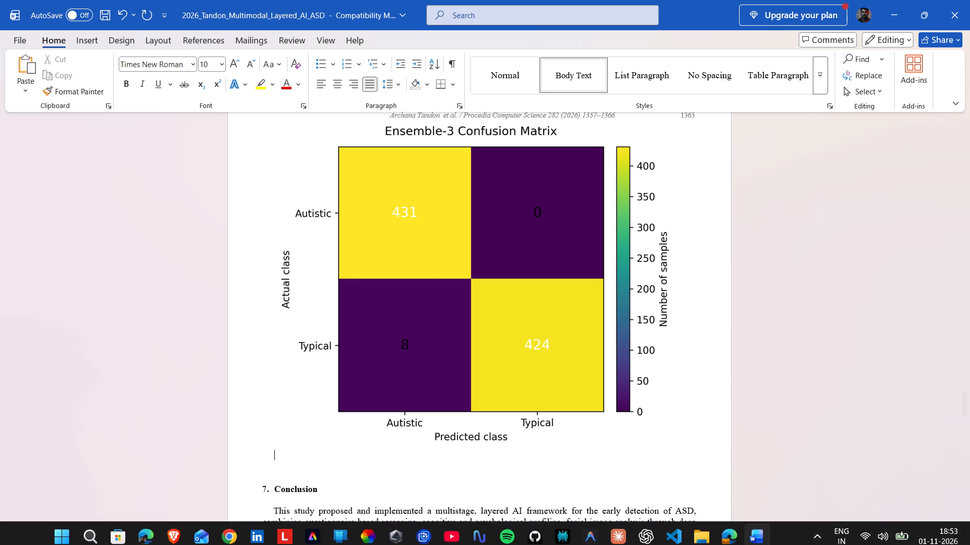
pyautogui.click(727, 533)
pyautogui.click(376, 358)
pyautogui.scroll(-1, 376, 358)
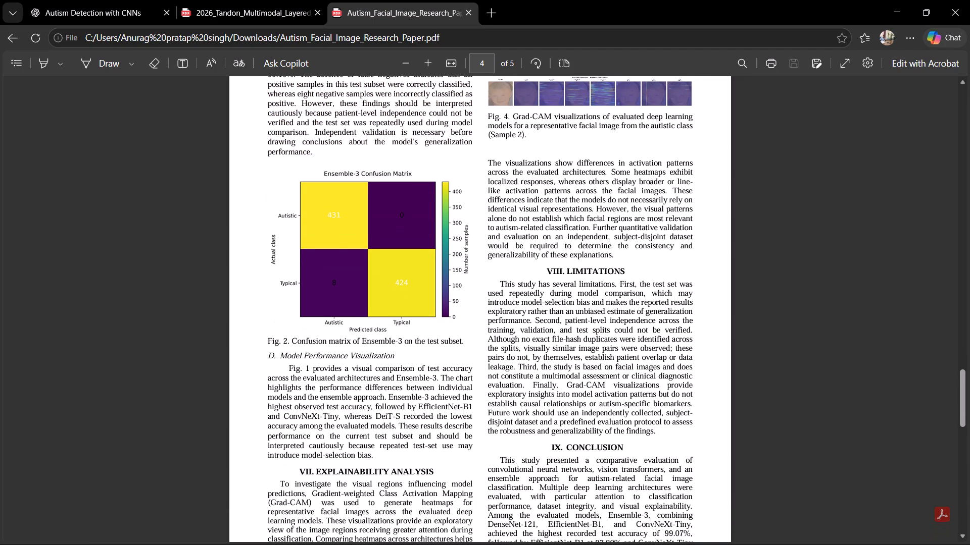
pyautogui.moveTo(265, 343); pyautogui.dragTo(465, 344)
pyautogui.hotkey('ctrl', 'c')
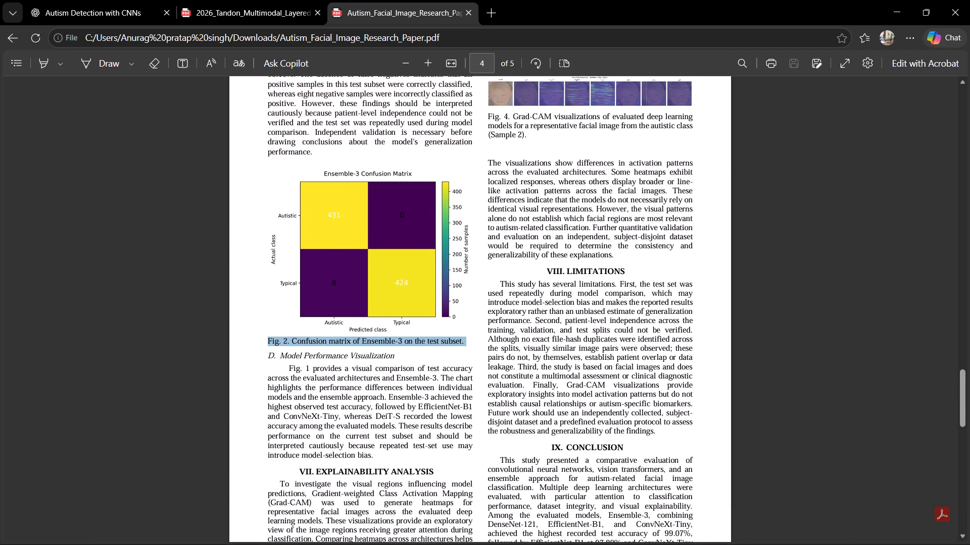
pyautogui.click(752, 530)
pyautogui.hotkey('ctrl', 'v')
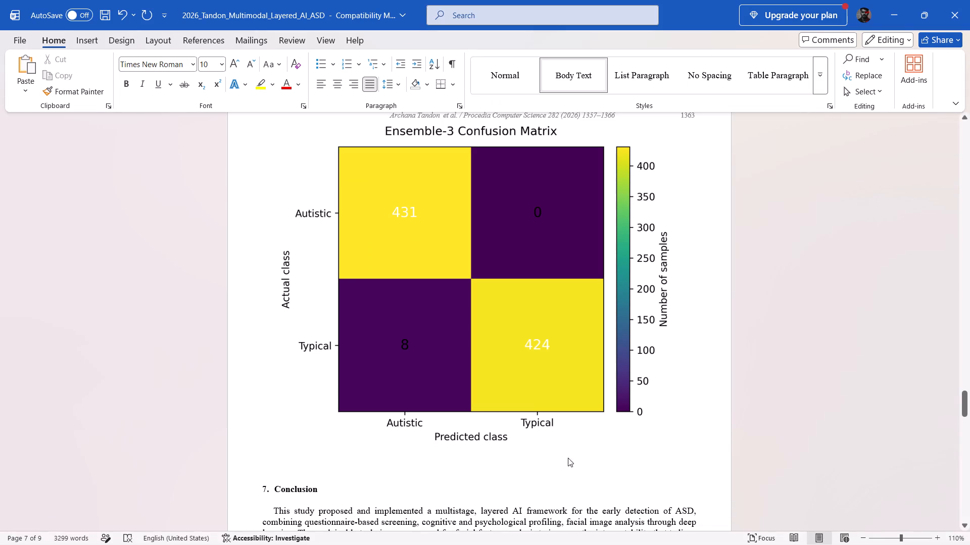
pyautogui.scroll(-2, 560, 456)
# Copy section D, Model Performance Visualization, with its paragraph from the research paper PDF onto a new line below the Fig. 2 caption in Word.
pyautogui.press('Return')
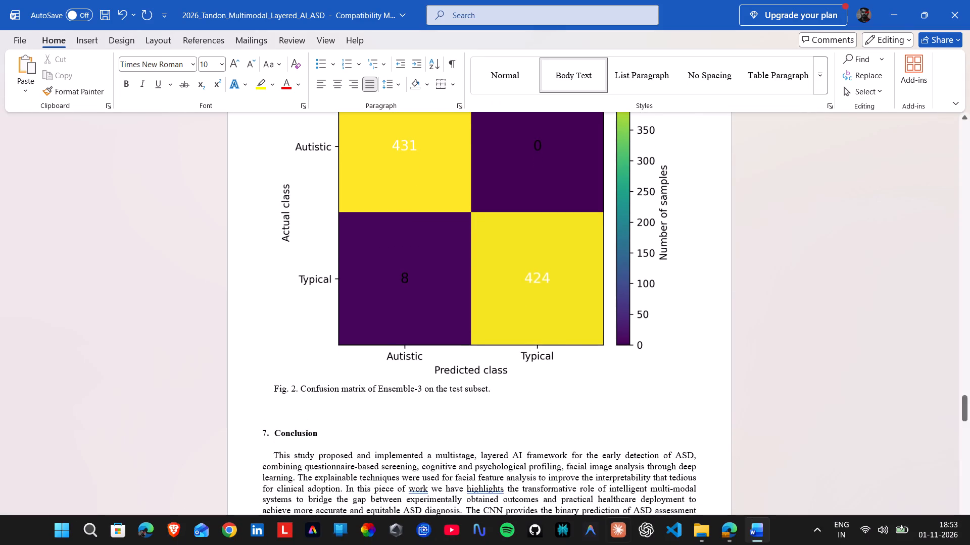
pyautogui.click(723, 529)
pyautogui.click(326, 384)
pyautogui.scroll(-2, 319, 377)
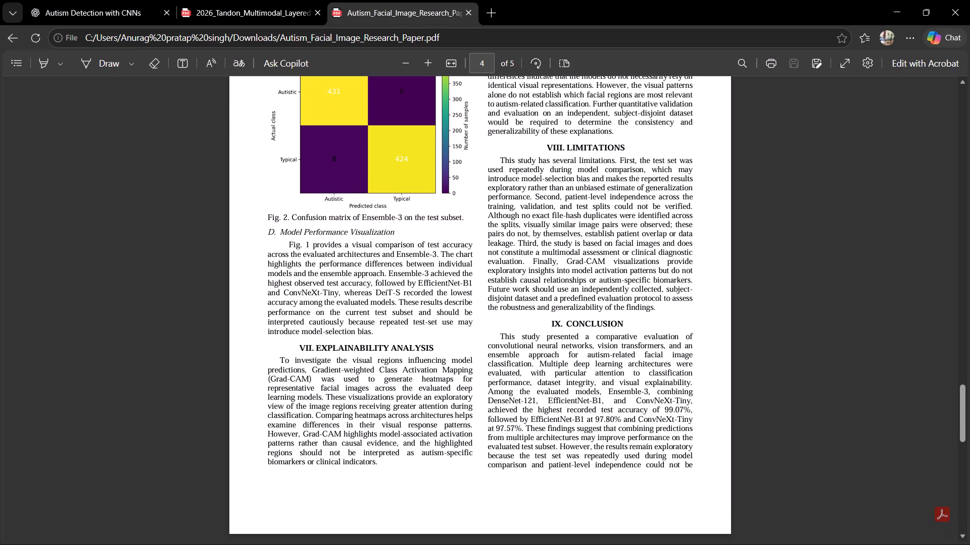
pyautogui.moveTo(267, 232); pyautogui.dragTo(384, 333)
pyautogui.hotkey('ctrl', 'c')
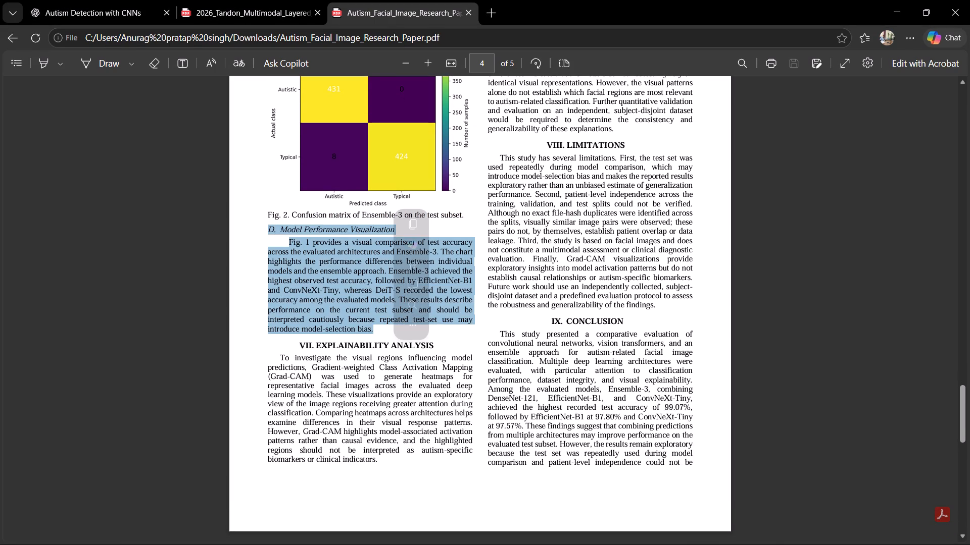
pyautogui.click(755, 535)
pyautogui.scroll(-1, 430, 387)
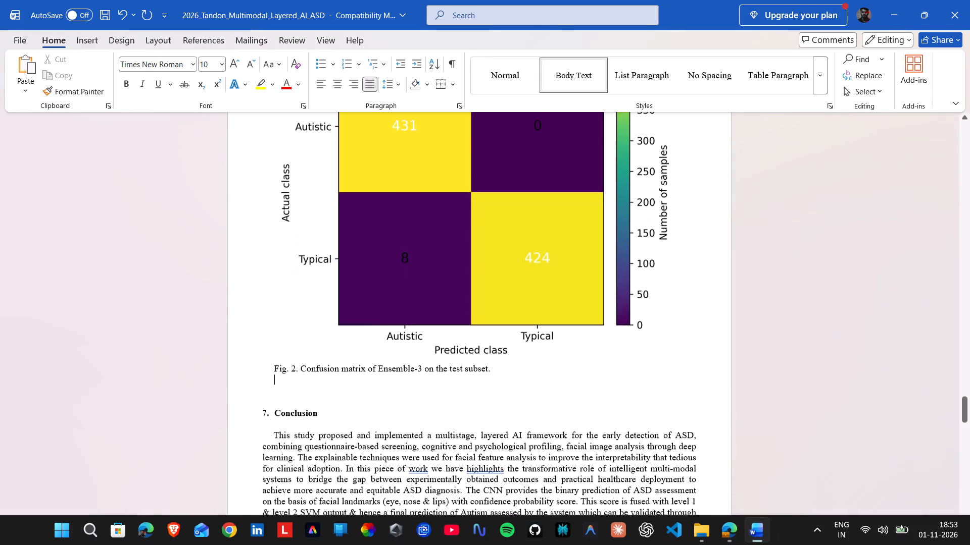
pyautogui.hotkey('ctrl', 'v')
# Make the heading "D. Model Performance Visualization" bold and split it onto its own line above the paragraph.
pyautogui.moveTo(274, 366); pyautogui.dragTo(332, 368)
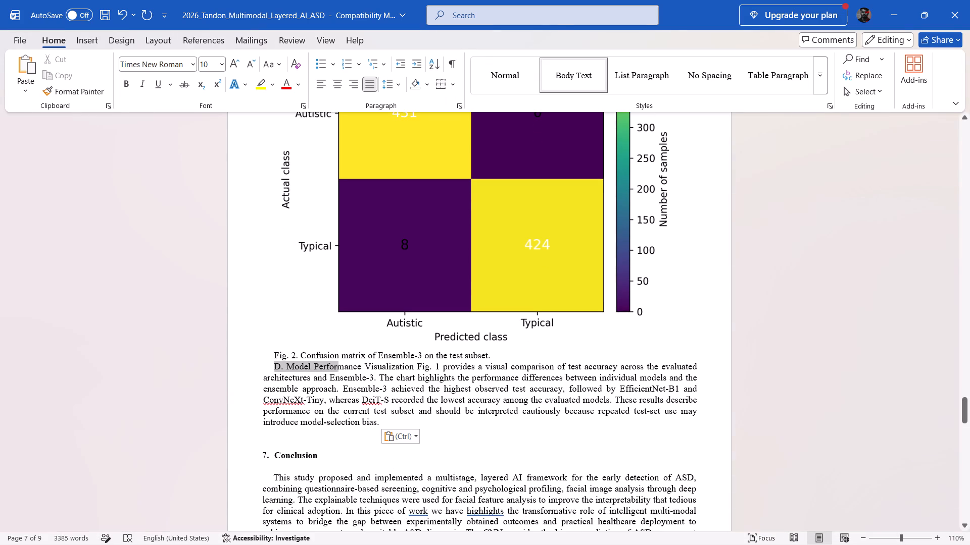
pyautogui.moveTo(332, 368); pyautogui.dragTo(392, 369)
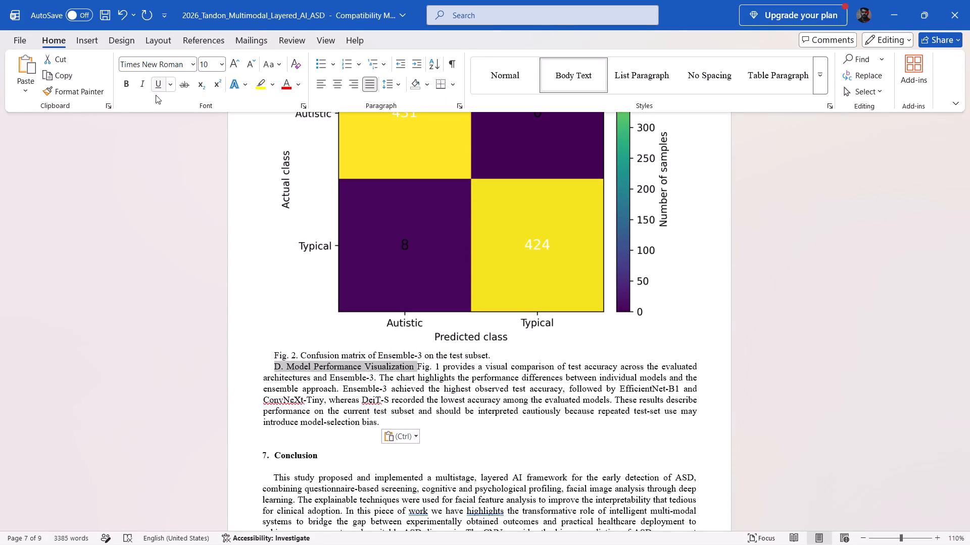
pyautogui.click(124, 83)
pyautogui.click(339, 322)
pyautogui.click(424, 367)
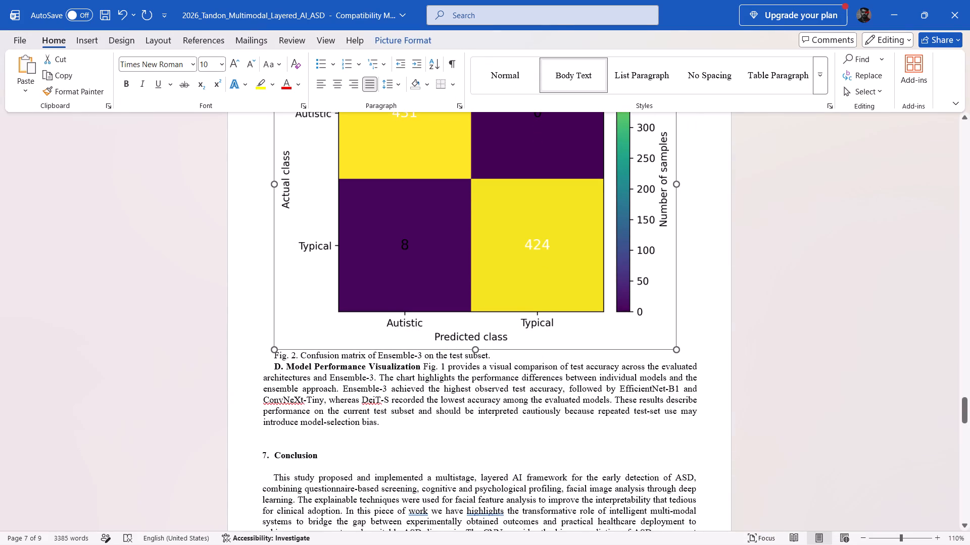
pyautogui.press('Return')
pyautogui.scroll(-2, 460, 430)
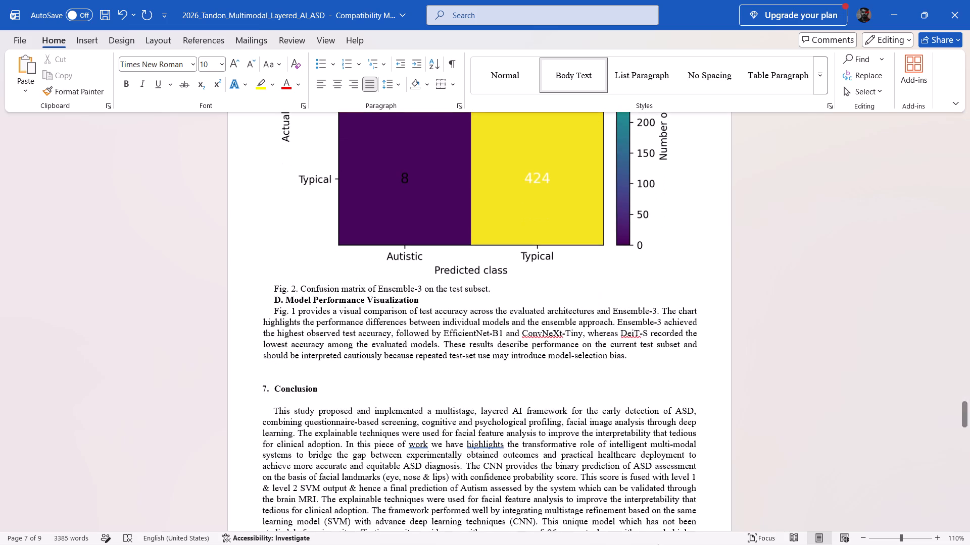
# Copy the heading text "EXPLAINABILITY ANALYSIS" from the research paper PDF and paste it in place of "onclusion" in Word's section 7 heading.
pyautogui.click(725, 536)
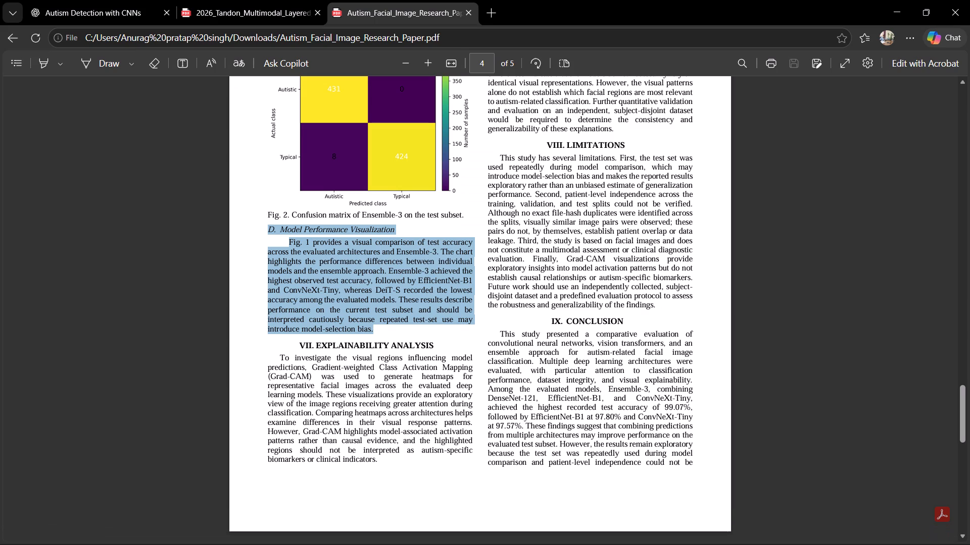
pyautogui.scroll(4, 508, 256)
pyautogui.scroll(-2, 508, 255)
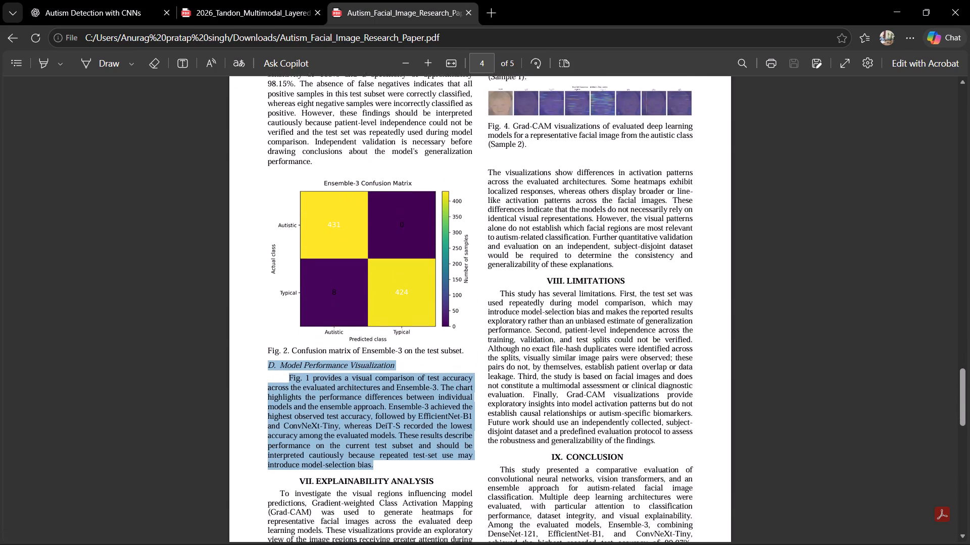
pyautogui.scroll(-2, 509, 253)
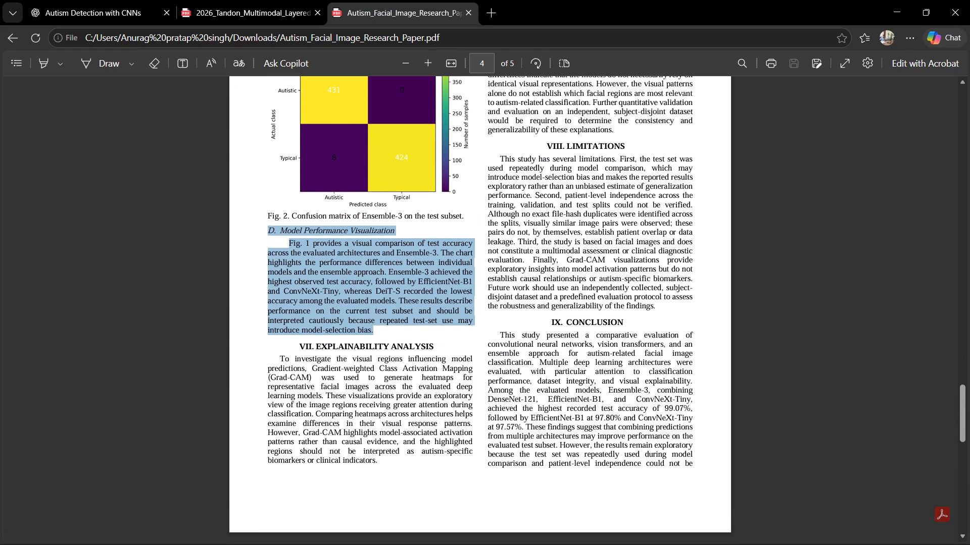
pyautogui.click(299, 344)
pyautogui.moveTo(318, 345); pyautogui.dragTo(443, 350)
pyautogui.click(415, 338)
pyautogui.moveTo(436, 345); pyautogui.dragTo(316, 344)
pyautogui.hotkey('ctrl', 'c')
pyautogui.click(750, 527)
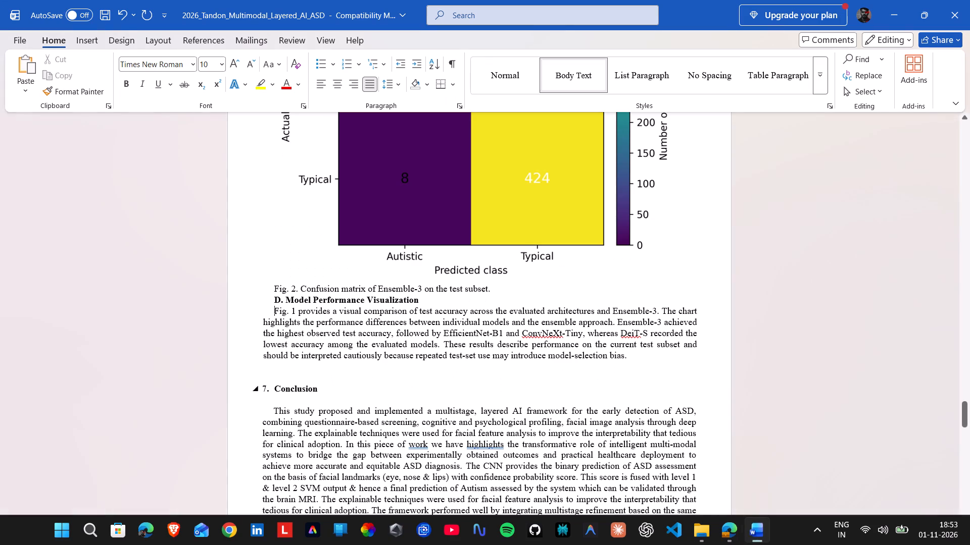
pyautogui.click(326, 392)
pyautogui.press('BackSpace')
pyautogui.press('BackSpace')
pyautogui.press('BackSpace')
pyautogui.press('BackSpace')
pyautogui.press('BackSpace')
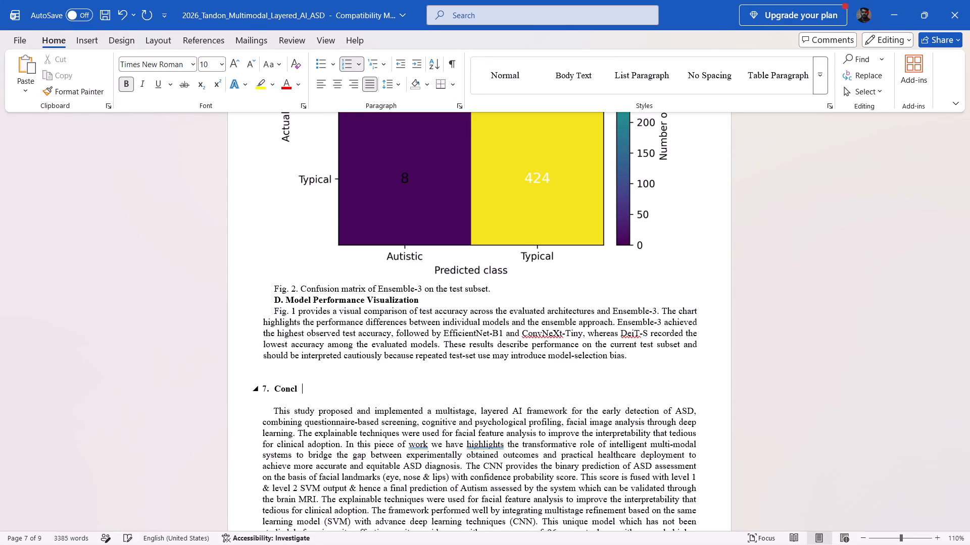
pyautogui.press('BackSpace')
pyautogui.press('BackSpace')
pyautogui.press('BackSpace')
pyautogui.press('BackSpace')
pyautogui.hotkey('ctrl', 'v')
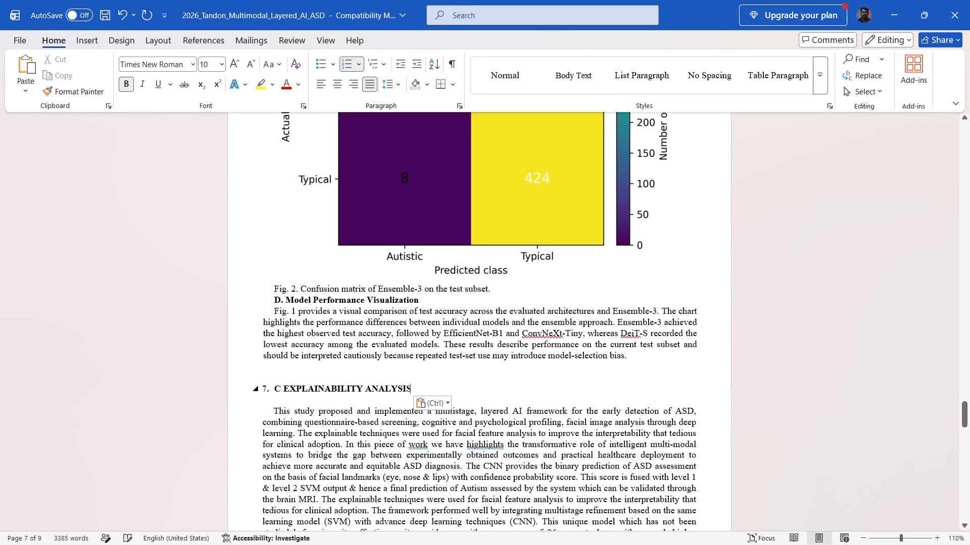
# Remove the leftover "C" and the space before "EXPLAINABILITY ANALYSIS" in the section 7 heading.
pyautogui.press('Left')
pyautogui.press('Left')
pyautogui.press('Left')
pyautogui.press('Left')
pyautogui.press('Left')
pyautogui.press('Left')
pyautogui.press('Left')
pyautogui.press('Left')
pyautogui.press('Left')
pyautogui.press('Left')
pyautogui.press('Left')
pyautogui.press('Left')
pyautogui.press('Left')
pyautogui.press('Left')
pyautogui.press('Left')
pyautogui.press('Left')
pyautogui.press('Left')
pyautogui.press('Left')
pyautogui.press('Left')
pyautogui.press('Left')
pyautogui.press('Right')
pyautogui.press('BackSpace')
pyautogui.press('BackSpace')
# Replace the old conclusion paragraph under the section 7 heading in Word with the Explainability Analysis paragraph copied from the research paper PDF.
pyautogui.scroll(-2, 356, 409)
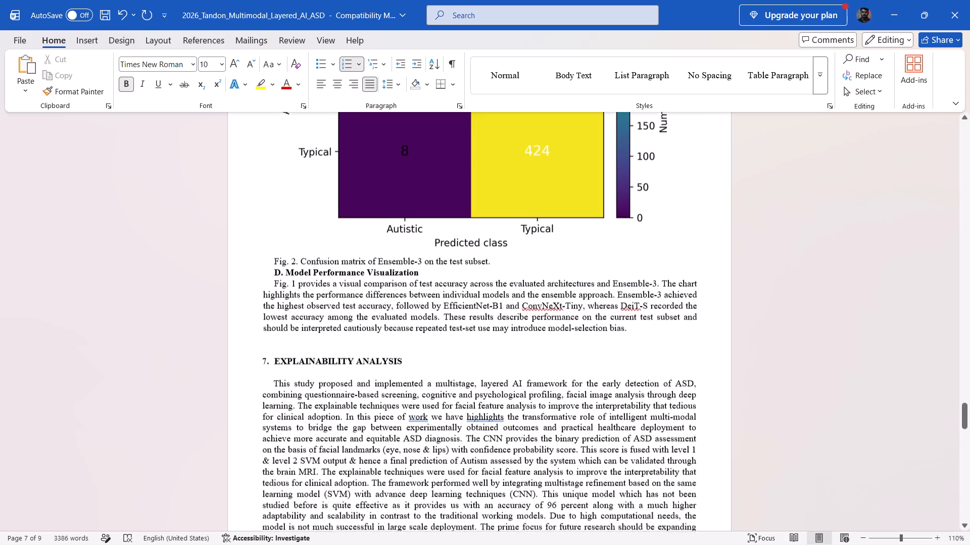
pyautogui.scroll(-4, 355, 406)
pyautogui.scroll(-2, 398, 294)
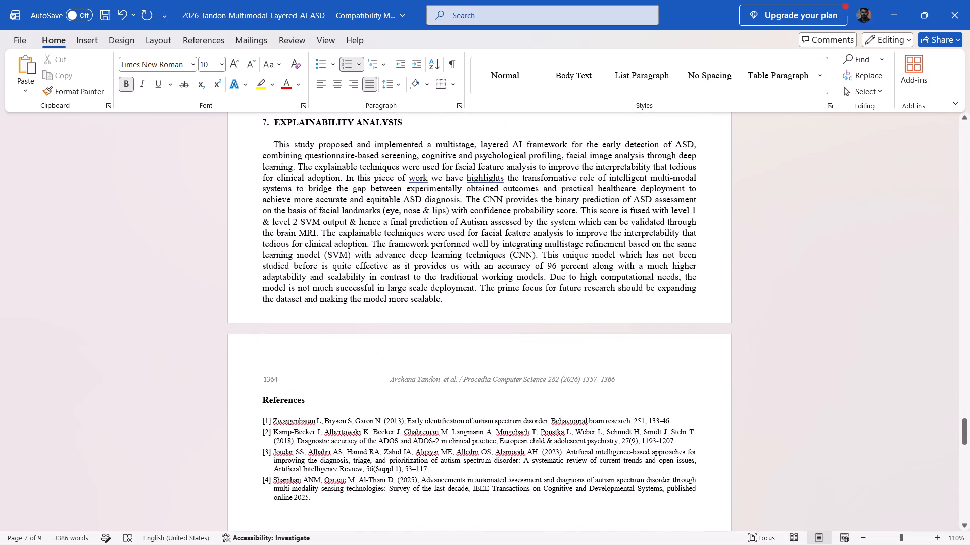
pyautogui.click(726, 534)
pyautogui.click(446, 378)
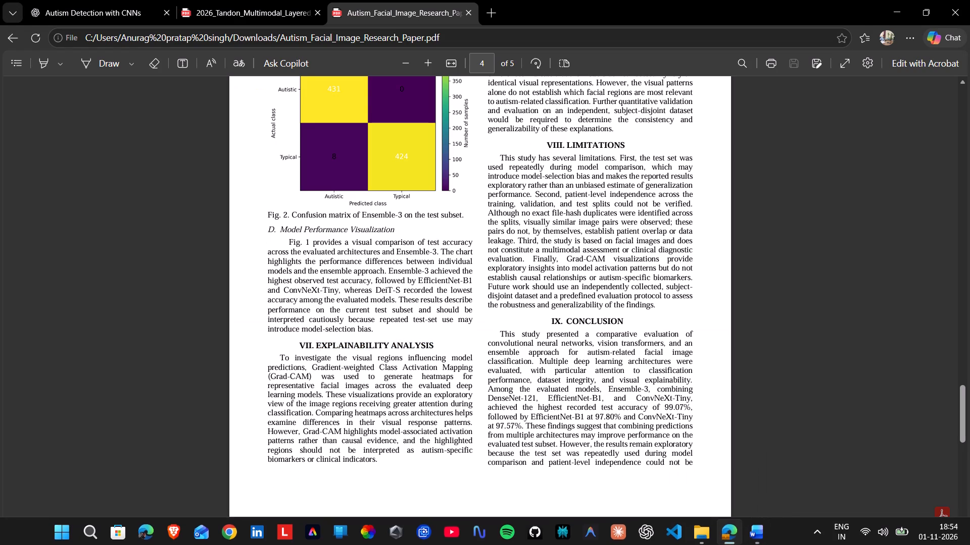
pyautogui.scroll(3, 515, 318)
pyautogui.scroll(-2, 537, 313)
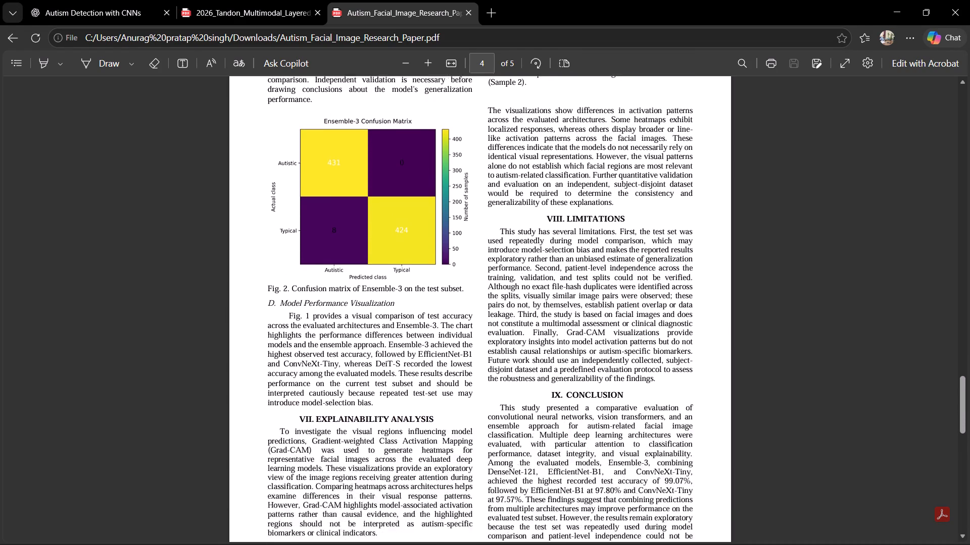
pyautogui.scroll(-2, 538, 312)
pyautogui.moveTo(272, 290); pyautogui.dragTo(401, 411)
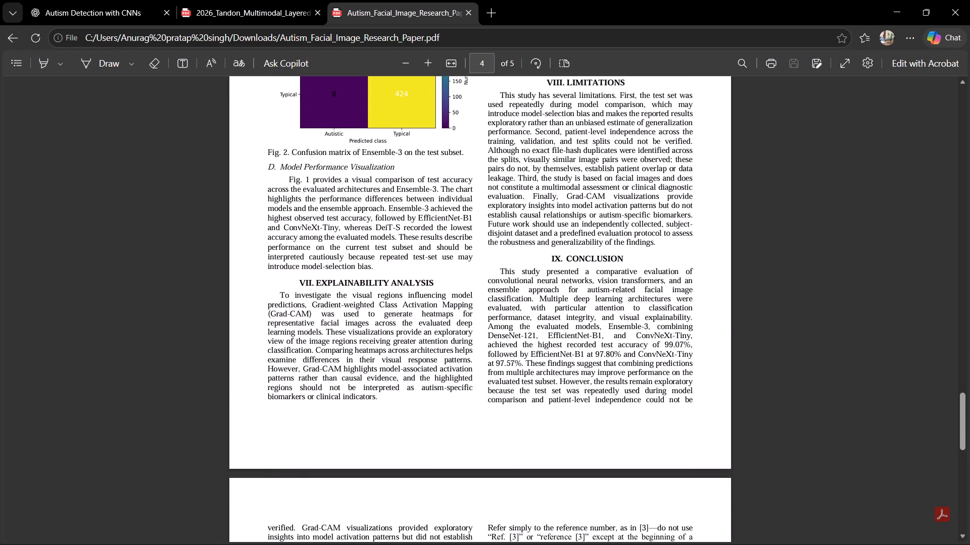
pyautogui.moveTo(278, 292); pyautogui.dragTo(609, 49)
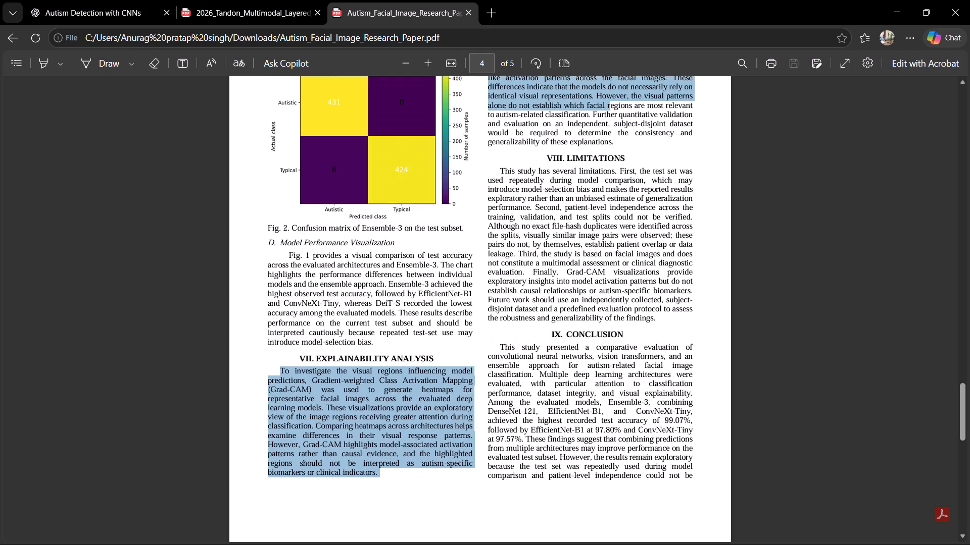
pyautogui.moveTo(609, 49); pyautogui.dragTo(509, 544)
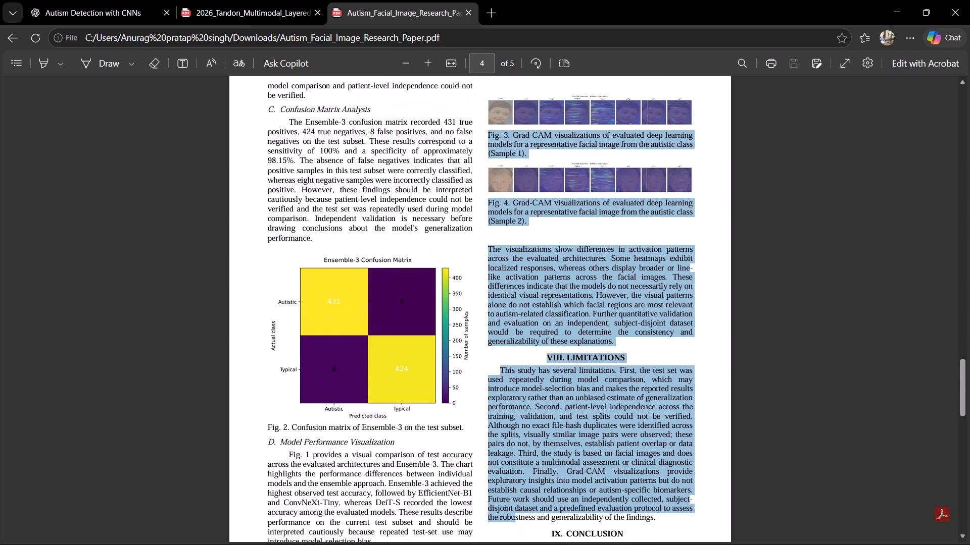
pyautogui.moveTo(509, 544); pyautogui.dragTo(313, 544)
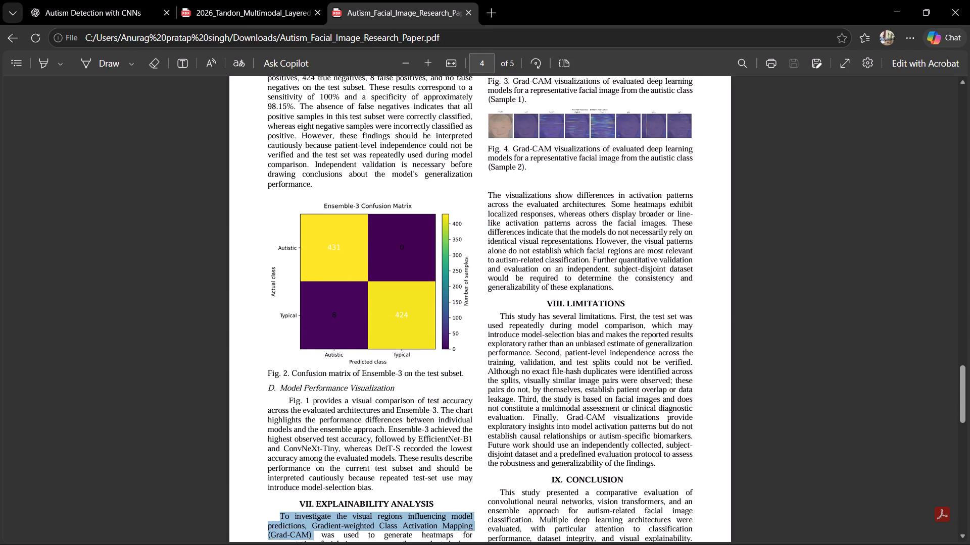
pyautogui.moveTo(313, 544); pyautogui.dragTo(391, 544)
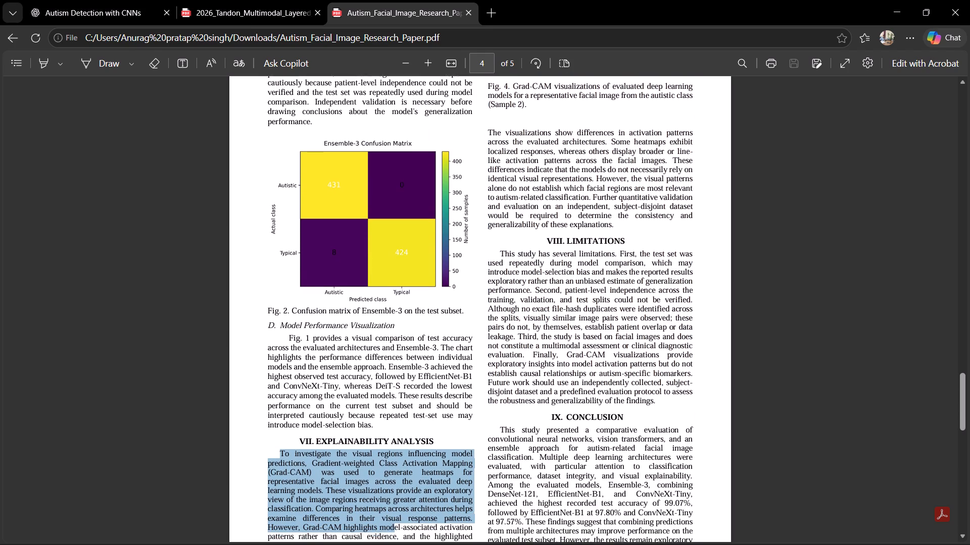
pyautogui.moveTo(391, 544); pyautogui.dragTo(391, 530)
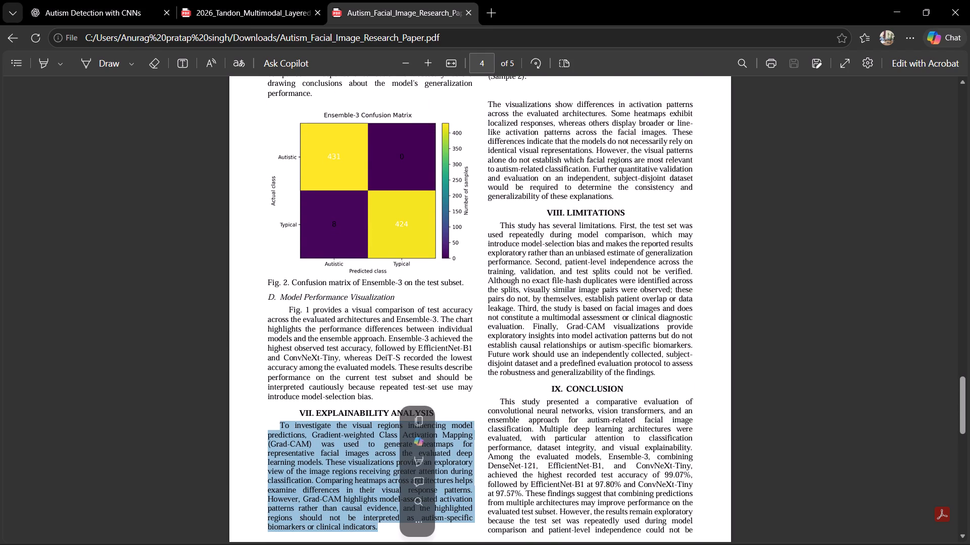
pyautogui.hotkey('ctrl', 'c')
pyautogui.click(762, 536)
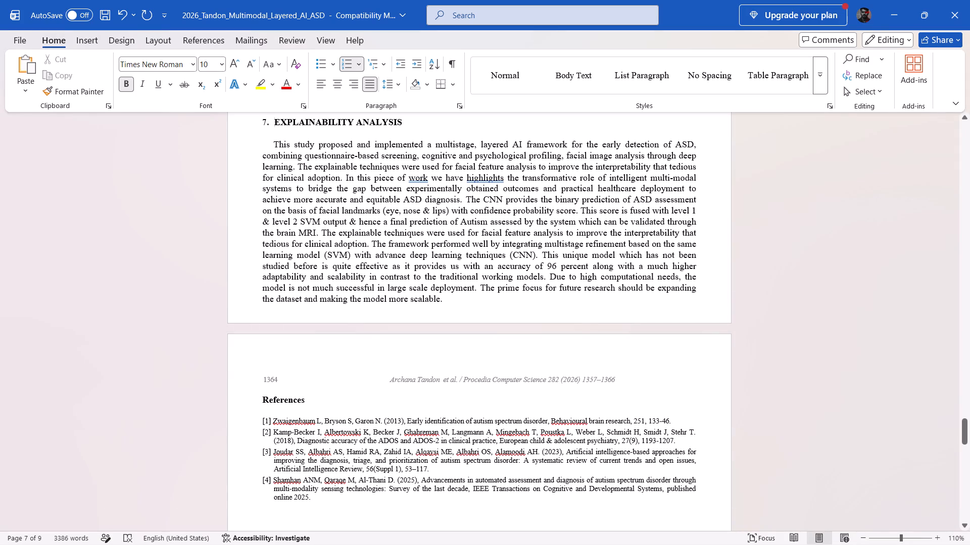
pyautogui.moveTo(445, 299); pyautogui.dragTo(299, 145)
pyautogui.press('BackSpace')
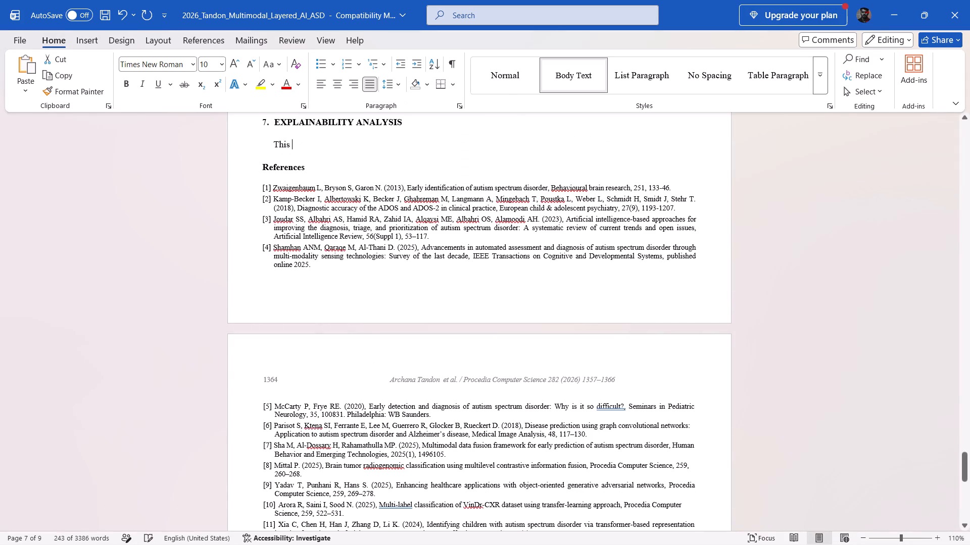
pyautogui.press('BackSpace')
pyautogui.press('BackSpace')
pyautogui.press('BackSpace')
pyautogui.press('BackSpace')
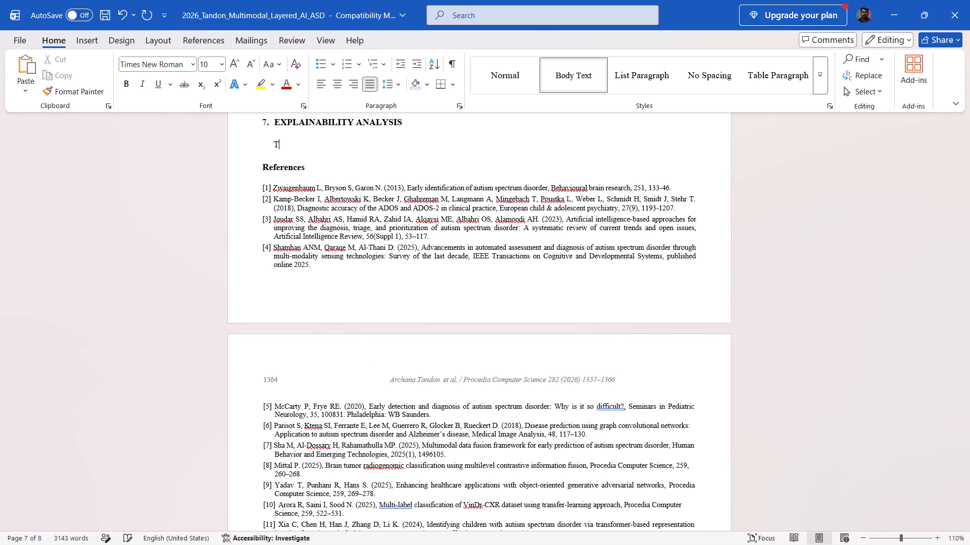
pyautogui.press('BackSpace')
pyautogui.hotkey('ctrl', 'v')
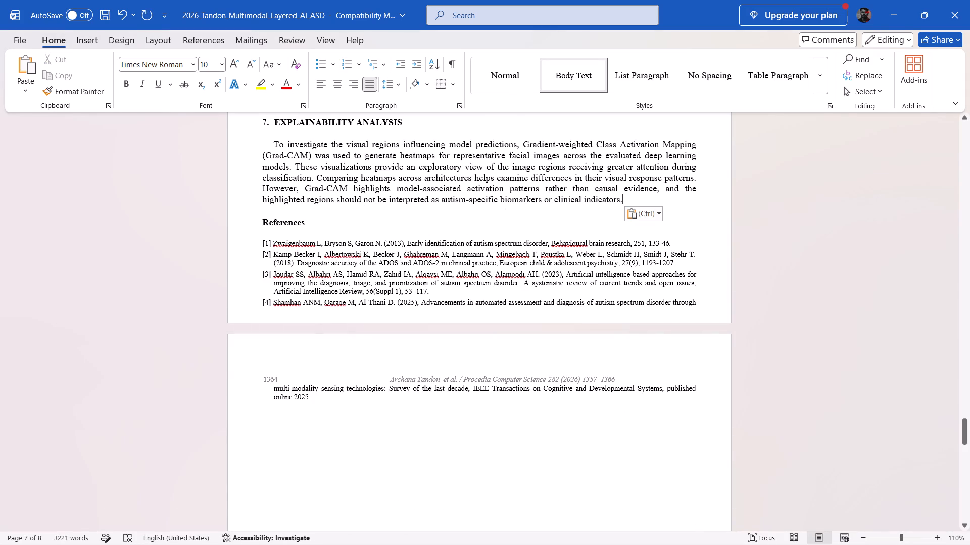
# Below the Explainability Analysis paragraph, add a line with only a period and insert the Fig. 3 Grad-CAM comparison picture from gradcam_results/comparison_grids on the following line.
pyautogui.scroll(-2, 327, 154)
pyautogui.scroll(2, 347, 169)
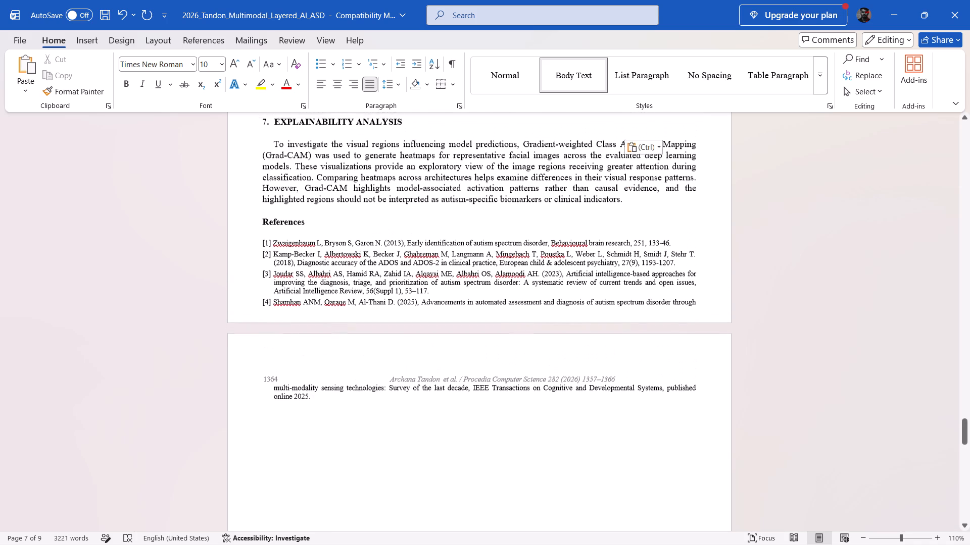
pyautogui.scroll(1, 495, 212)
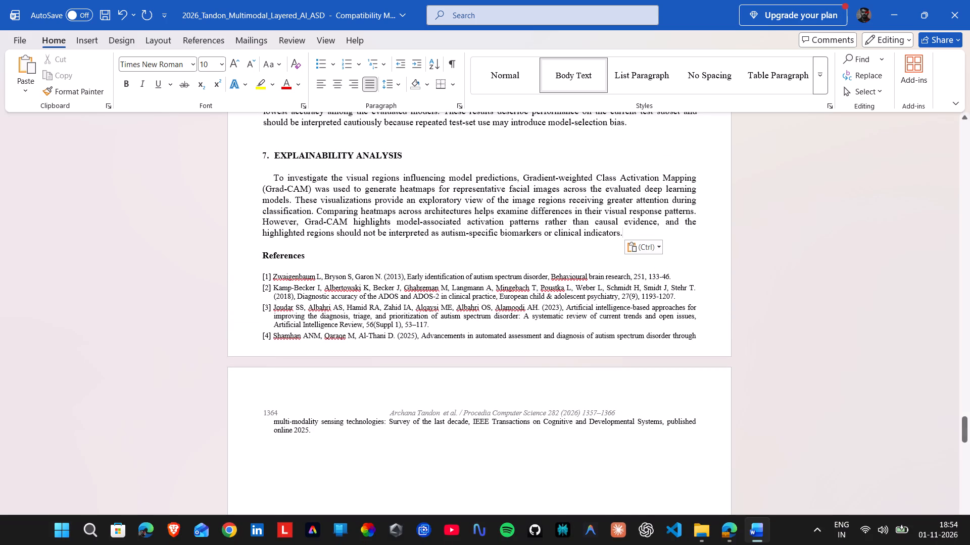
pyautogui.press('Return')
pyautogui.press('.')
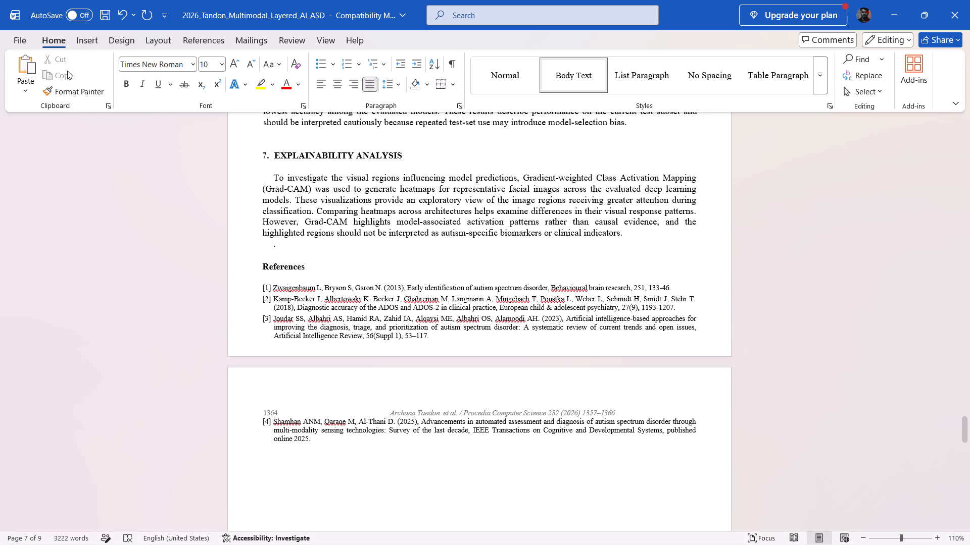
pyautogui.press('Return')
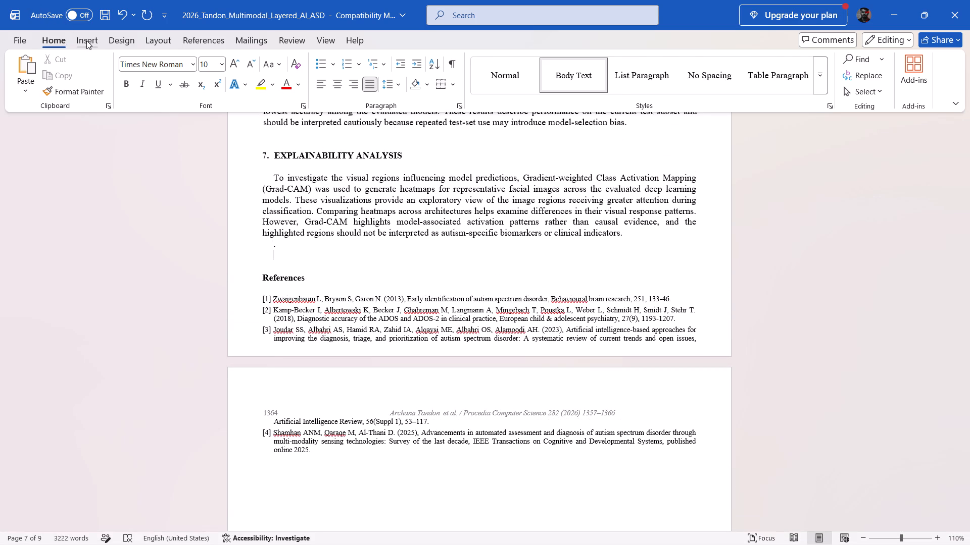
pyautogui.click(86, 40)
pyautogui.click(134, 90)
pyautogui.click(170, 128)
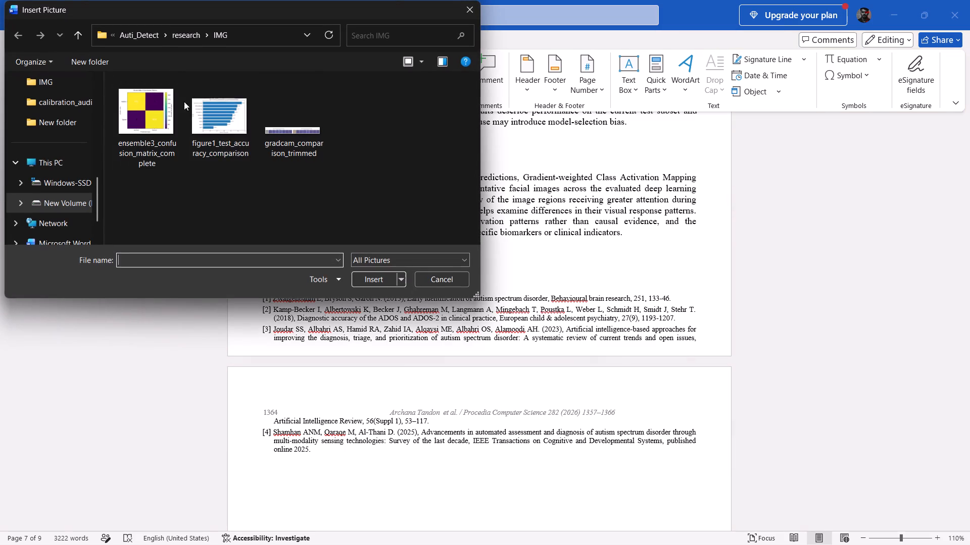
pyautogui.click(187, 34)
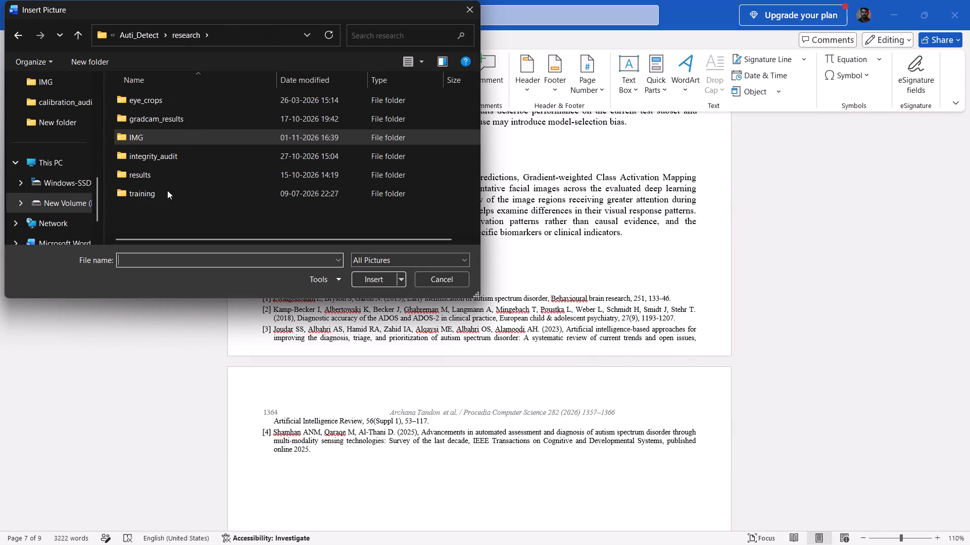
pyautogui.doubleClick(162, 171)
pyautogui.click(189, 41)
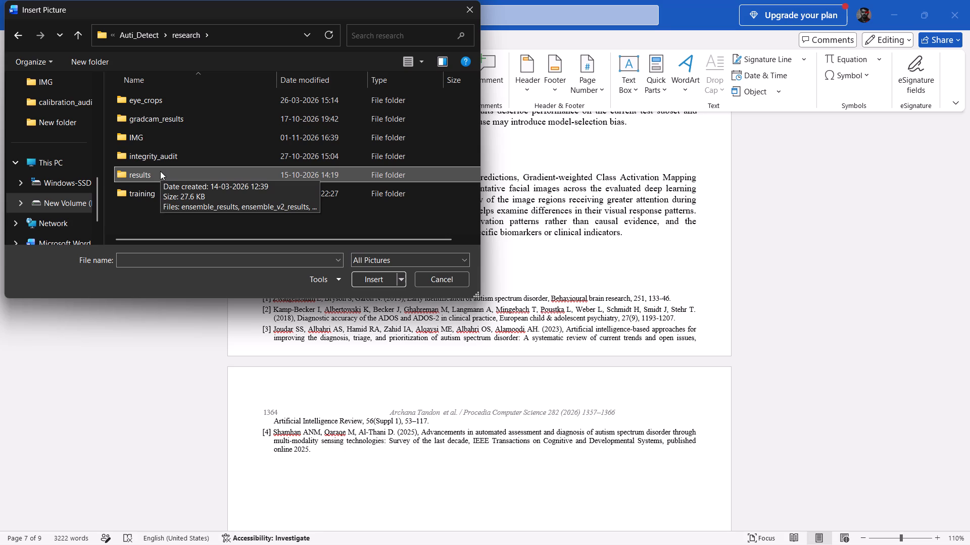
pyautogui.doubleClick(167, 116)
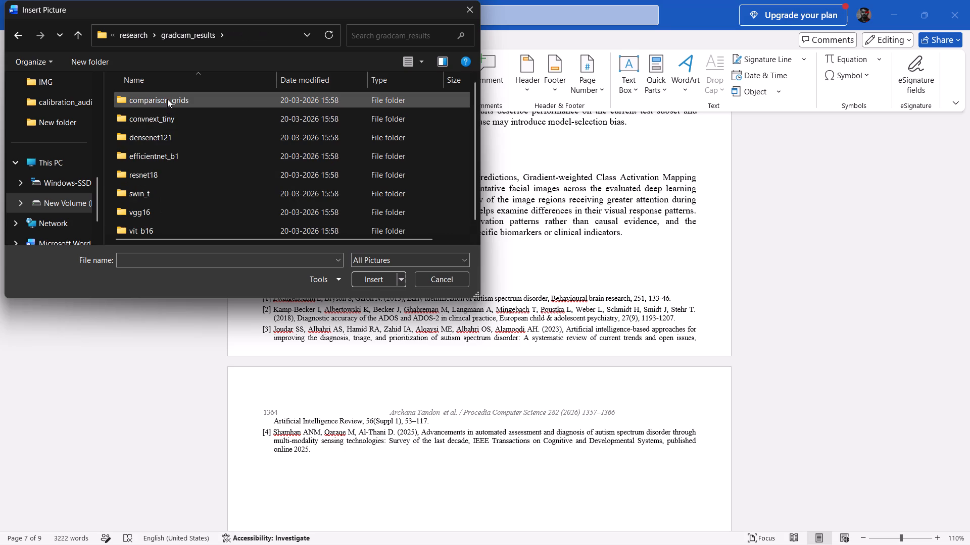
pyautogui.doubleClick(167, 99)
pyautogui.click(157, 118)
pyautogui.click(366, 274)
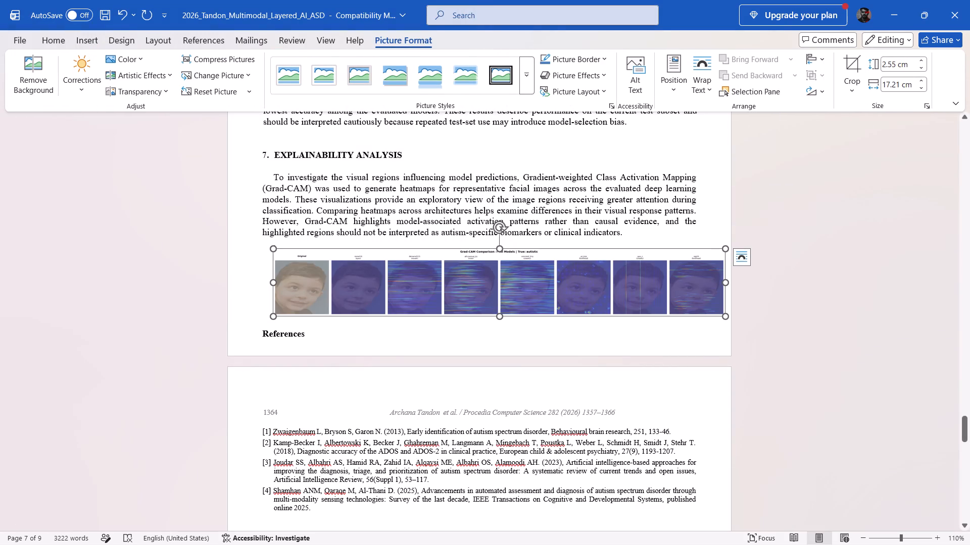
# Narrow the Grad-CAM comparison picture so that its edge lines up with the text margin.
pyautogui.moveTo(725, 282); pyautogui.dragTo(692, 282)
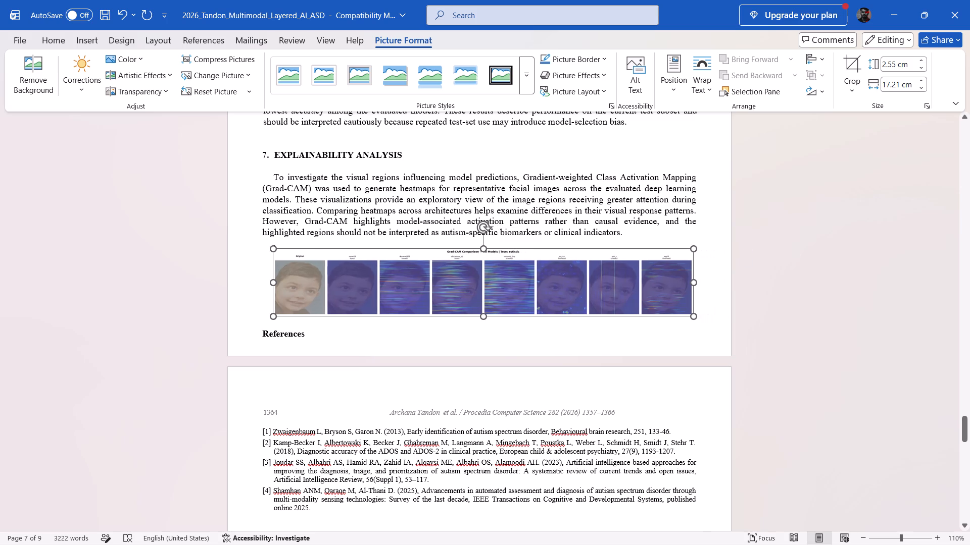
pyautogui.moveTo(692, 282); pyautogui.dragTo(694, 281)
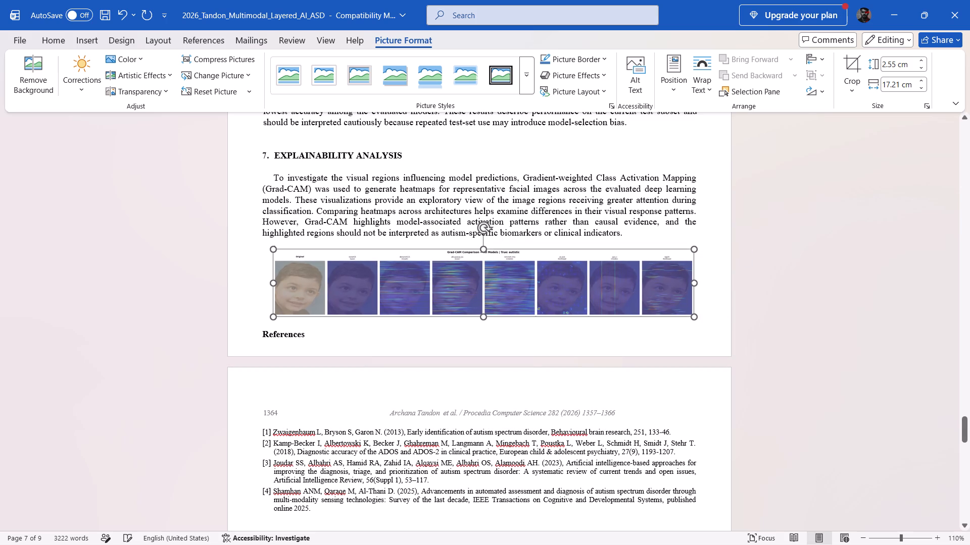
# Add the Fig. 3 Grad-CAM caption (Sample 1), copied from the research paper PDF, on a new line below the comparison picture in Word.
pyautogui.click(701, 307)
pyautogui.press('Return')
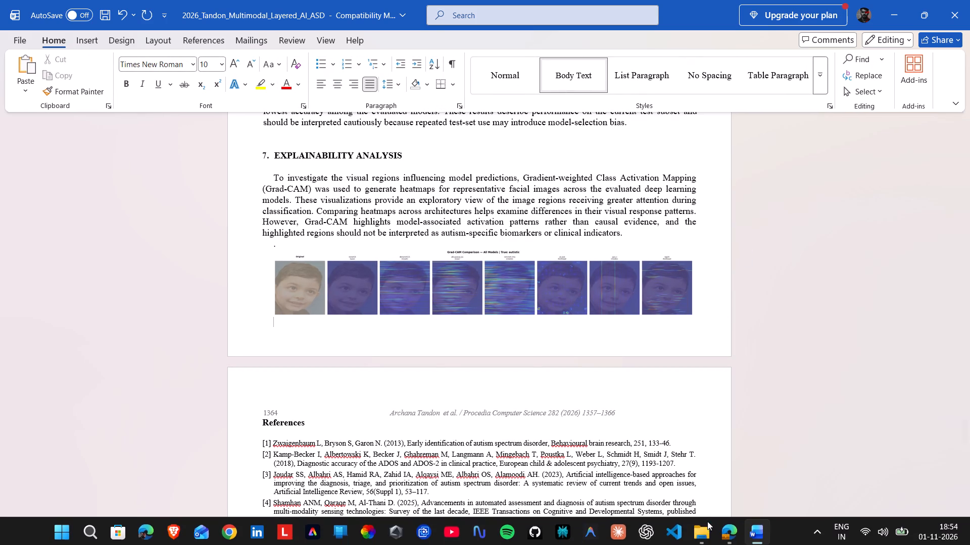
pyautogui.click(731, 530)
pyautogui.click(579, 270)
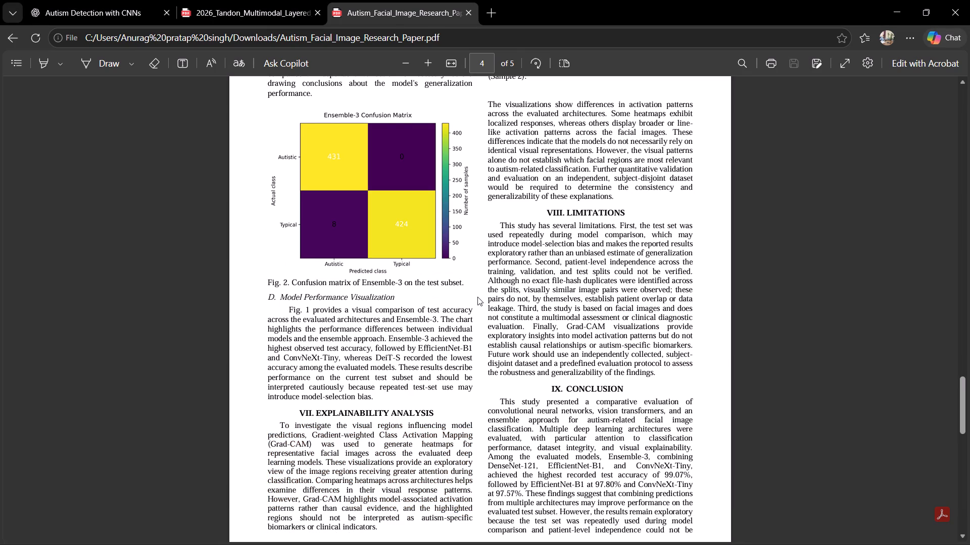
pyautogui.scroll(3, 487, 311)
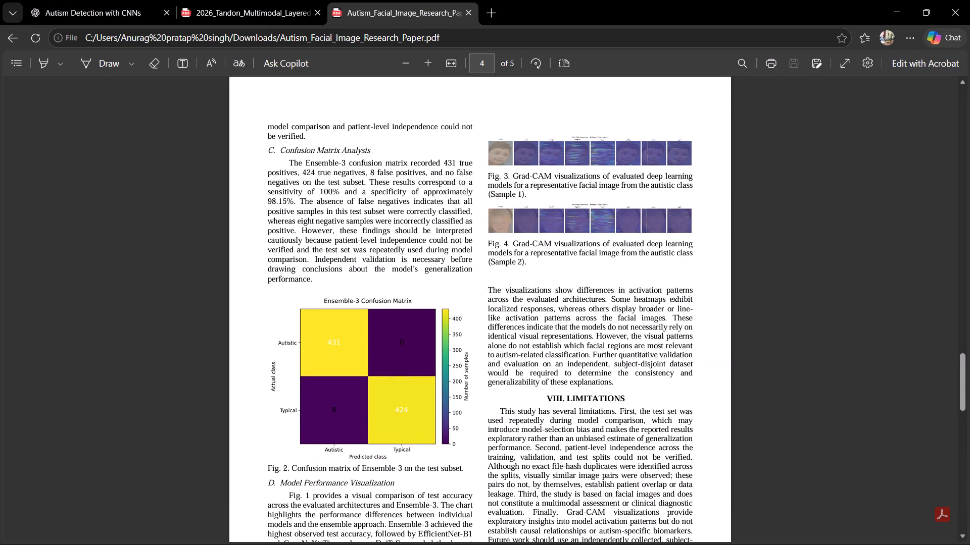
pyautogui.moveTo(487, 173); pyautogui.dragTo(529, 195)
pyautogui.hotkey('ctrl', 'c')
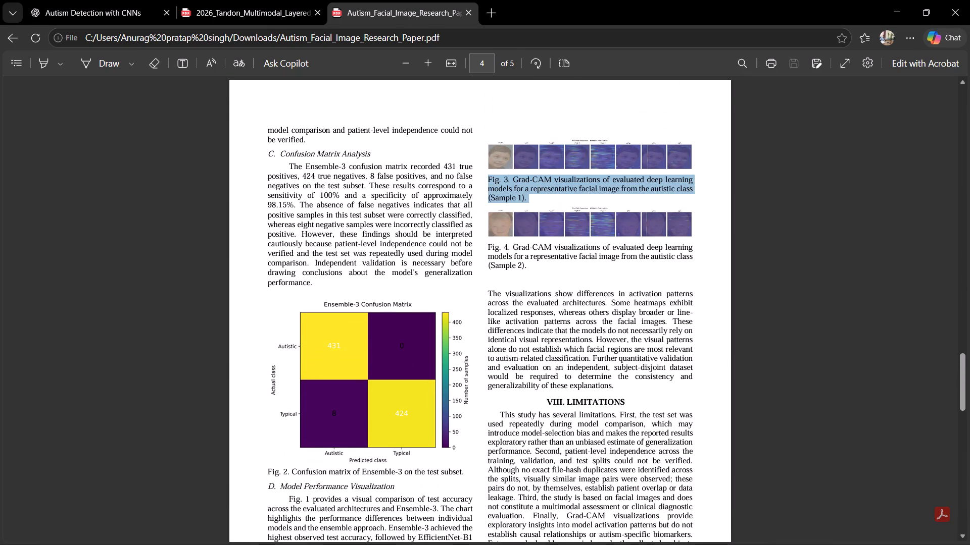
pyautogui.click(757, 533)
pyautogui.hotkey('ctrl', 'v')
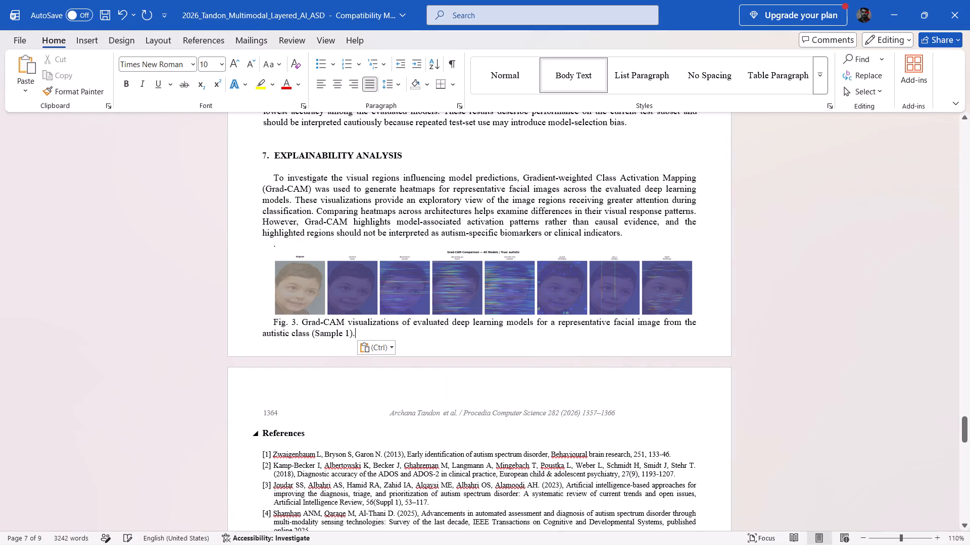
# Below the Fig. 3 caption, add a line with only a period and insert the picture comparison_img2_autistic on the following line.
pyautogui.press('Return')
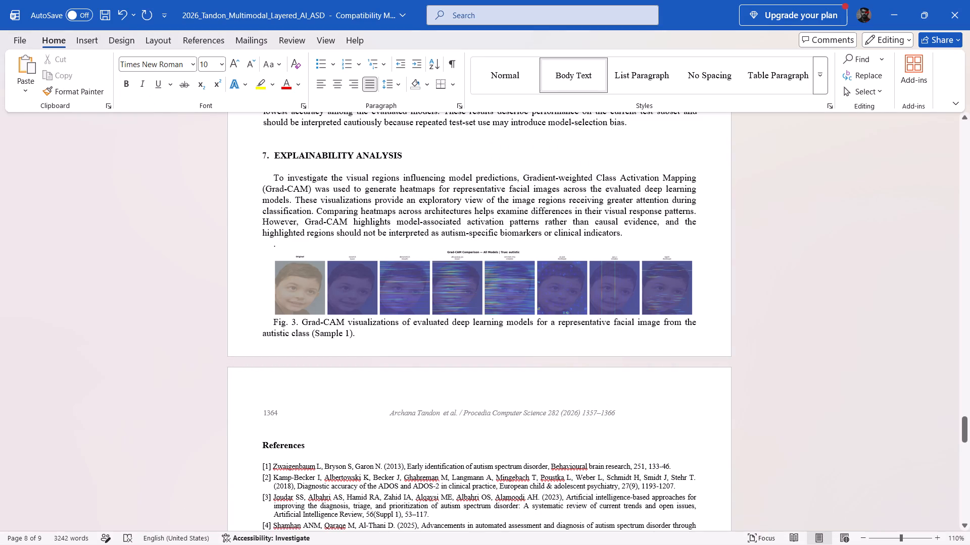
pyautogui.press('.')
pyautogui.press('Return')
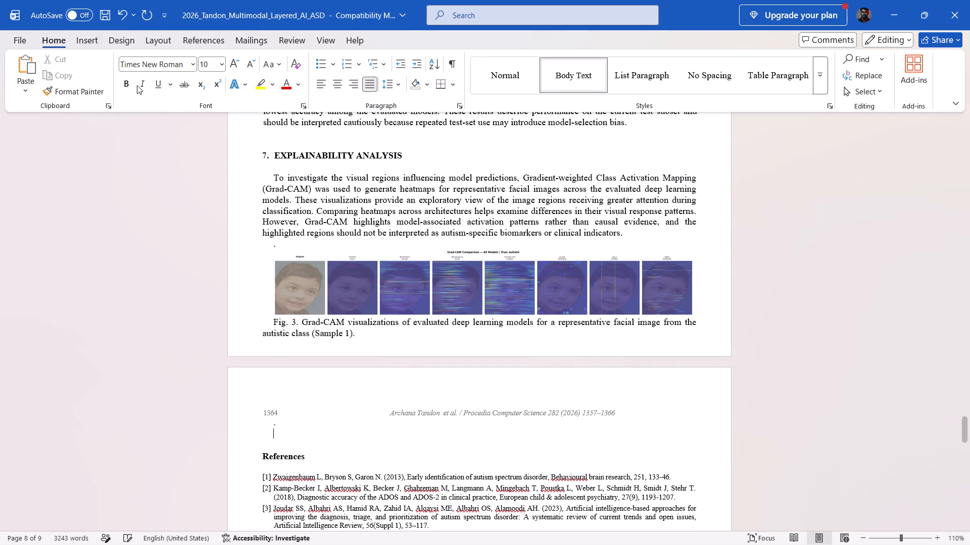
pyautogui.click(83, 35)
pyautogui.click(139, 96)
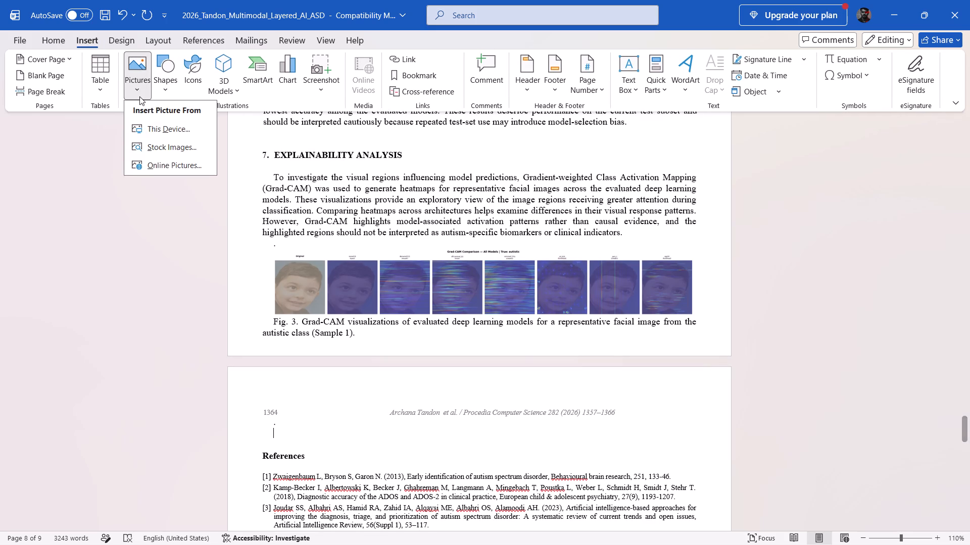
pyautogui.click(159, 124)
pyautogui.click(232, 145)
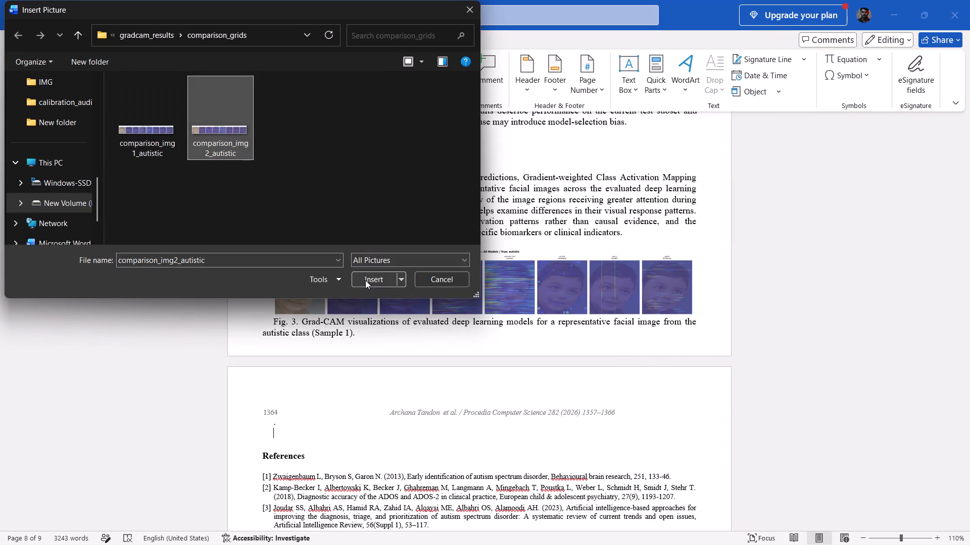
pyautogui.click(365, 280)
# Narrow the second Grad-CAM comparison picture so that its edge lines up with the text margin.
pyautogui.moveTo(724, 463); pyautogui.dragTo(703, 461)
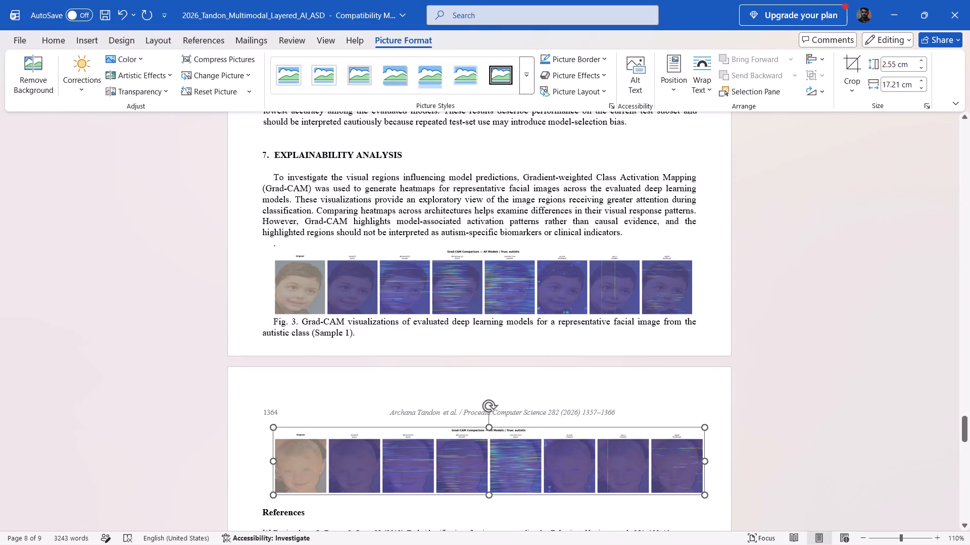
pyautogui.moveTo(703, 461); pyautogui.dragTo(694, 462)
pyautogui.click(772, 424)
# Add the Fig. 4 Grad-CAM caption (Sample 2), copied from the research paper PDF, on a new line below the second comparison picture in Word.
pyautogui.scroll(-1, 772, 423)
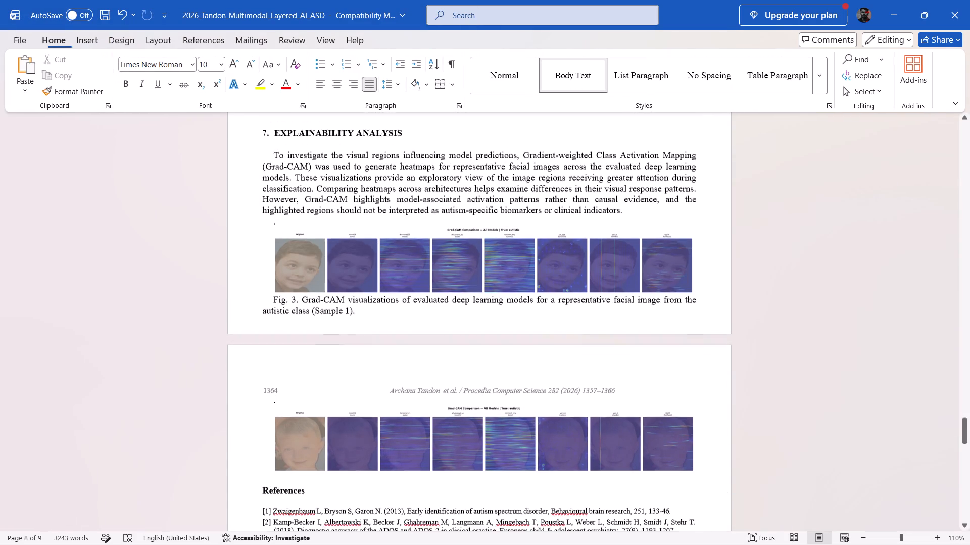
pyautogui.scroll(-2, 772, 423)
pyautogui.click(708, 391)
pyautogui.press('Return')
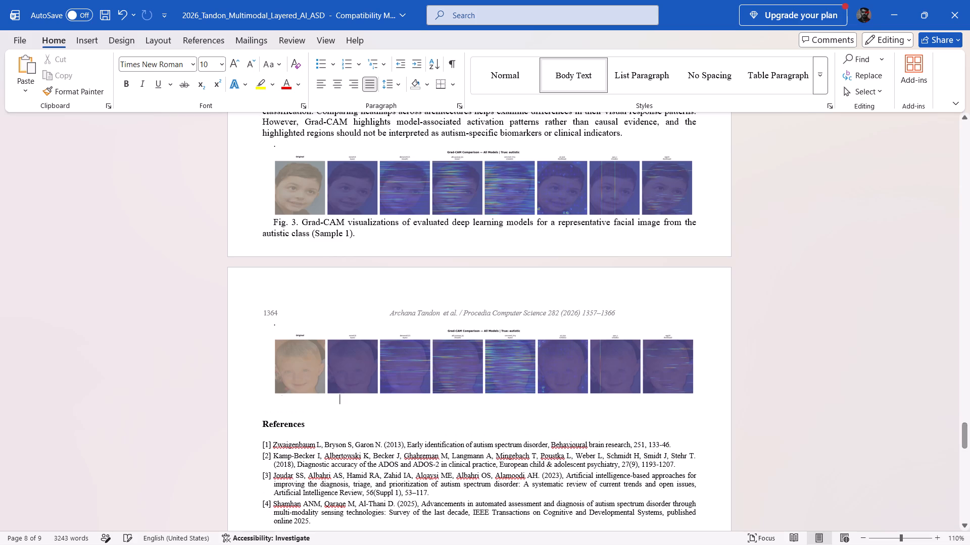
pyautogui.click(732, 529)
pyautogui.click(529, 247)
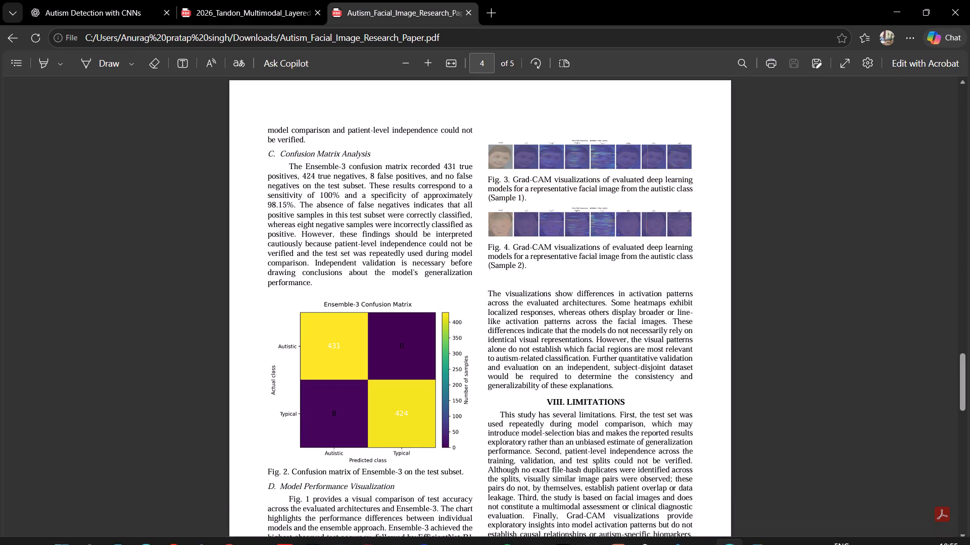
pyautogui.moveTo(488, 246); pyautogui.dragTo(527, 266)
pyautogui.hotkey('ctrl', 'c')
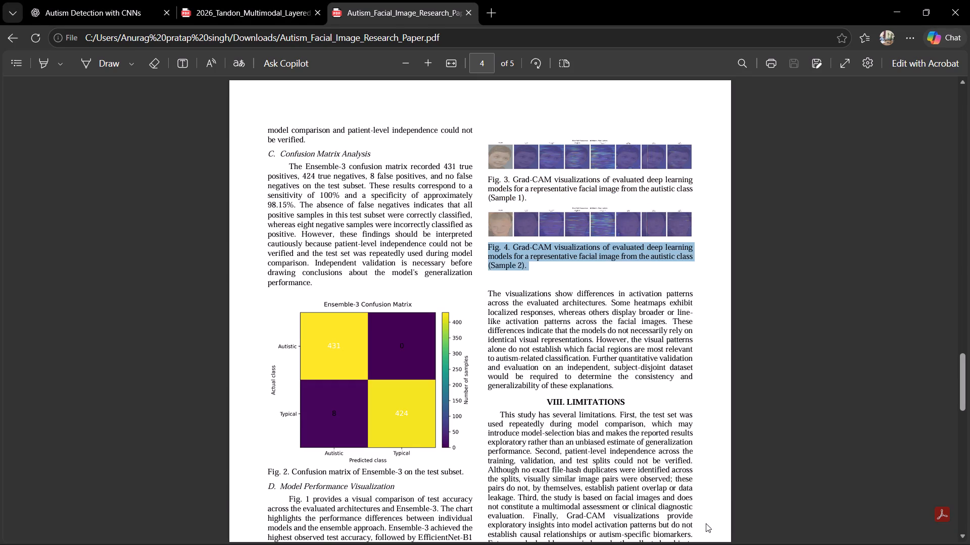
pyautogui.click(750, 530)
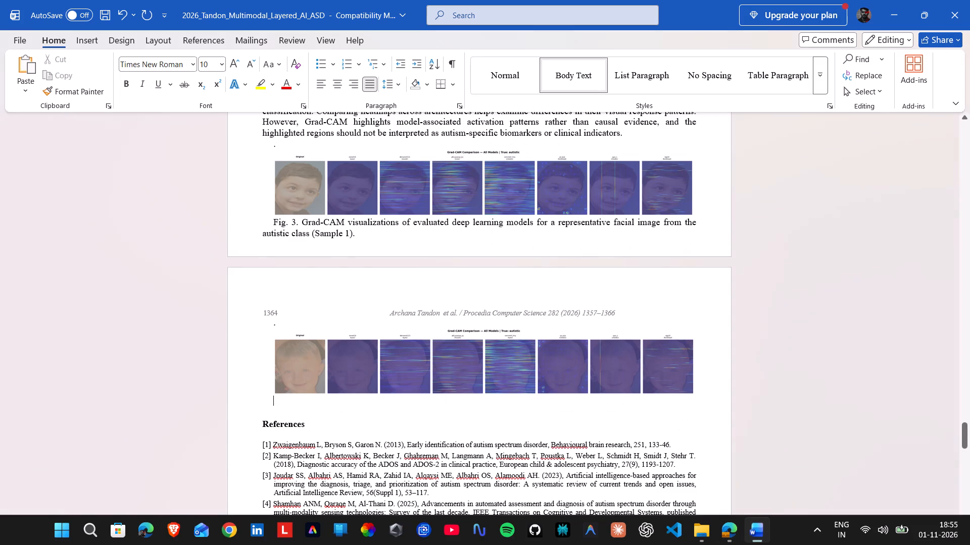
pyautogui.scroll(-1, 385, 334)
pyautogui.hotkey('ctrl', 'v')
# Copy the paragraph starting "The visualizations show differences in activation patterns" from the PDF and paste it below the Fig. 4 caption in Word.
pyautogui.scroll(-1, 393, 362)
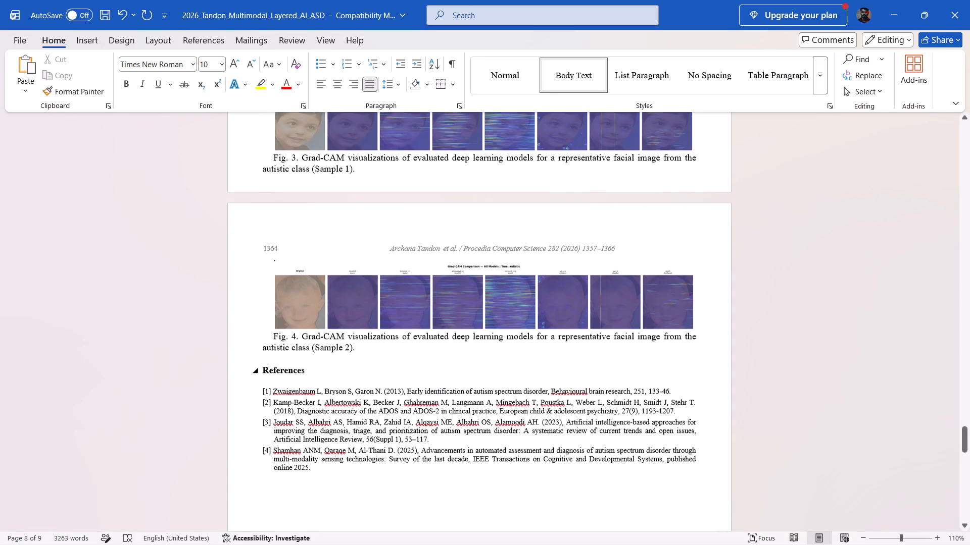
pyautogui.scroll(-1, 393, 362)
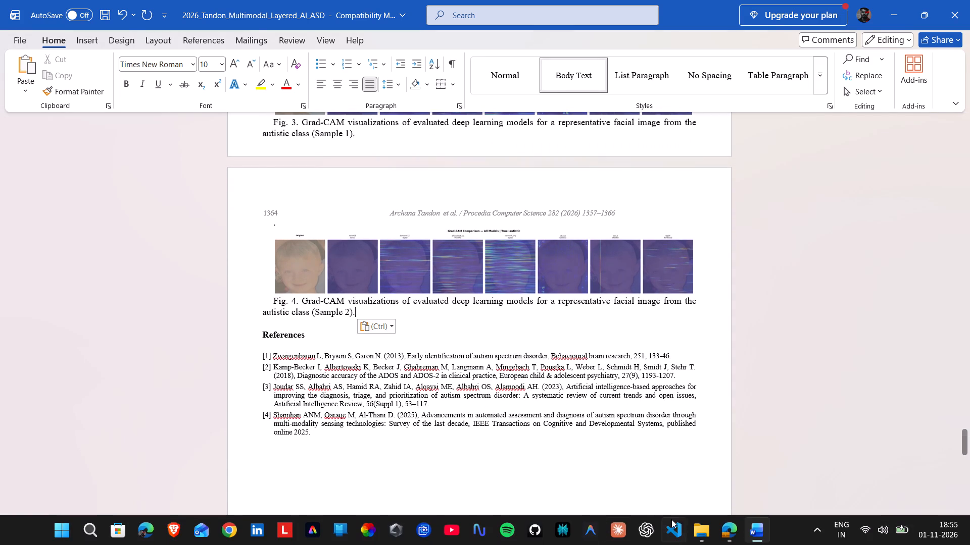
pyautogui.click(724, 533)
pyautogui.scroll(-1, 381, 342)
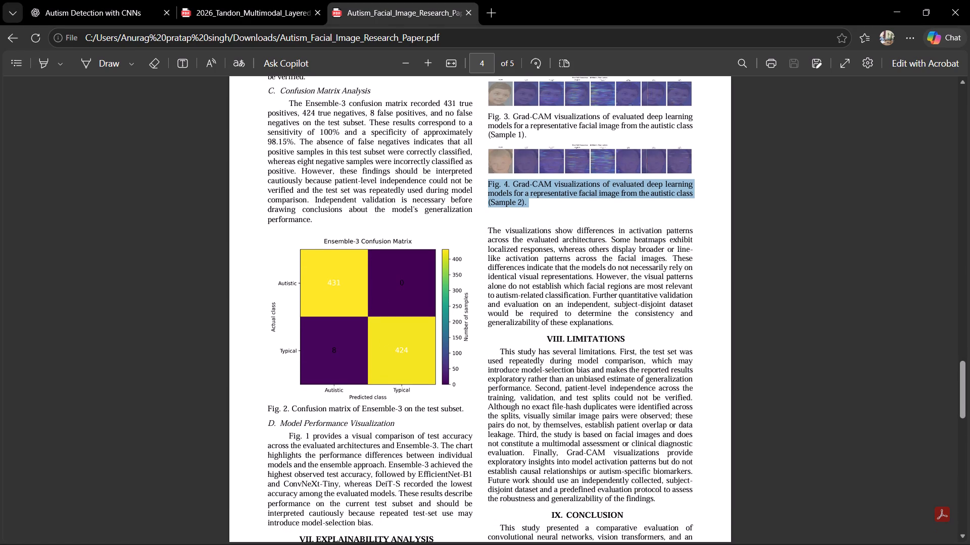
pyautogui.moveTo(490, 229); pyautogui.dragTo(617, 328)
pyautogui.hotkey('ctrl', 'c')
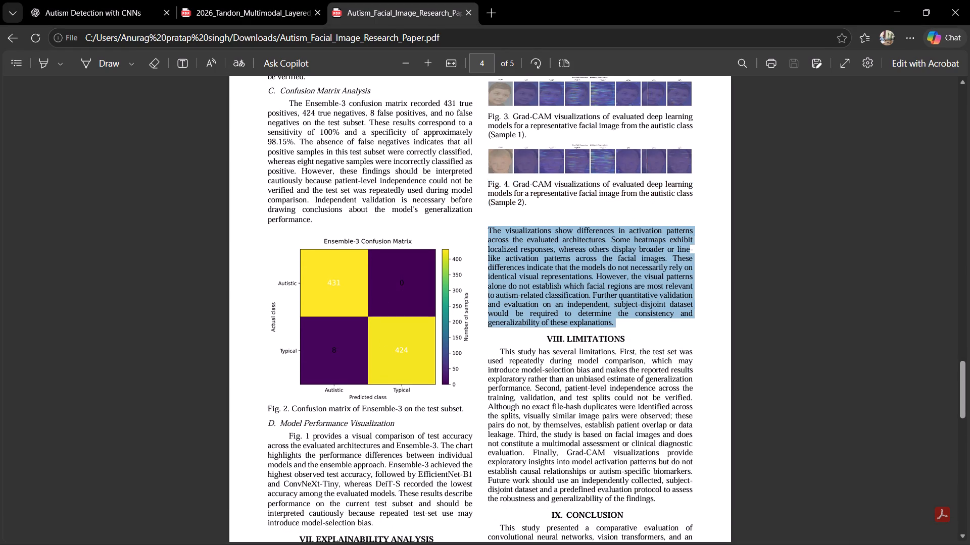
pyautogui.click(758, 530)
pyautogui.press('Return')
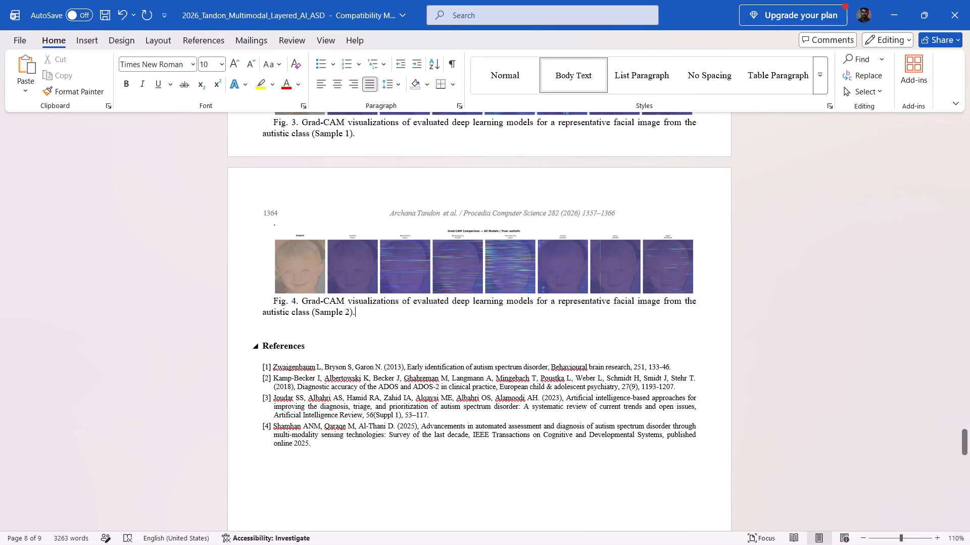
pyautogui.hotkey('ctrl', 'v')
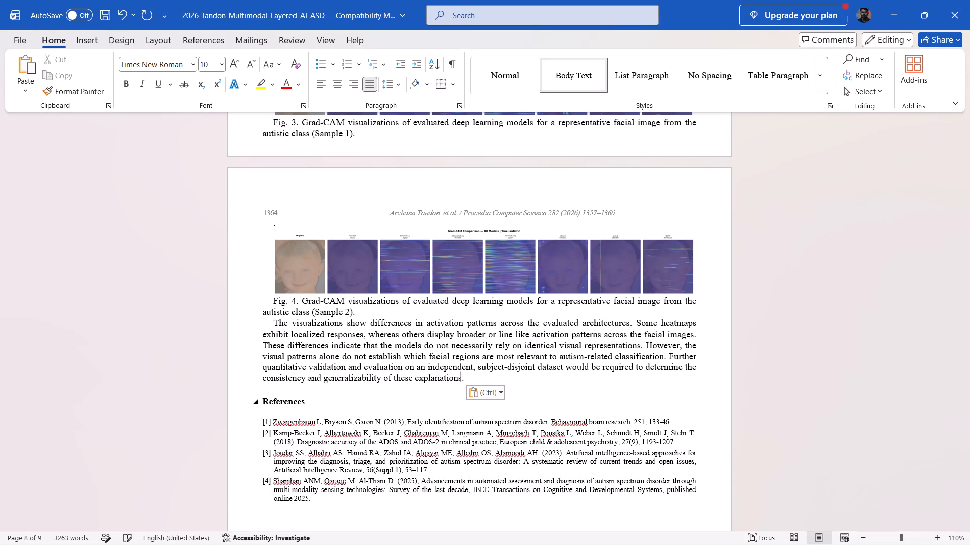
# Insert a blank line between the Fig. 4 caption and the visualizations paragraph.
pyautogui.click(355, 312)
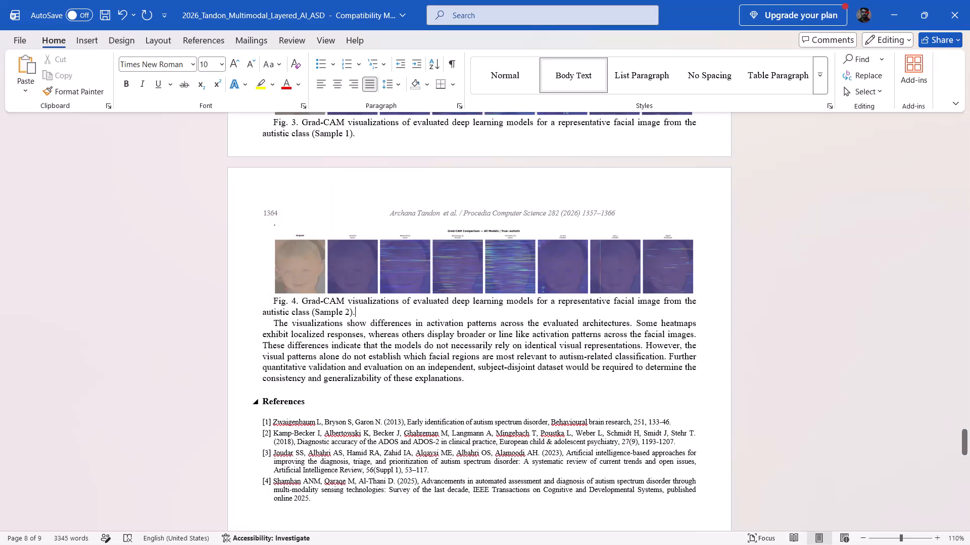
pyautogui.press('Return')
# Duplicate the section 7 heading, its Explainability Analysis paragraph and the period line below the visualizations paragraph in Word, as section 8.
pyautogui.scroll(-3, 372, 312)
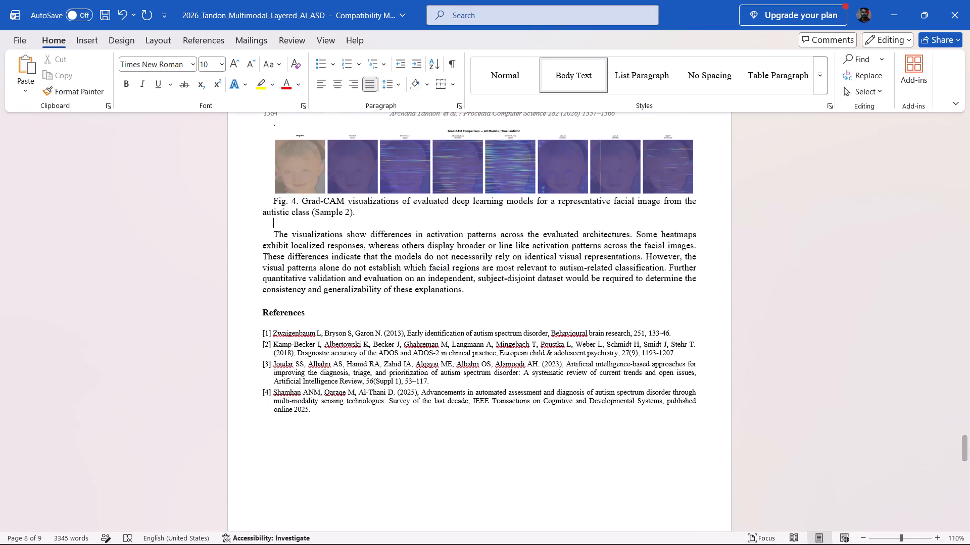
pyautogui.click(728, 535)
pyautogui.scroll(-2, 479, 352)
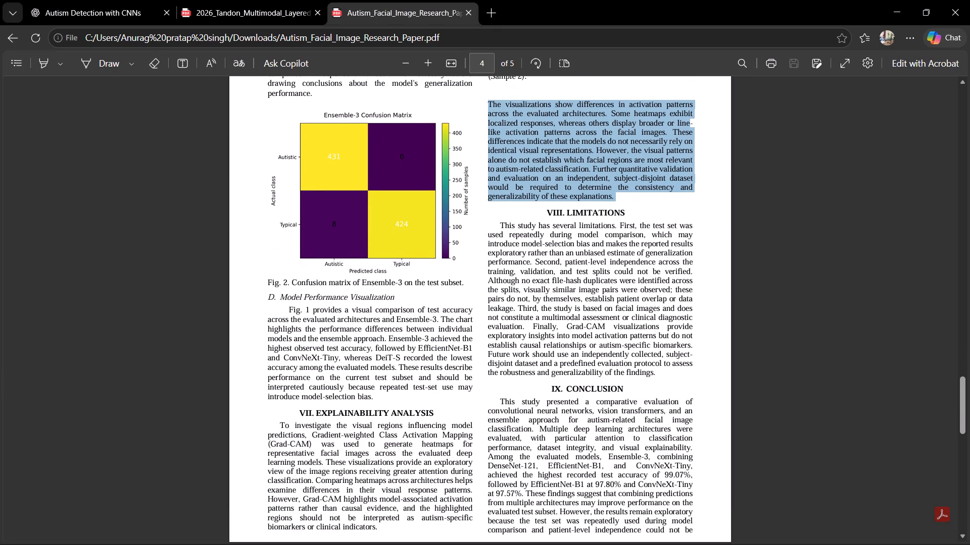
pyautogui.click(764, 543)
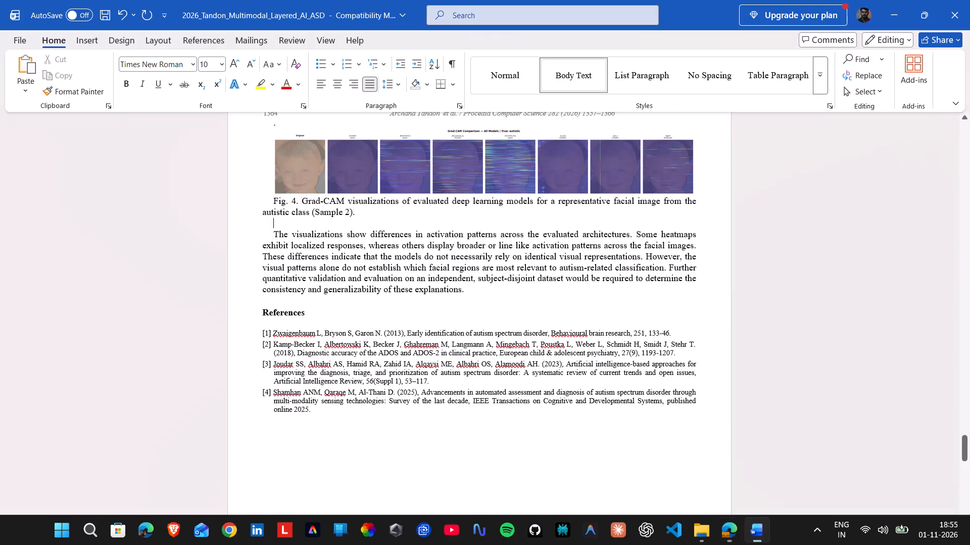
pyautogui.scroll(9, 498, 352)
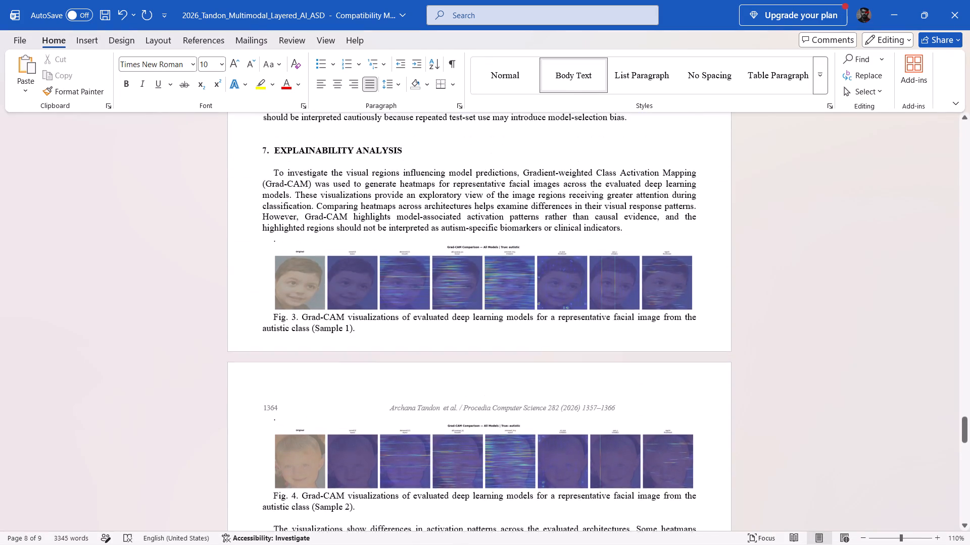
pyautogui.scroll(1, 455, 228)
pyautogui.moveTo(274, 188); pyautogui.dragTo(625, 282)
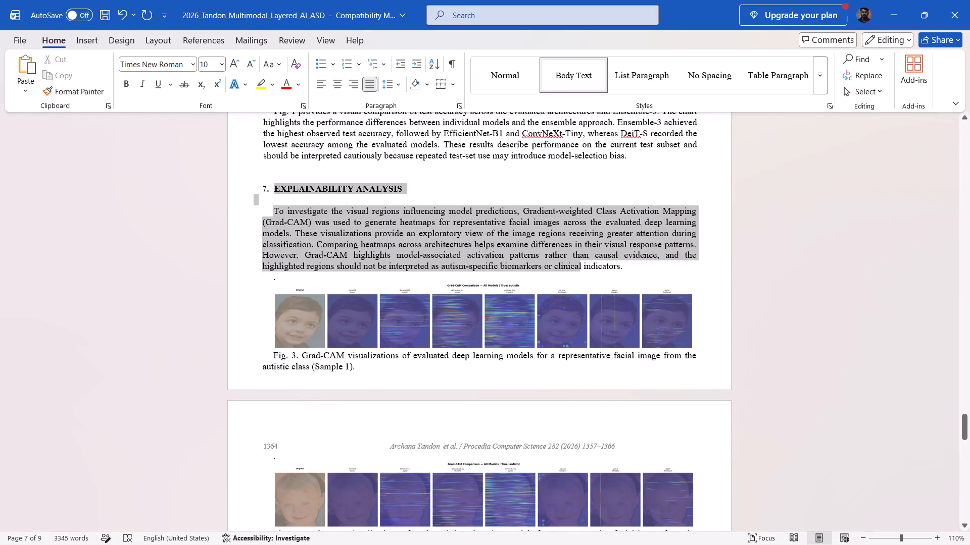
pyautogui.moveTo(625, 282); pyautogui.dragTo(626, 274)
pyautogui.hotkey('ctrl', 'c')
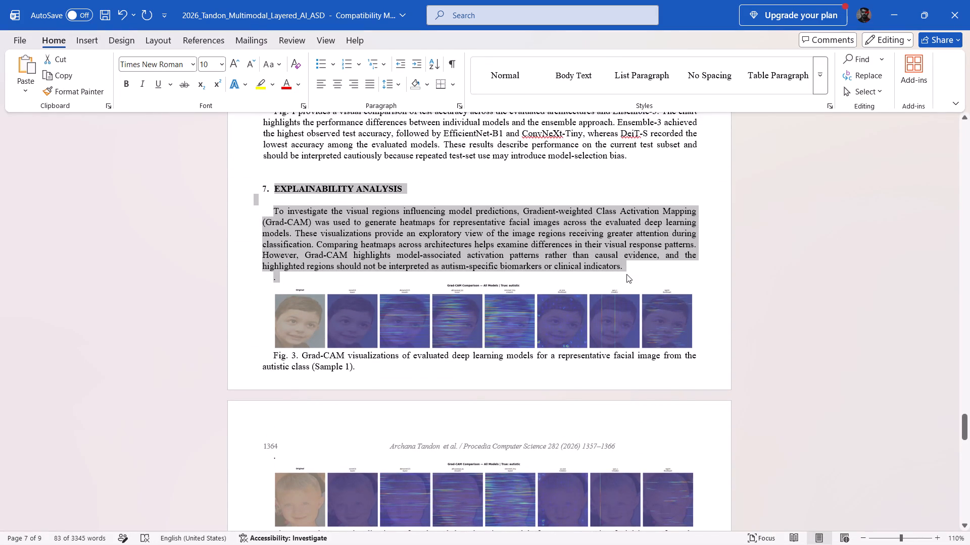
pyautogui.hotkey('ctrl', 'c')
pyautogui.click(626, 274)
pyautogui.scroll(-5, 627, 274)
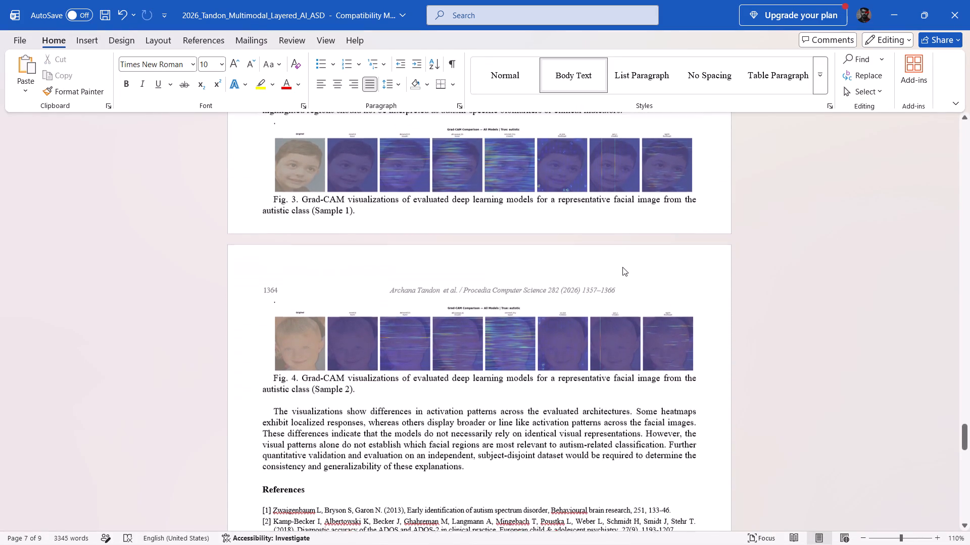
pyautogui.click(475, 460)
pyautogui.press('Return')
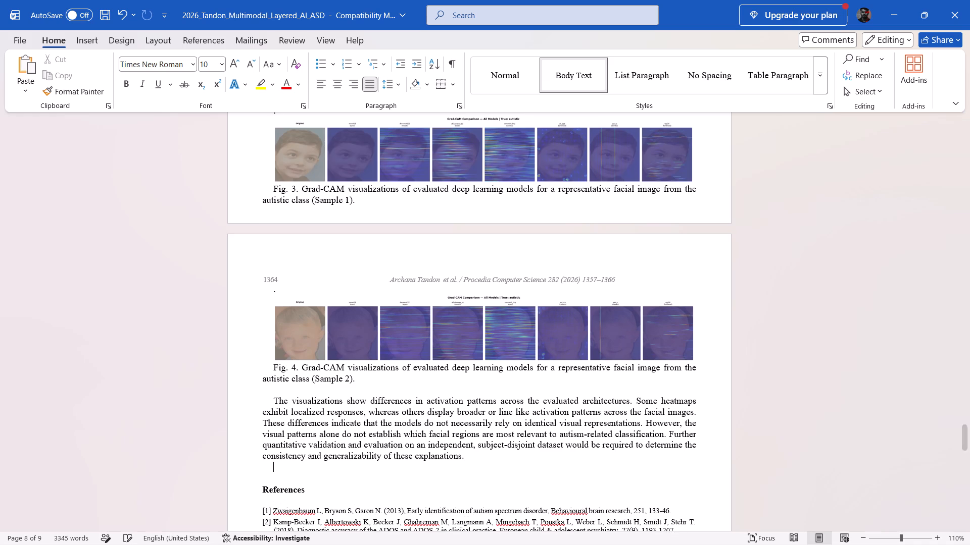
pyautogui.hotkey('ctrl', 'v')
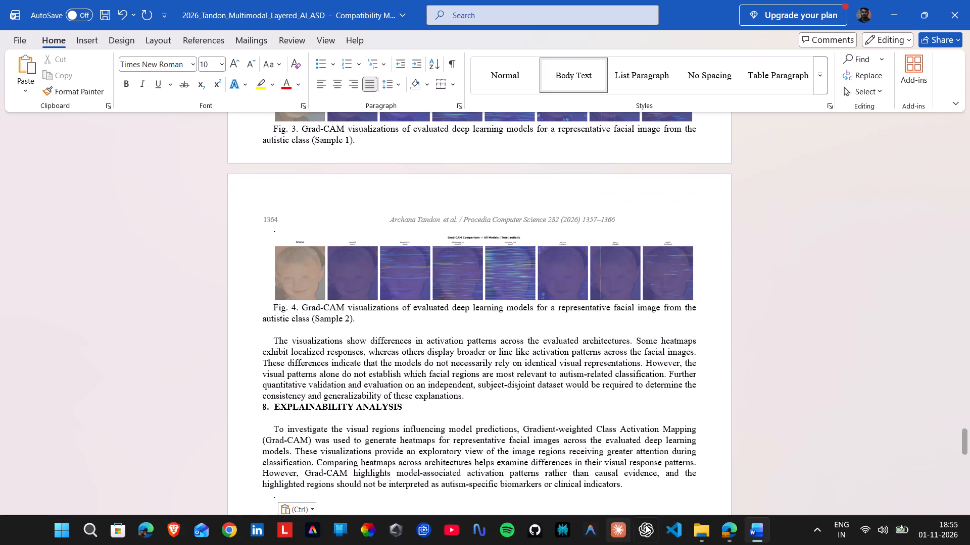
# Paste the same heading and paragraph block once more below section 8 in Word, as section 9.
pyautogui.click(722, 529)
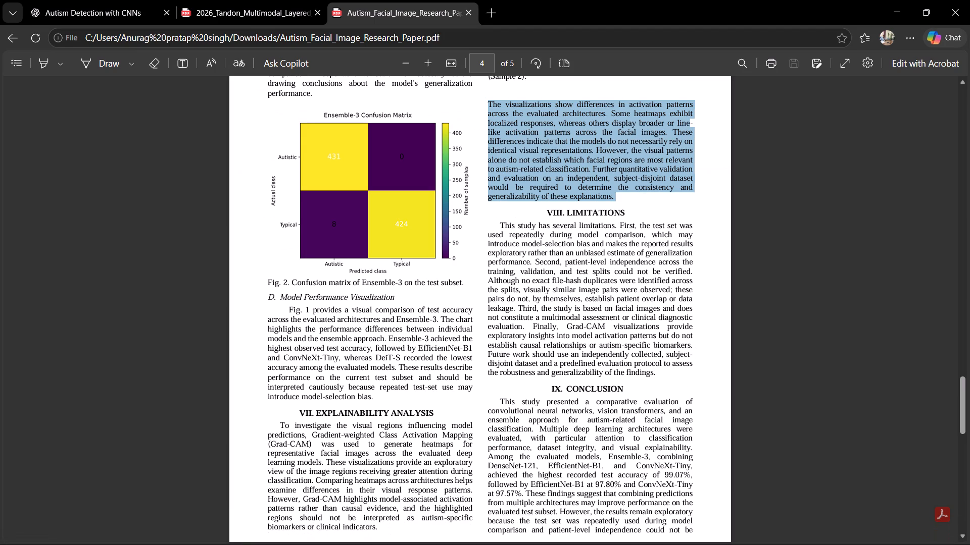
pyautogui.click(754, 531)
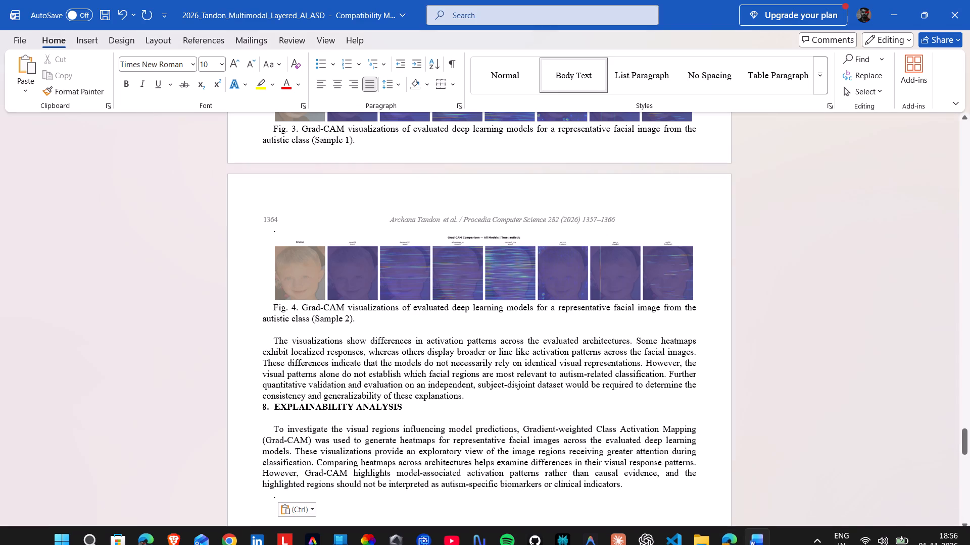
pyautogui.hotkey('ctrl', 'v')
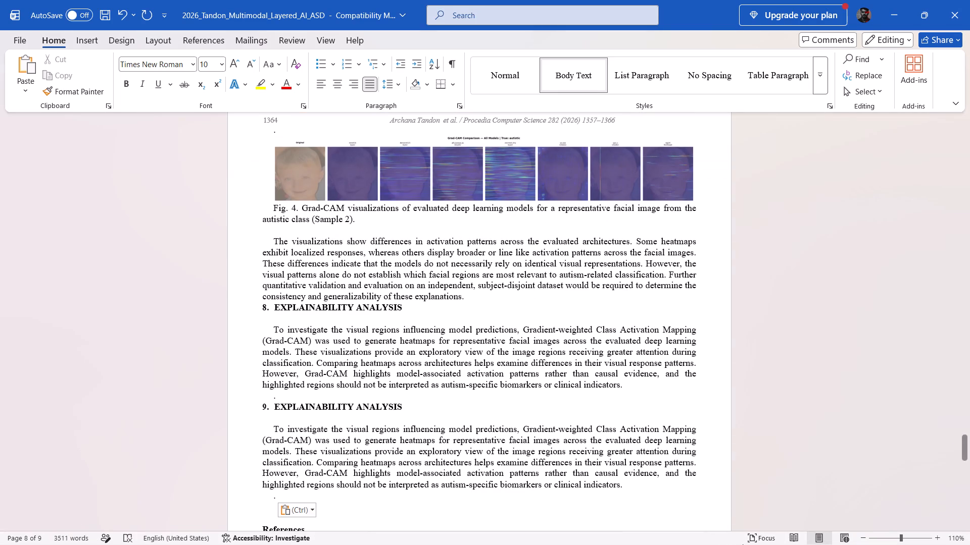
# Copy the heading word LIMITATIONS from the PDF and replace the section 8 heading text in Word with it, keeping a blank line below.
pyautogui.click(732, 534)
pyautogui.click(577, 295)
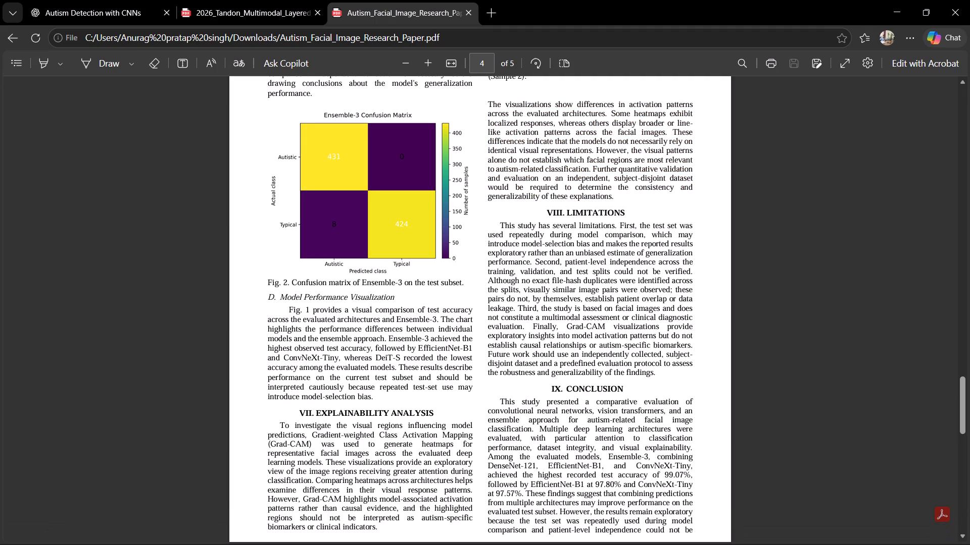
pyautogui.moveTo(567, 211); pyautogui.dragTo(628, 212)
pyautogui.hotkey('ctrl', 'c')
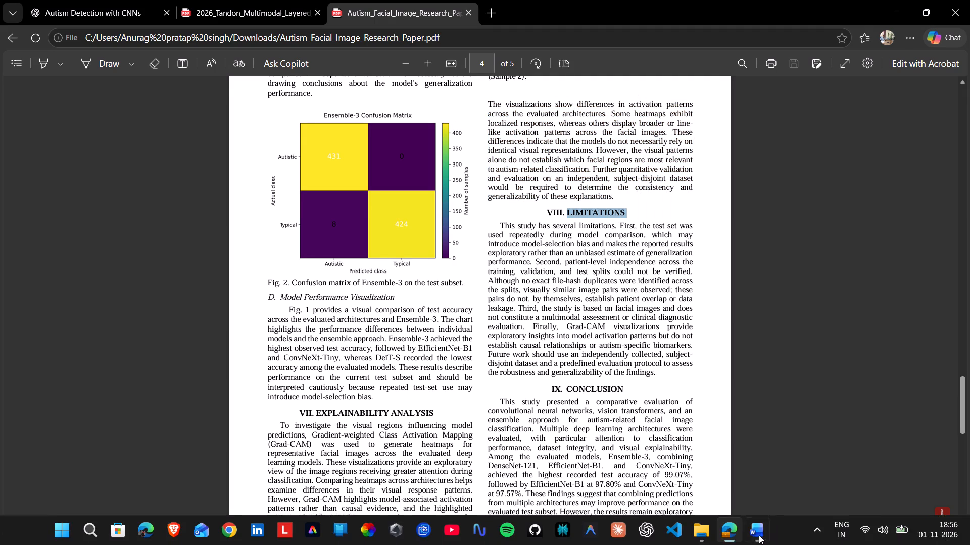
pyautogui.click(754, 536)
pyautogui.moveTo(419, 305); pyautogui.dragTo(318, 305)
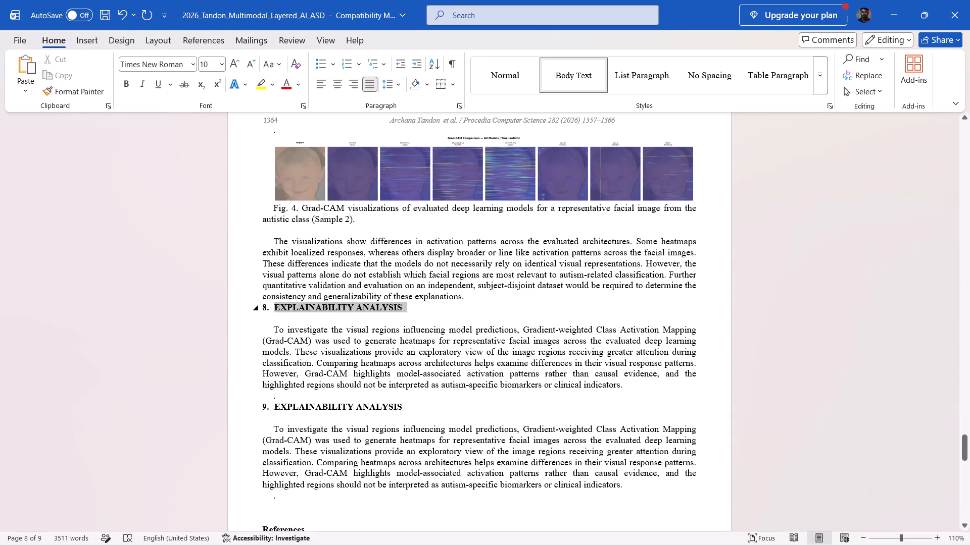
pyautogui.moveTo(318, 305); pyautogui.dragTo(330, 306)
pyautogui.press('BackSpace')
pyautogui.press('BackSpace')
pyautogui.press('BackSpace')
pyautogui.press('BackSpace')
pyautogui.press('BackSpace')
pyautogui.press('BackSpace')
pyautogui.press('BackSpace')
pyautogui.press('BackSpace')
pyautogui.press('BackSpace')
pyautogui.press('BackSpace')
pyautogui.press('BackSpace')
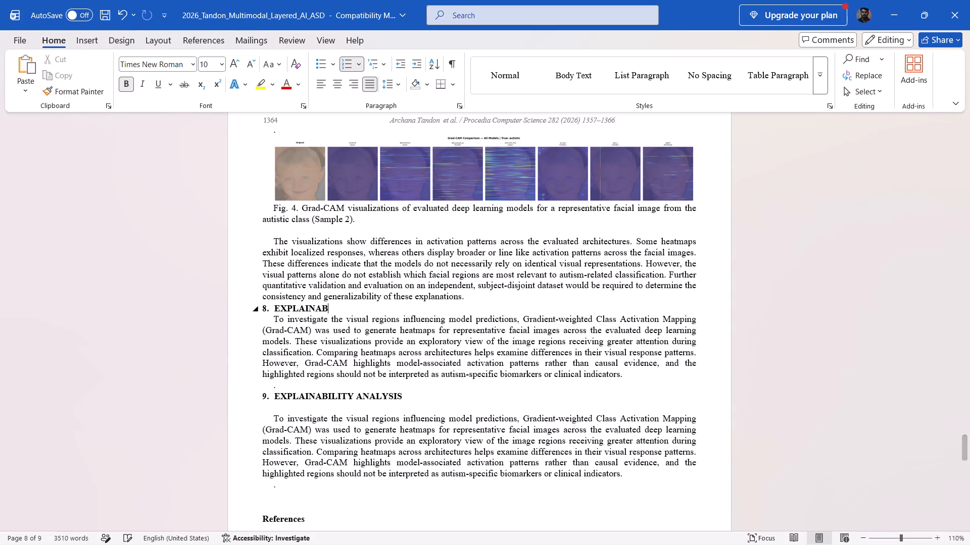
pyautogui.hotkey('ctrl', 'v')
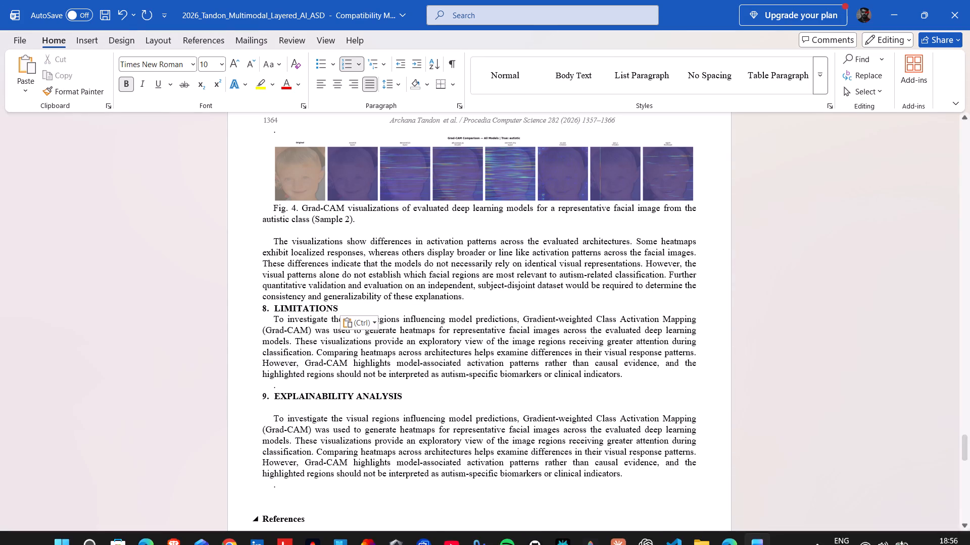
pyautogui.press('Return')
pyautogui.press('BackSpace')
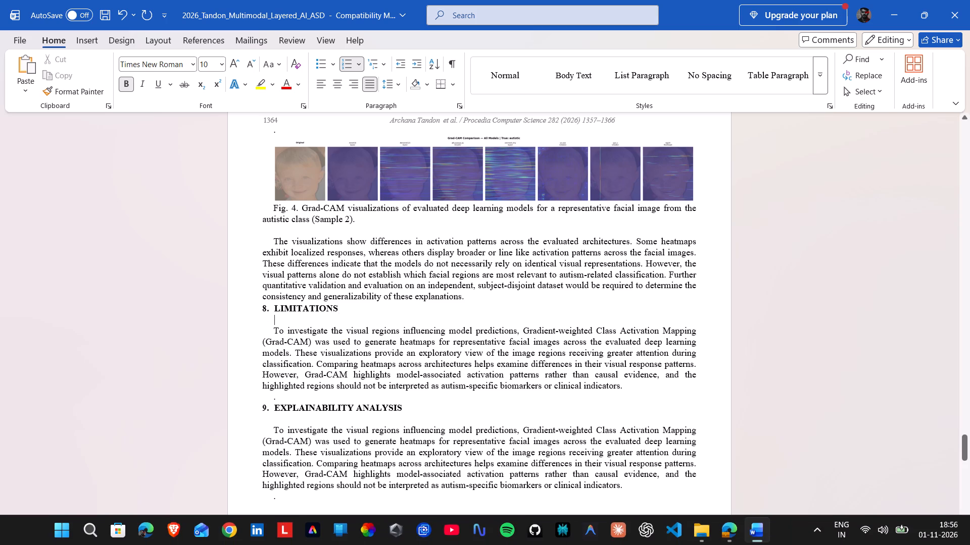
# Replace the section 8 paragraph in Word with the PDF's Limitations paragraph starting "This study has several limitations", without a stray space in "This".
pyautogui.click(726, 531)
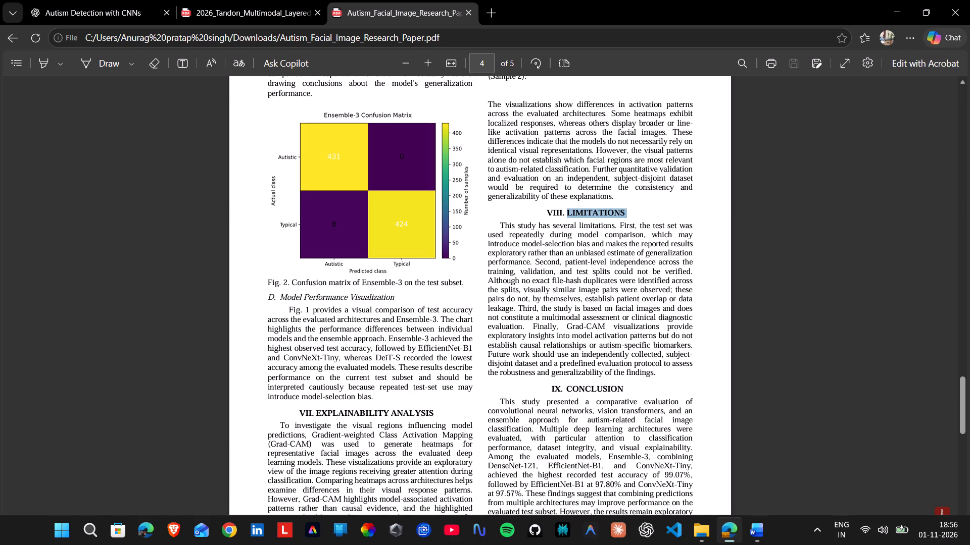
pyautogui.click(570, 352)
pyautogui.click(500, 224)
pyautogui.moveTo(500, 224); pyautogui.dragTo(671, 360)
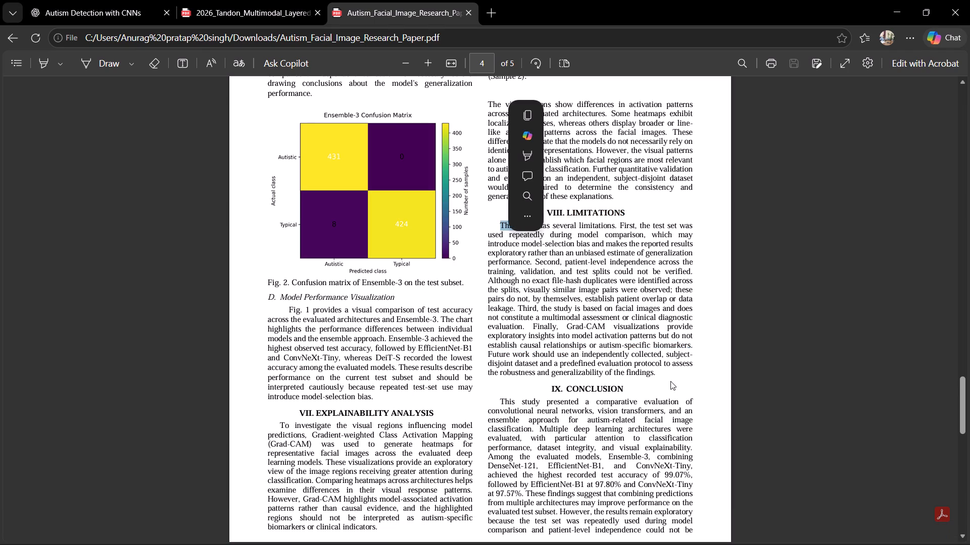
pyautogui.click(663, 367)
pyautogui.moveTo(662, 373); pyautogui.dragTo(498, 226)
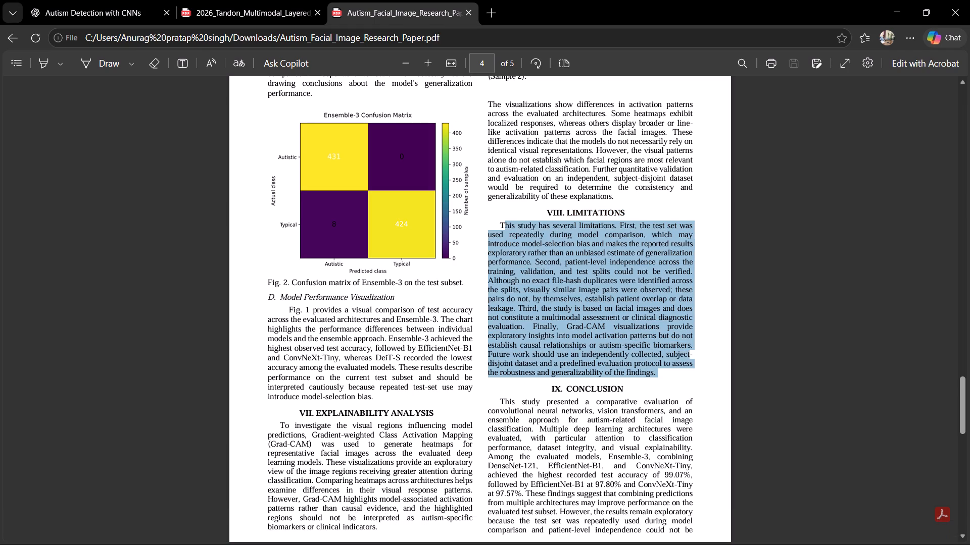
pyautogui.moveTo(498, 226); pyautogui.dragTo(496, 226)
pyautogui.hotkey('ctrl', 'c')
pyautogui.click(763, 526)
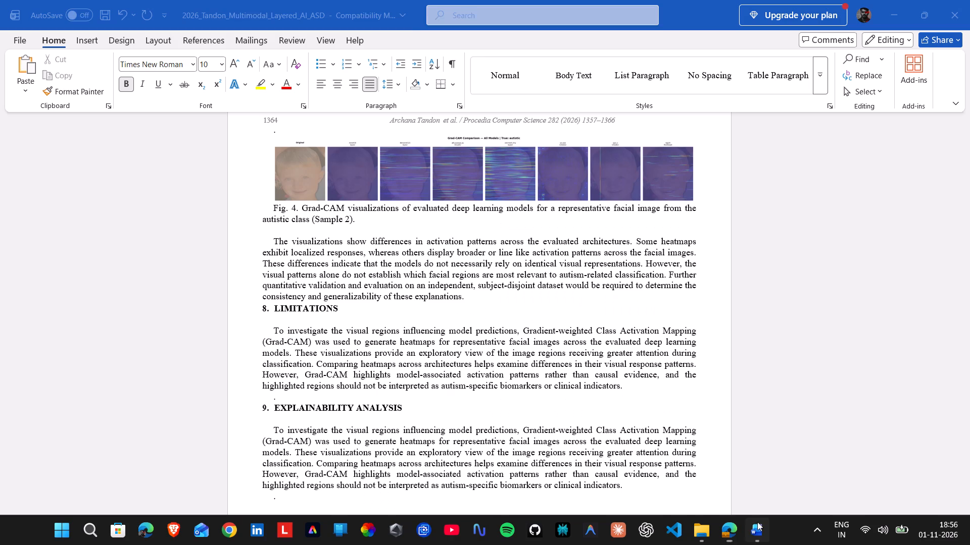
pyautogui.moveTo(628, 389); pyautogui.dragTo(313, 332)
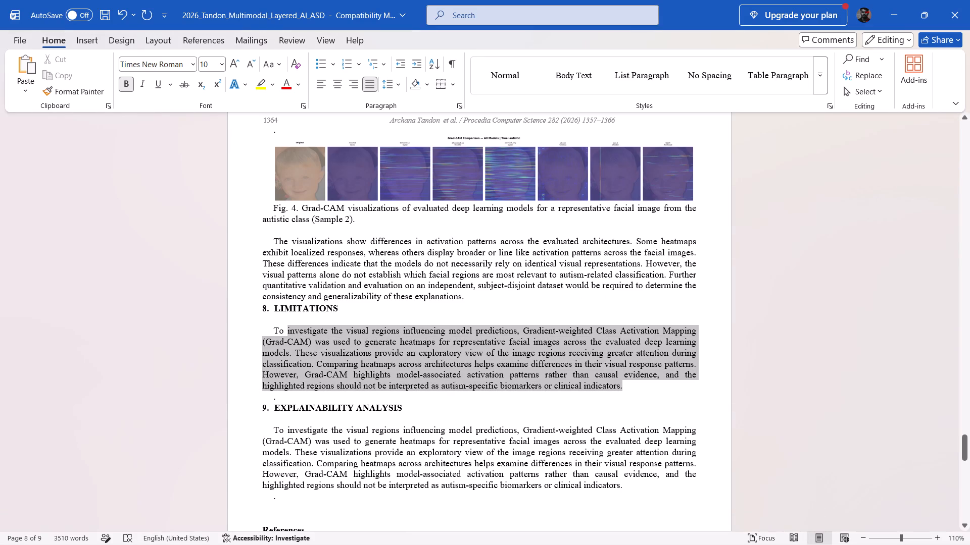
pyautogui.moveTo(313, 332); pyautogui.dragTo(305, 332)
pyautogui.press('BackSpace')
pyautogui.press('BackSpace')
pyautogui.press('BackSpace')
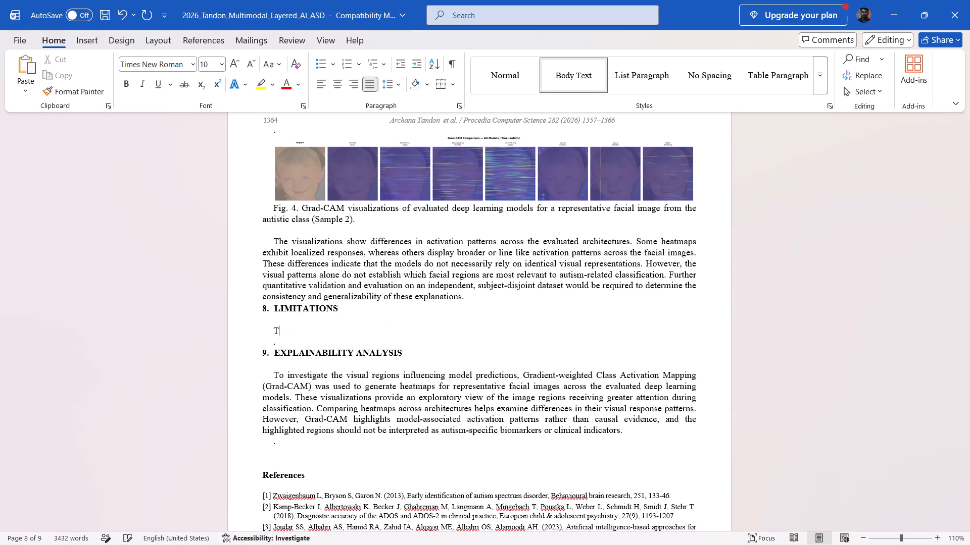
pyautogui.hotkey('ctrl', 'v')
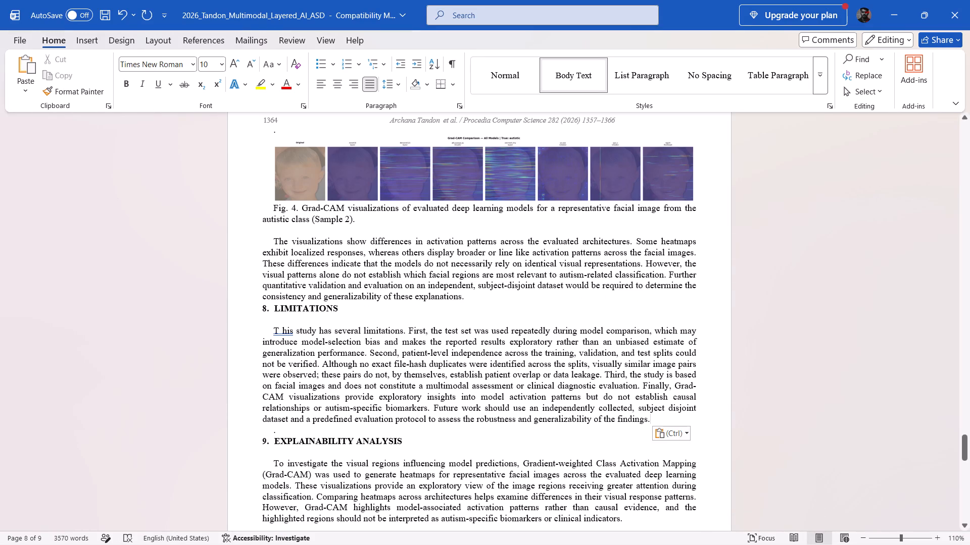
pyautogui.click(283, 331)
pyautogui.press('BackSpace')
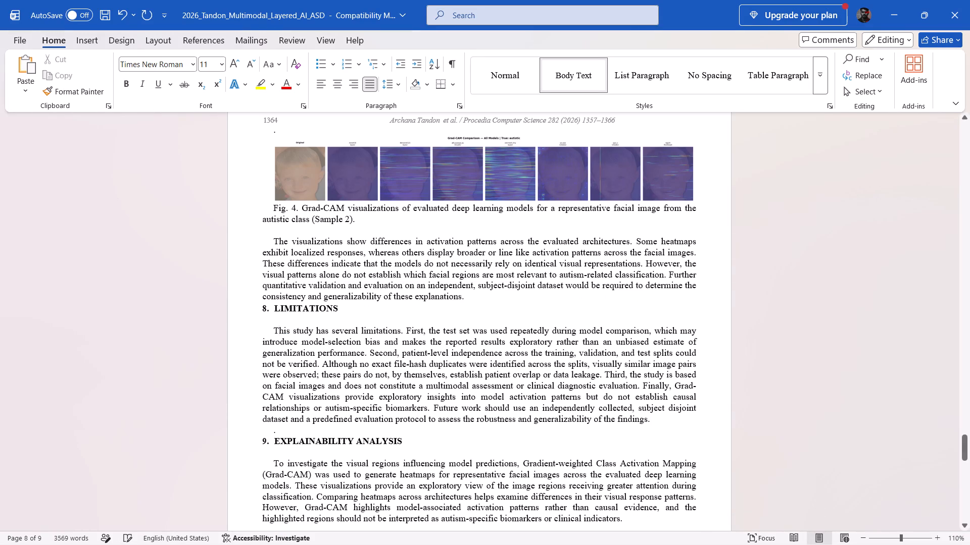
# Delete the stray period on the line below the Limitations paragraph.
pyautogui.click(323, 432)
pyautogui.press('BackSpace')
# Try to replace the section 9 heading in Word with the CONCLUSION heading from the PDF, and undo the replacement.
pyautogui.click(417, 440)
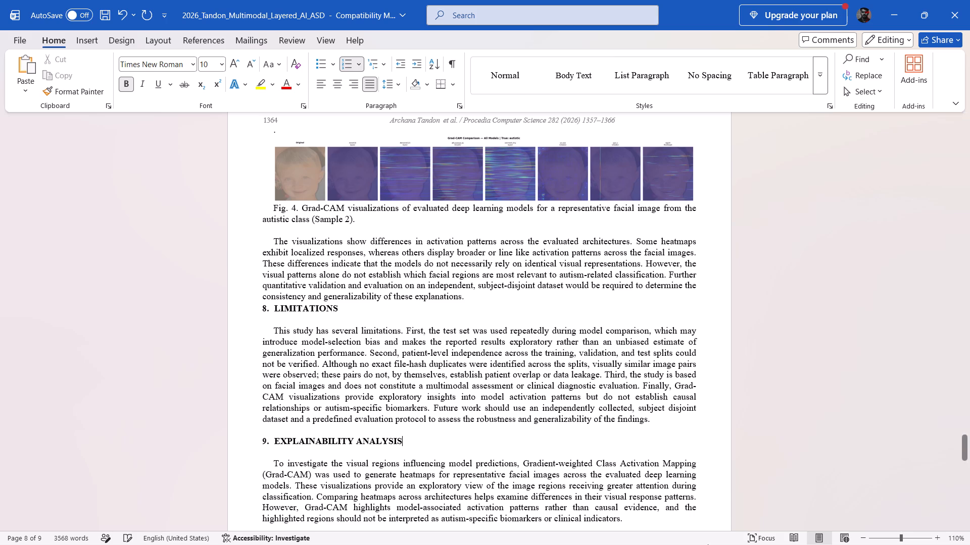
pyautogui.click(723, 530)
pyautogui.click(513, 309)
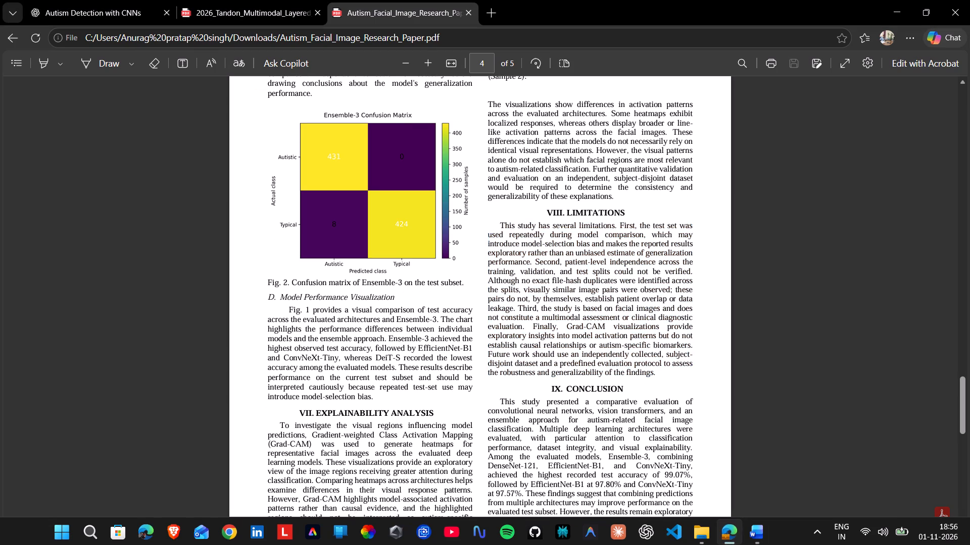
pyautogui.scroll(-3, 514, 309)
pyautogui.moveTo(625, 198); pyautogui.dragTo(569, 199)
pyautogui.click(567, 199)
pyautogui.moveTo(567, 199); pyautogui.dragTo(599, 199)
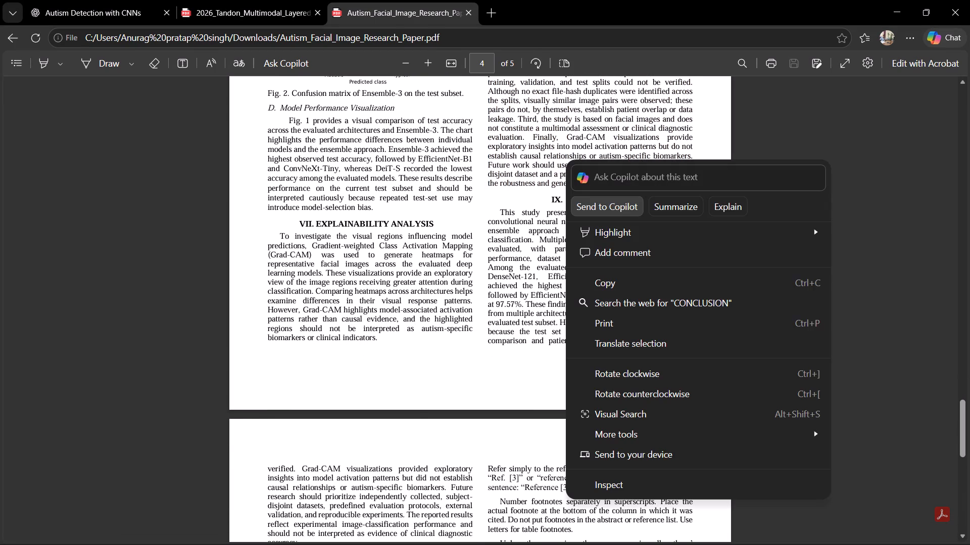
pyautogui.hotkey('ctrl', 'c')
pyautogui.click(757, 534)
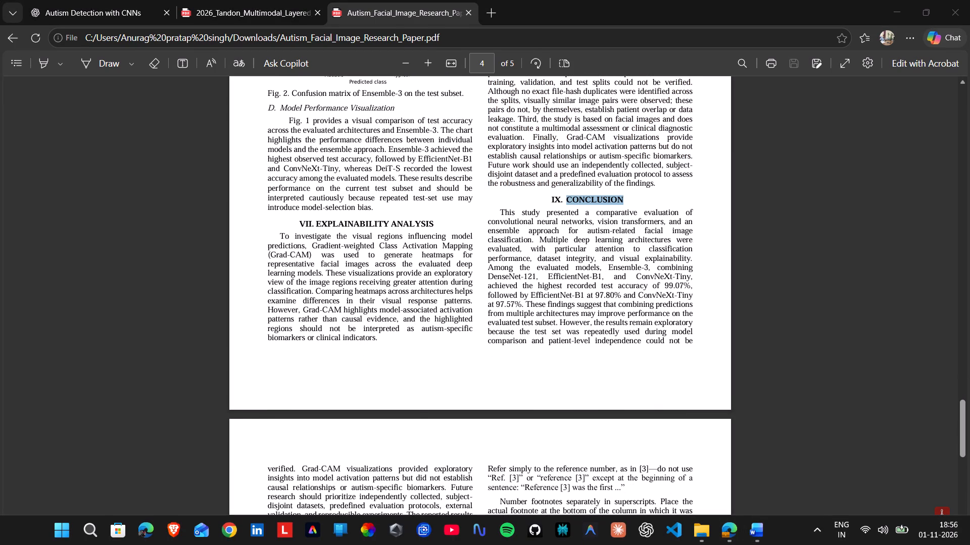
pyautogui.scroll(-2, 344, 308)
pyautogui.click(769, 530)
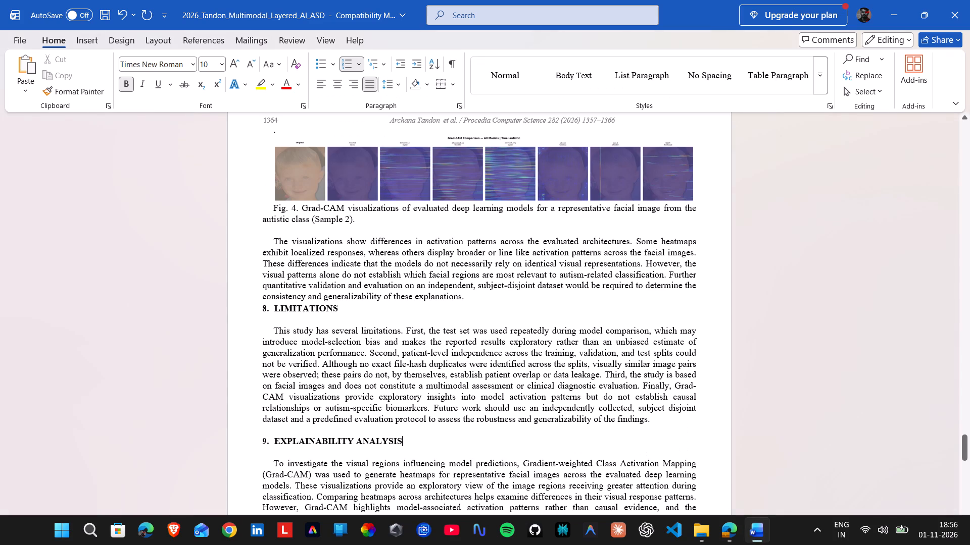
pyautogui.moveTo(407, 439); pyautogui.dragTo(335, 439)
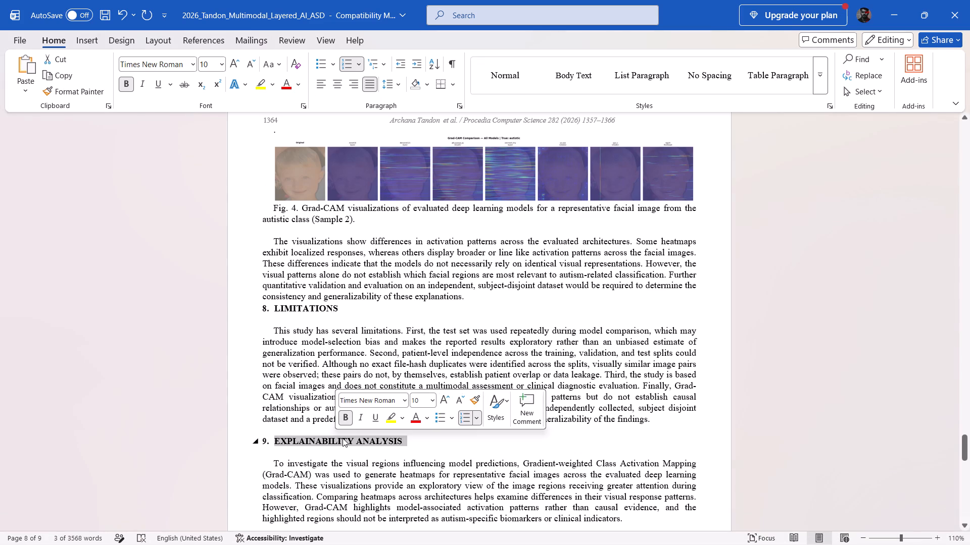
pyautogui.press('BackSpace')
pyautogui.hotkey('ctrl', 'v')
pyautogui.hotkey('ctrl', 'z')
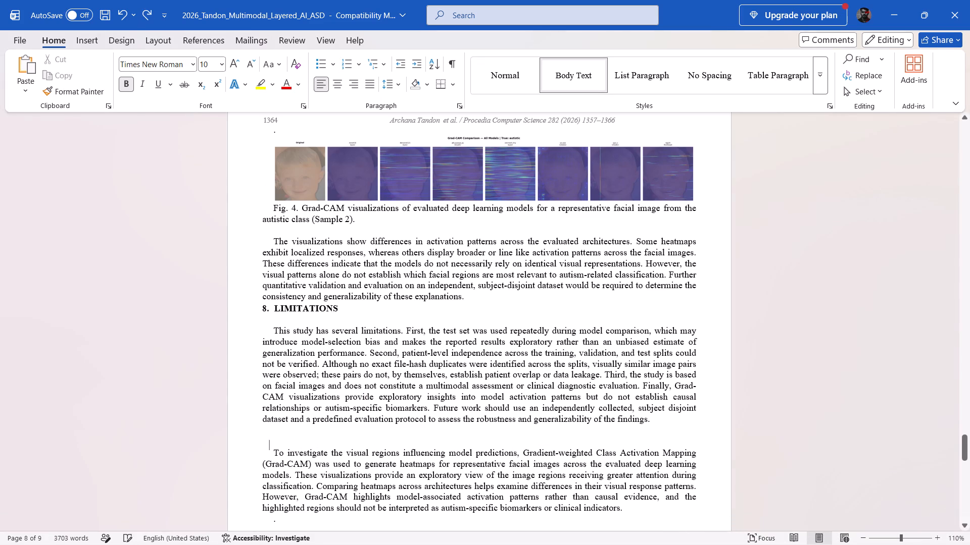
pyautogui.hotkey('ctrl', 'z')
# Erase the EXPLAINABILITY ANALYSIS text of the section 9 heading back to its first letter, keeping the heading number.
pyautogui.click(416, 438)
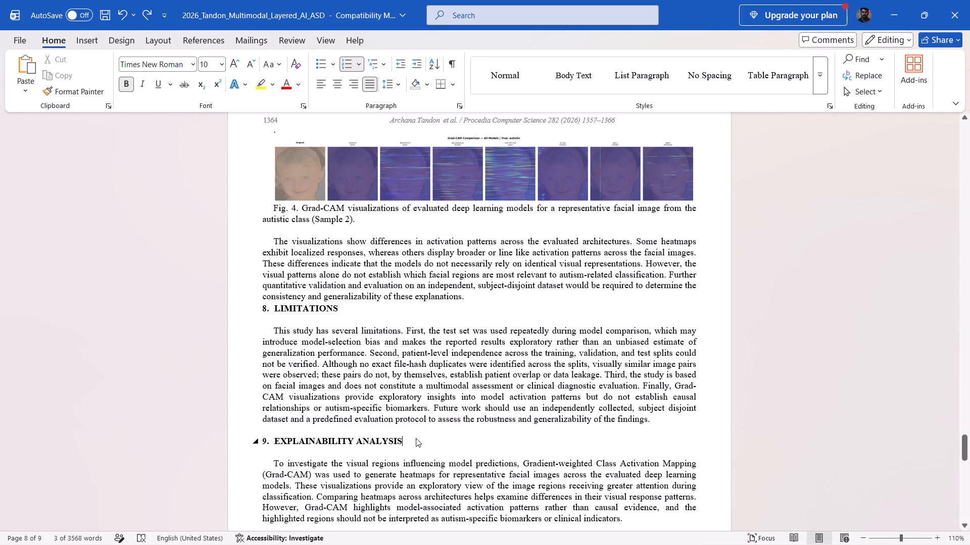
pyautogui.press('BackSpace')
pyautogui.press('BackSpace')
pyautogui.press('BackSpace')
pyautogui.press('BackSpace')
pyautogui.press('BackSpace')
pyautogui.press('BackSpace')
pyautogui.press('BackSpace')
pyautogui.press('BackSpace')
pyautogui.press('BackSpace')
pyautogui.press('BackSpace')
pyautogui.press('BackSpace')
pyautogui.press('BackSpace')
pyautogui.press('BackSpace')
pyautogui.press('BackSpace')
pyautogui.press('BackSpace')
pyautogui.press('BackSpace')
pyautogui.press('BackSpace')
pyautogui.press('BackSpace')
pyautogui.press('BackSpace')
pyautogui.press('BackSpace')
pyautogui.press('BackSpace')
pyautogui.press('BackSpace')
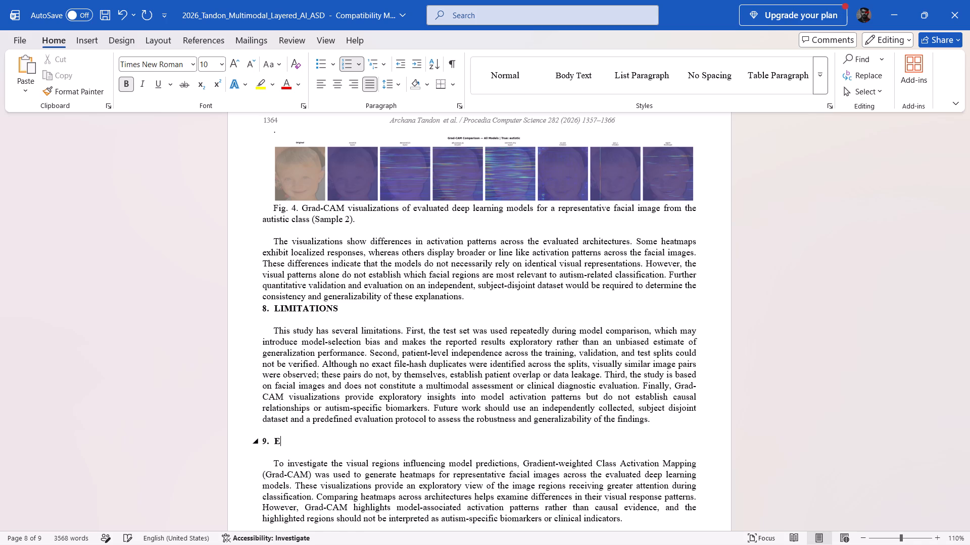
# Copy the heading word CONCLUSION from the PDF into the section 9 heading in Word and remove the leftover E and space.
pyautogui.hotkey('ctrl', 'v')
pyautogui.hotkey('ctrl', 'z')
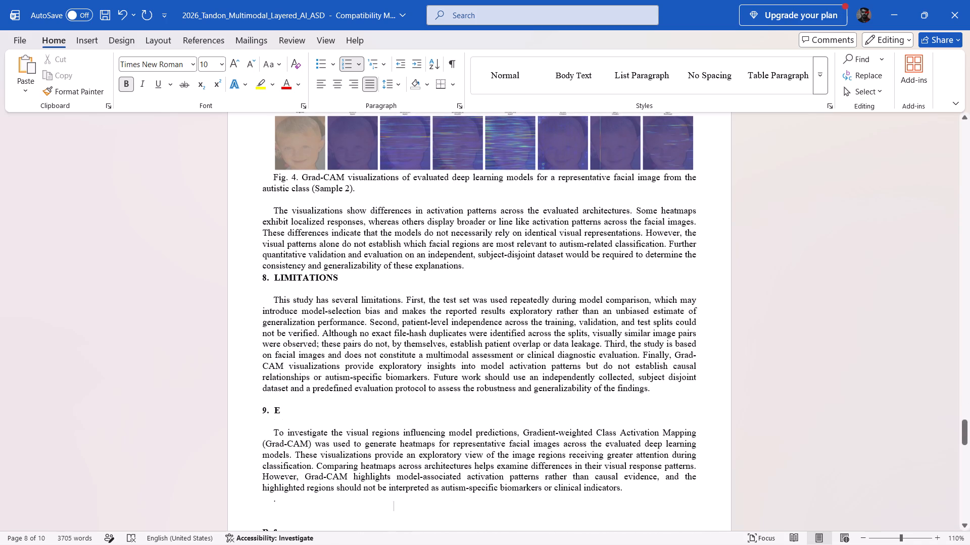
pyautogui.click(730, 527)
pyautogui.click(668, 262)
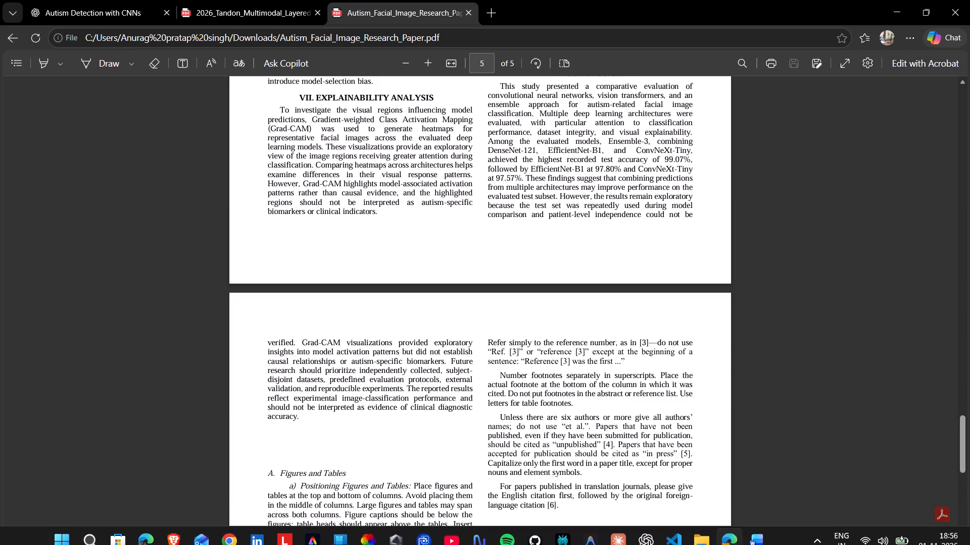
pyautogui.scroll(1, 604, 198)
pyautogui.moveTo(566, 138); pyautogui.dragTo(625, 137)
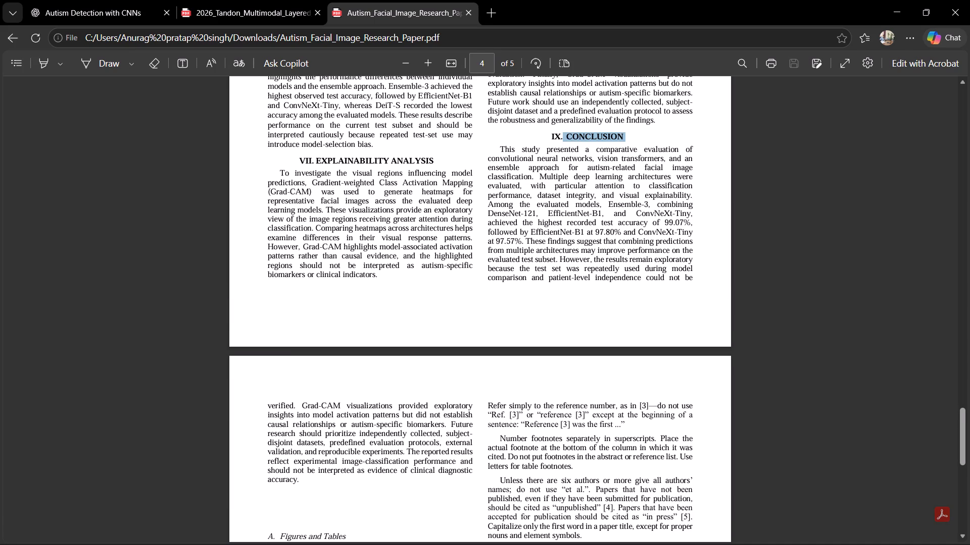
pyautogui.moveTo(625, 137); pyautogui.dragTo(625, 137)
pyautogui.hotkey('ctrl', 'c')
pyautogui.click(751, 535)
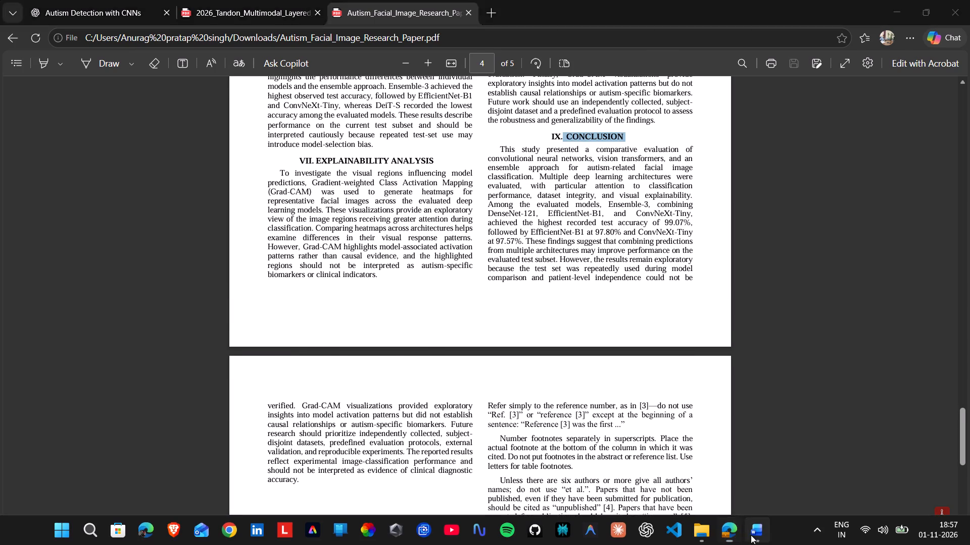
pyautogui.hotkey('ctrl', 'v')
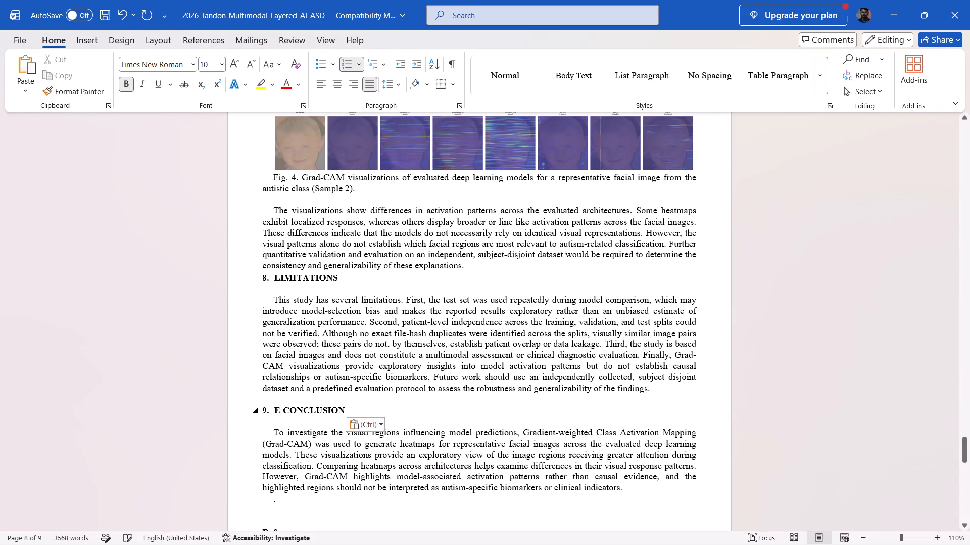
pyautogui.click(282, 411)
pyautogui.press('BackSpace')
pyautogui.press('BackSpace')
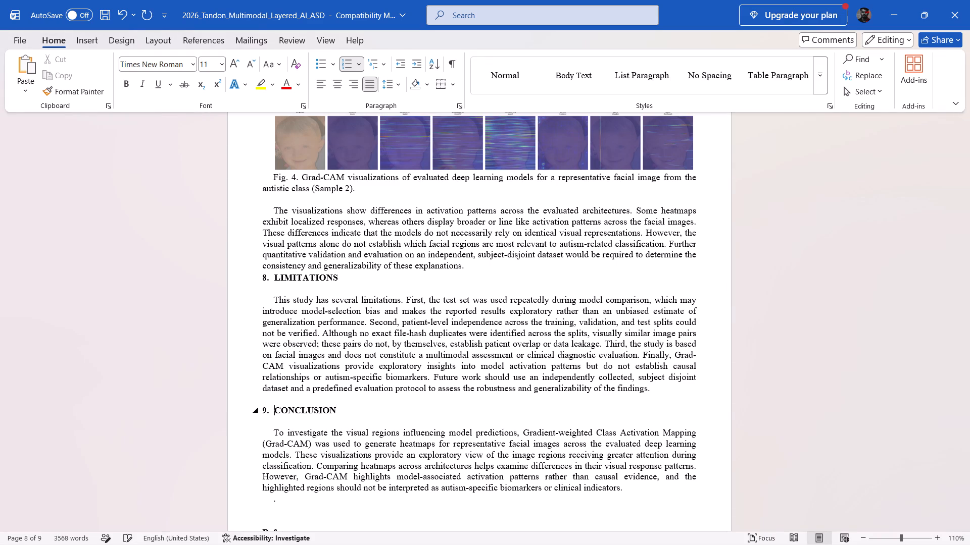
# Replace the section 9 body paragraph in Word with the full CONCLUSION paragraph copied from the research paper PDF, removing the leftover "To".
pyautogui.scroll(-2, 439, 278)
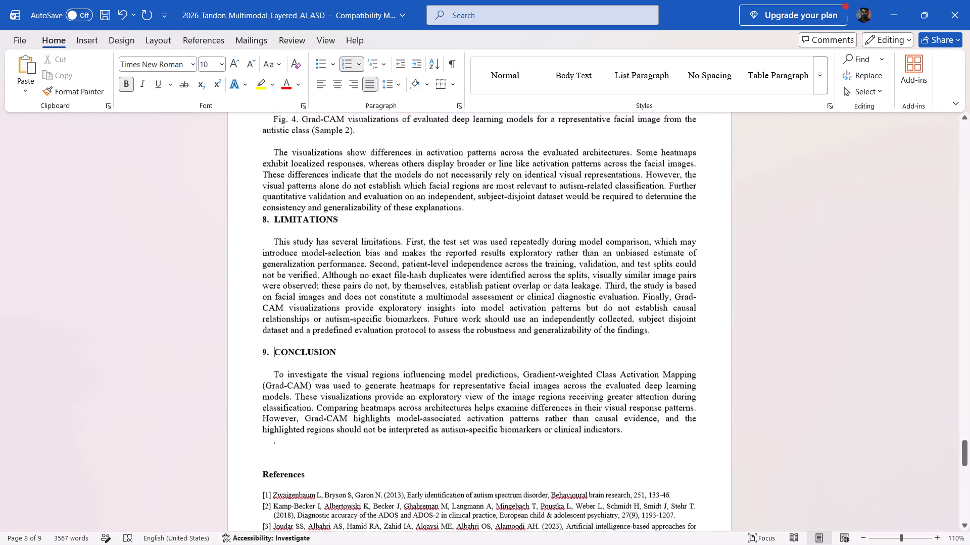
pyautogui.scroll(-2, 436, 278)
pyautogui.click(721, 532)
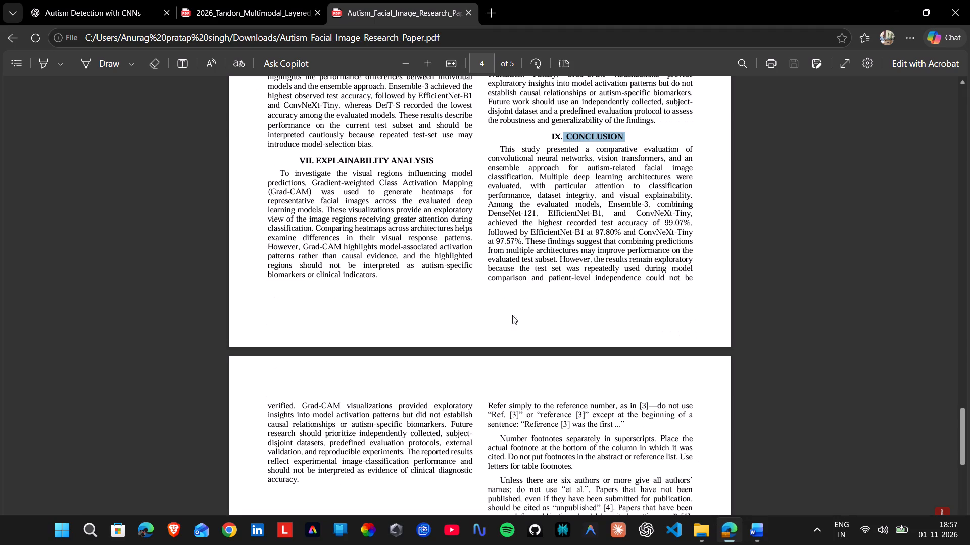
pyautogui.scroll(-1, 495, 286)
pyautogui.scroll(1, 501, 178)
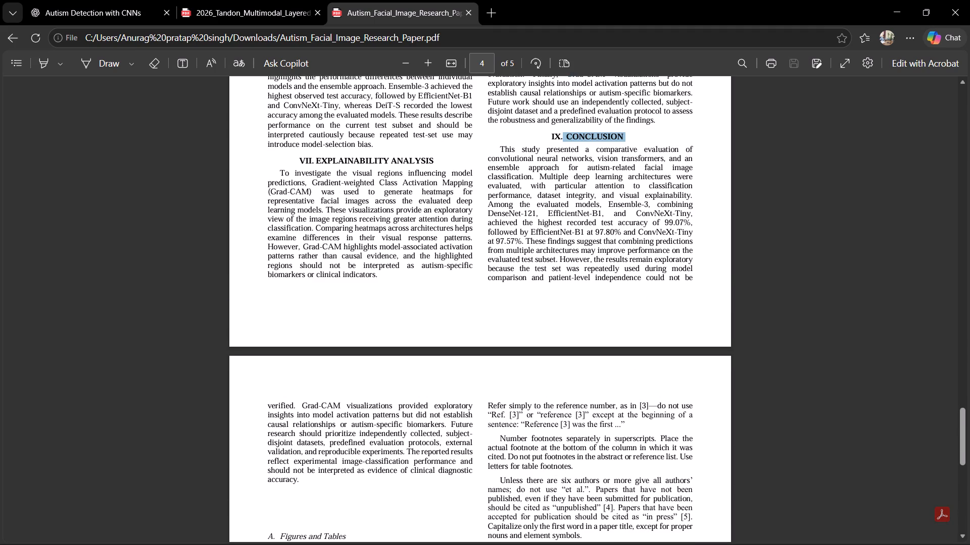
pyautogui.moveTo(499, 149); pyautogui.dragTo(315, 487)
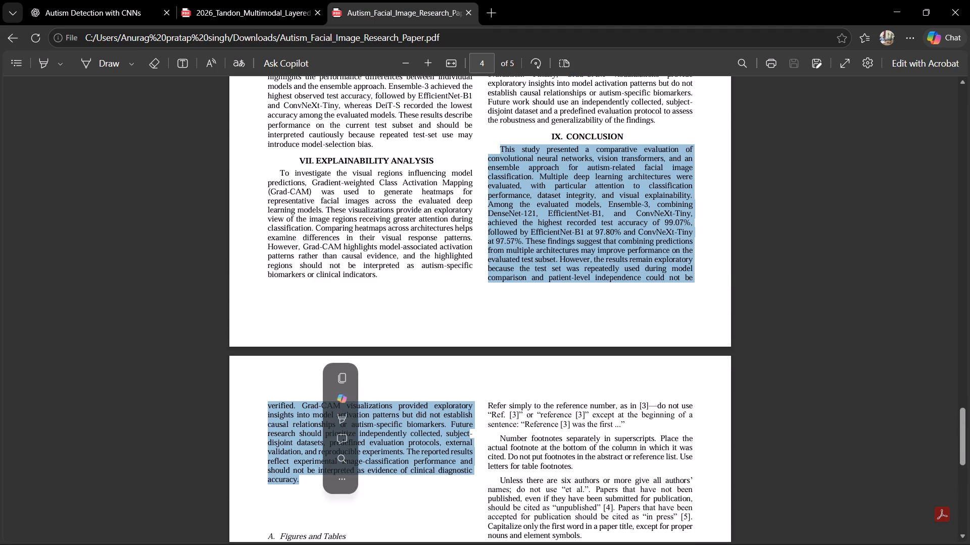
pyautogui.hotkey('ctrl', 'c')
pyautogui.click(753, 531)
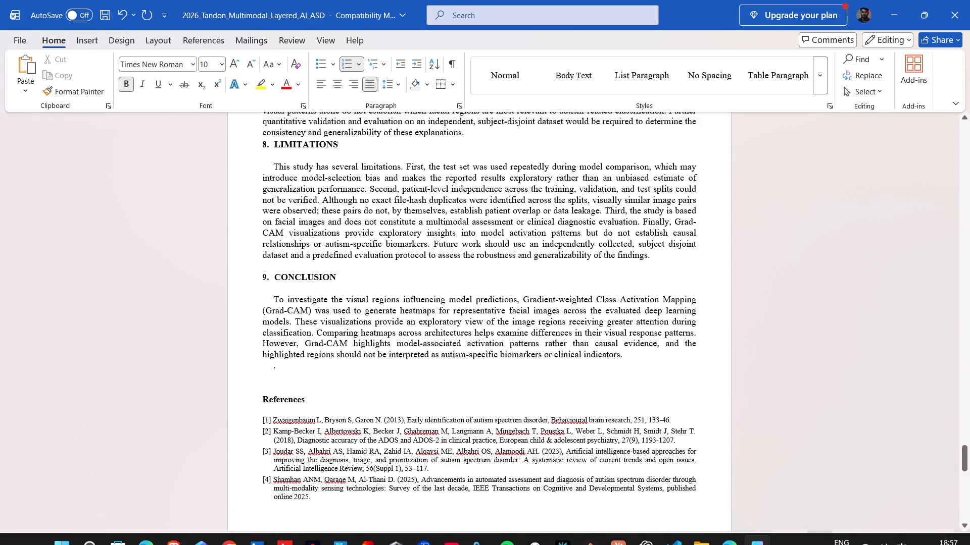
pyautogui.moveTo(629, 357); pyautogui.dragTo(297, 299)
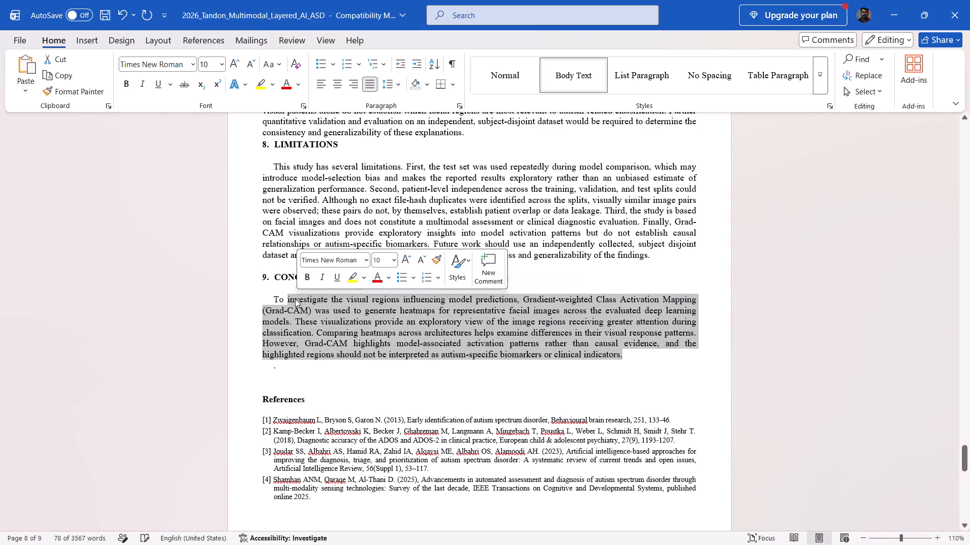
pyautogui.press('BackSpace')
pyautogui.hotkey('ctrl', 'v')
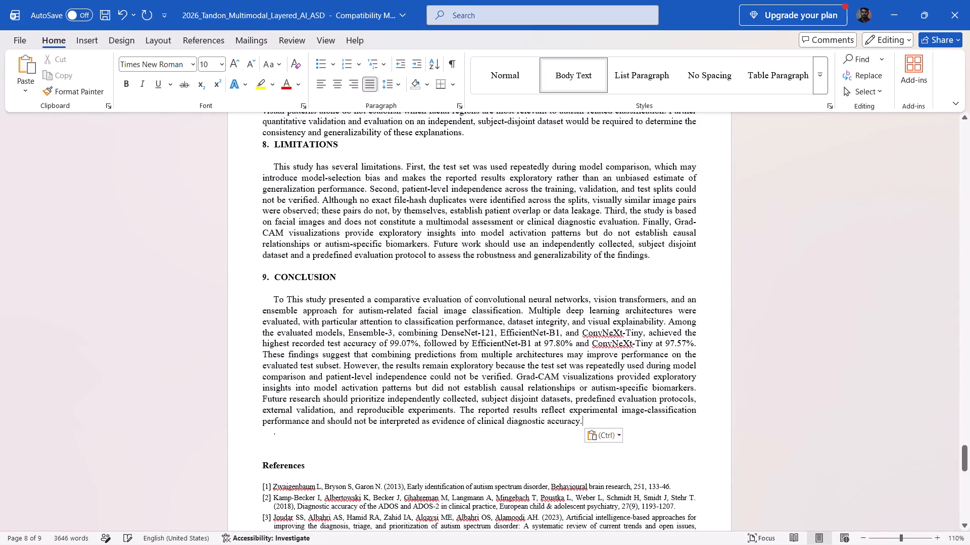
pyautogui.click(289, 301)
pyautogui.press('BackSpace')
pyautogui.press('BackSpace')
pyautogui.press('BackSpace')
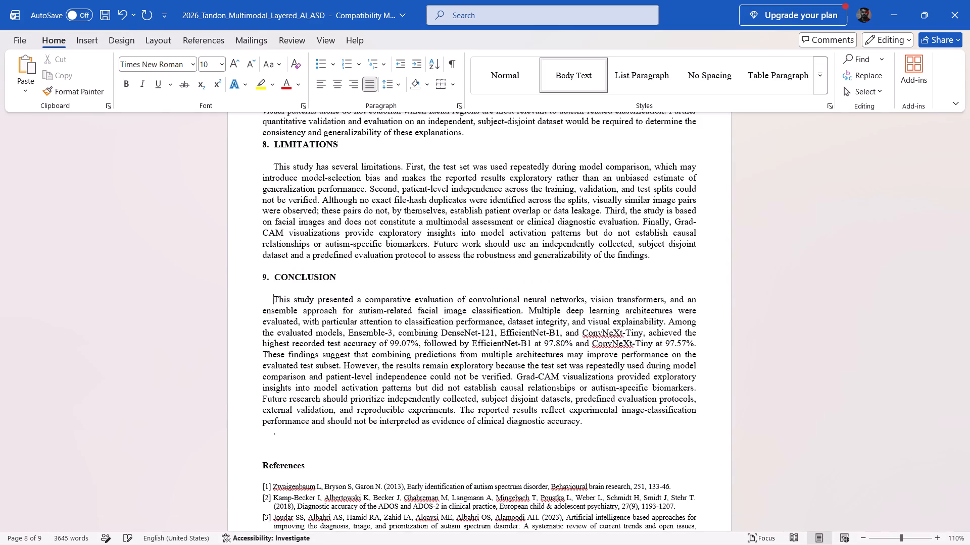
# Look through the reference list at the end of the Word document.
pyautogui.scroll(-3, 289, 301)
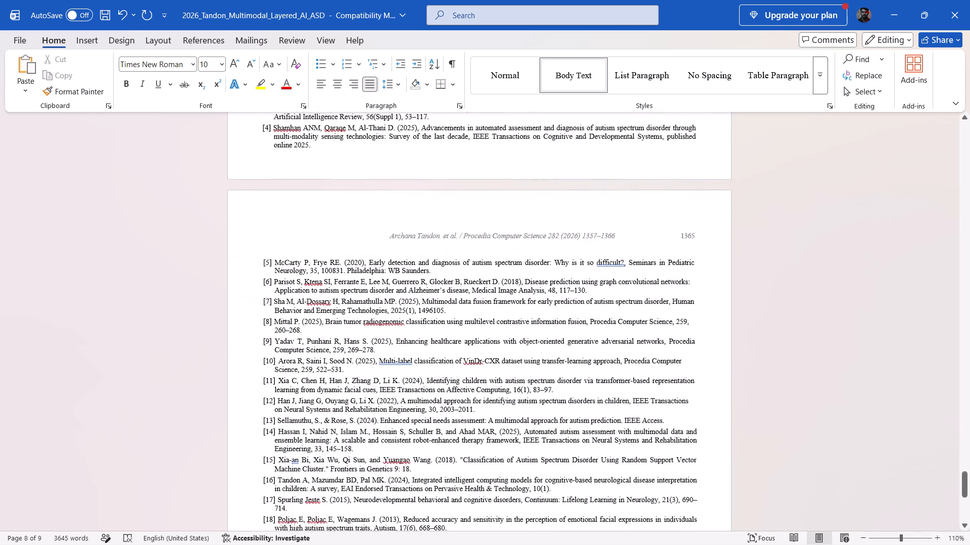
pyautogui.scroll(-2, 289, 301)
pyautogui.scroll(1, 289, 301)
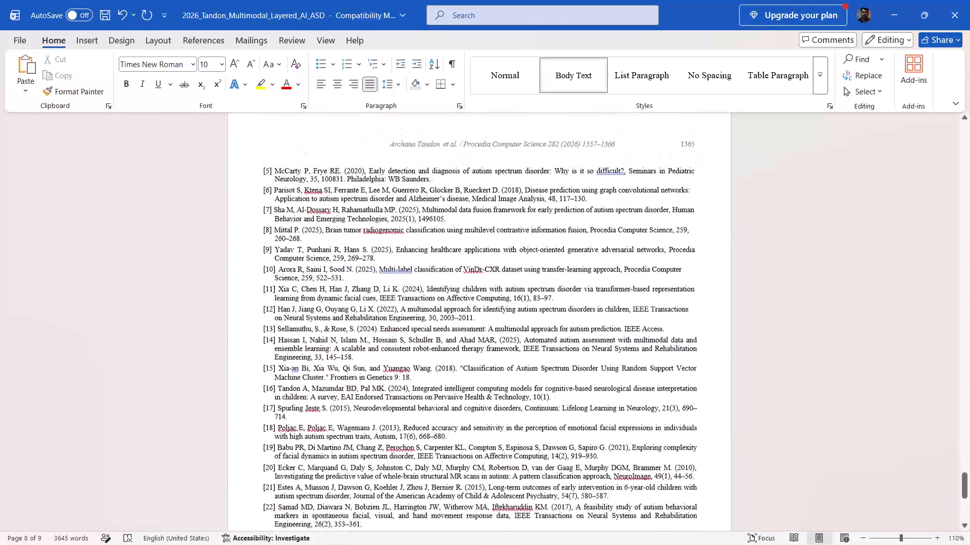
pyautogui.scroll(3, 289, 301)
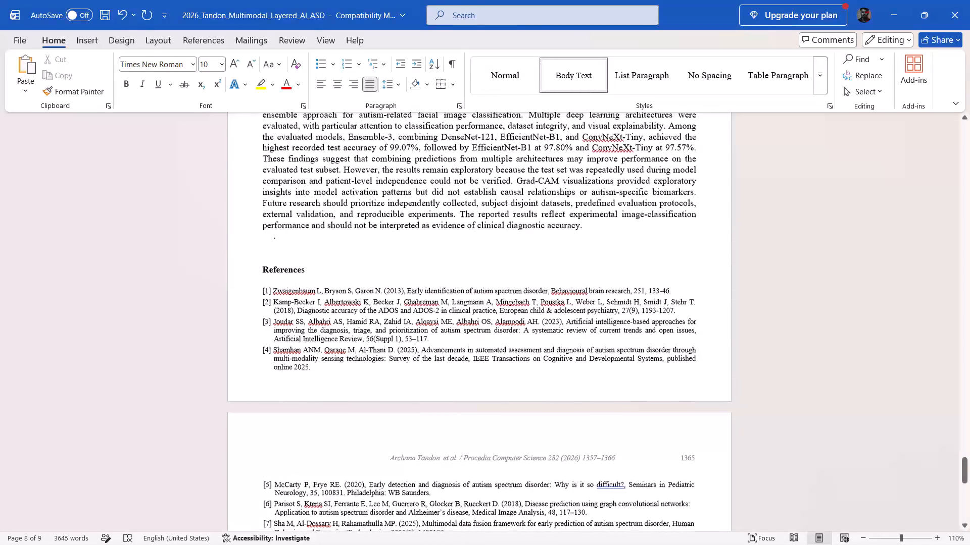
pyautogui.scroll(1, 289, 301)
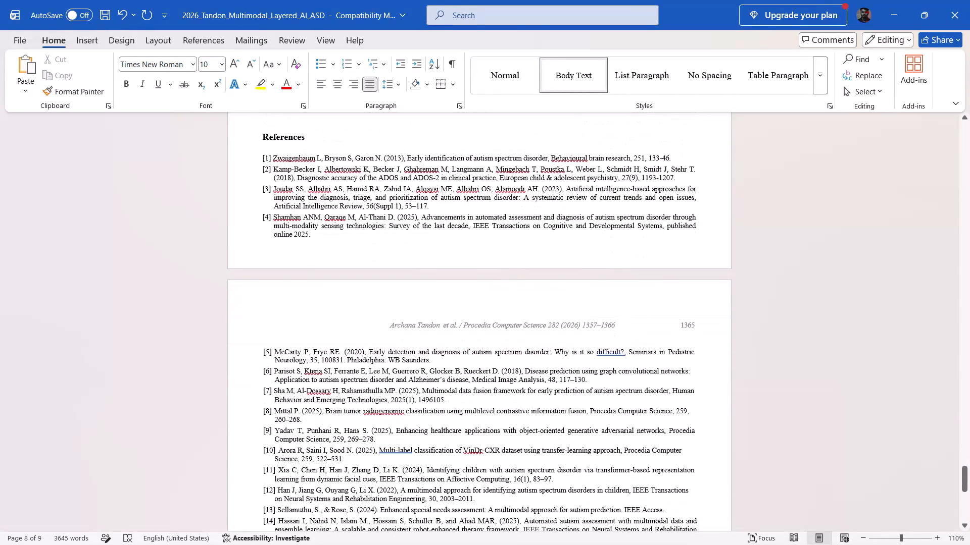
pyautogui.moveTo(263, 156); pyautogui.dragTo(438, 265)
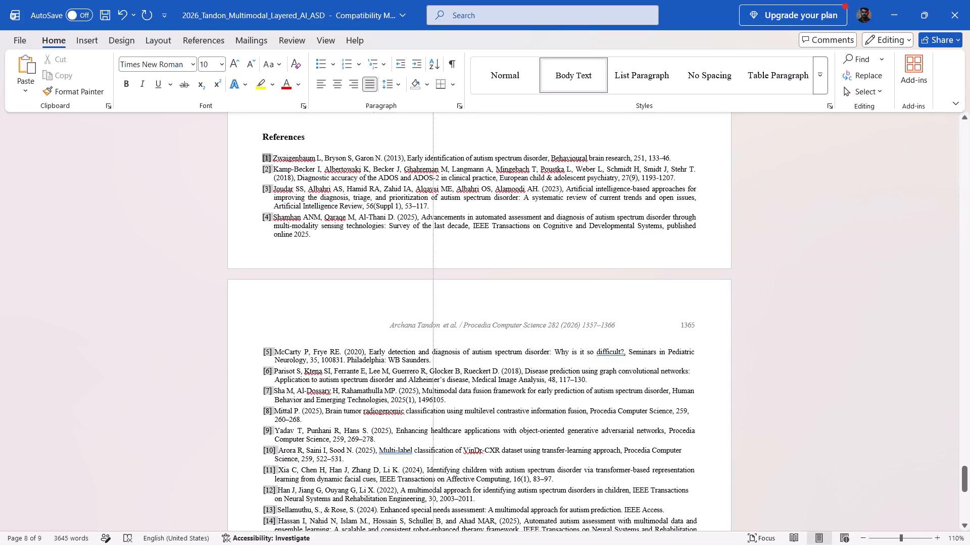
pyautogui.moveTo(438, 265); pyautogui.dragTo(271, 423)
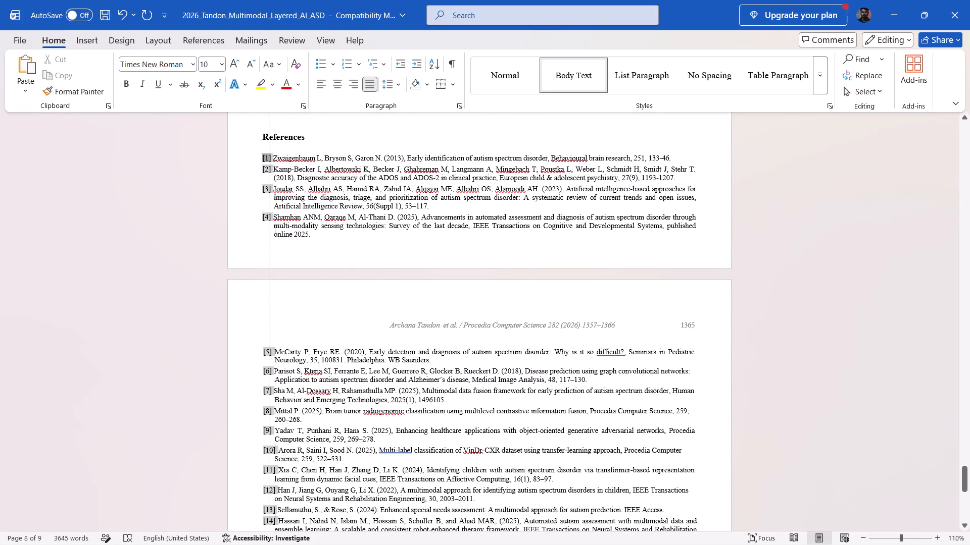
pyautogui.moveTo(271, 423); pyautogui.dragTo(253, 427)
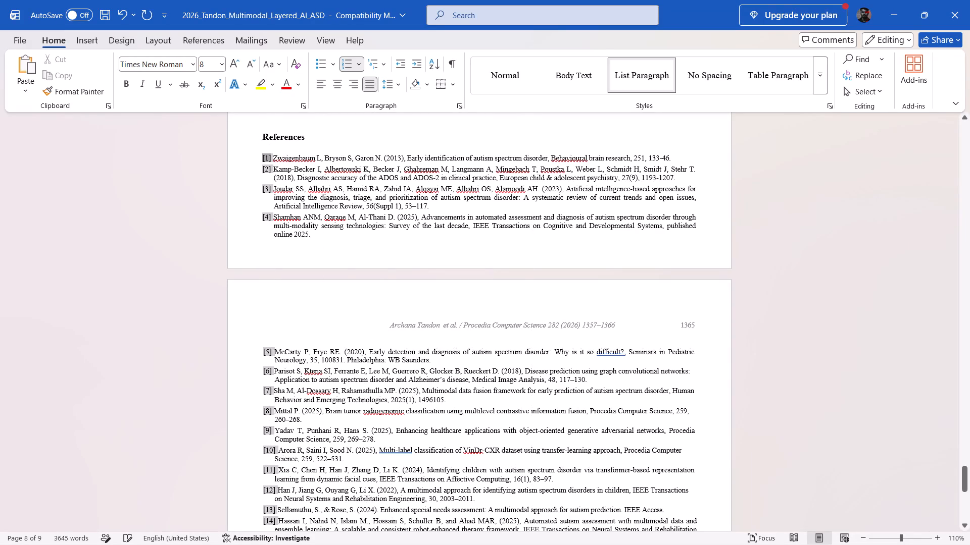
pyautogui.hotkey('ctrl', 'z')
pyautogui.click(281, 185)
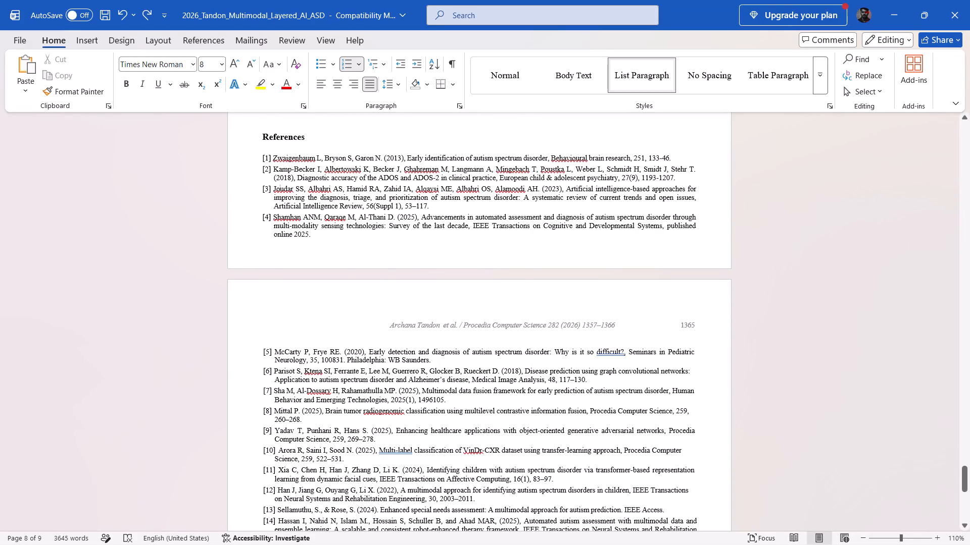
pyautogui.moveTo(274, 158); pyautogui.dragTo(430, 315)
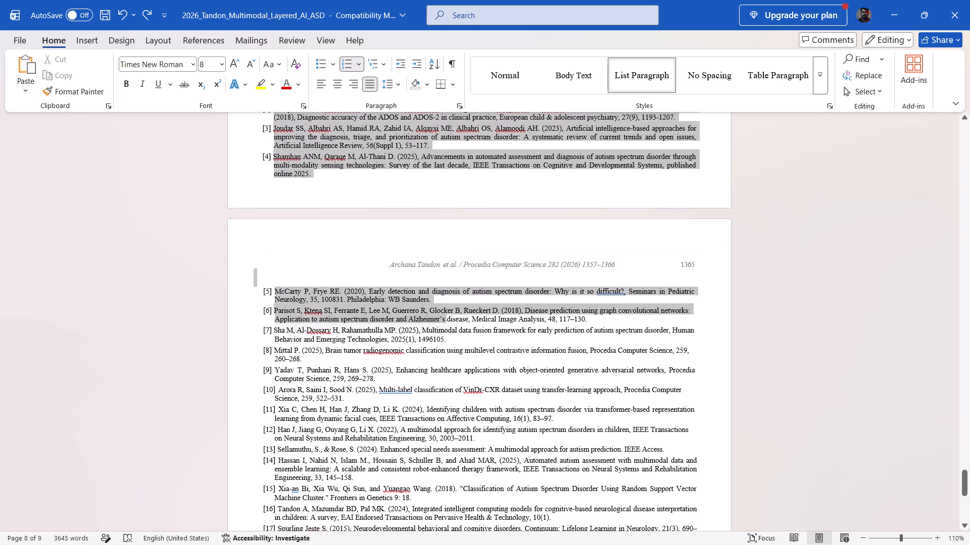
pyautogui.moveTo(430, 315); pyautogui.dragTo(599, 317)
pyautogui.hotkey('ctrl', 'c')
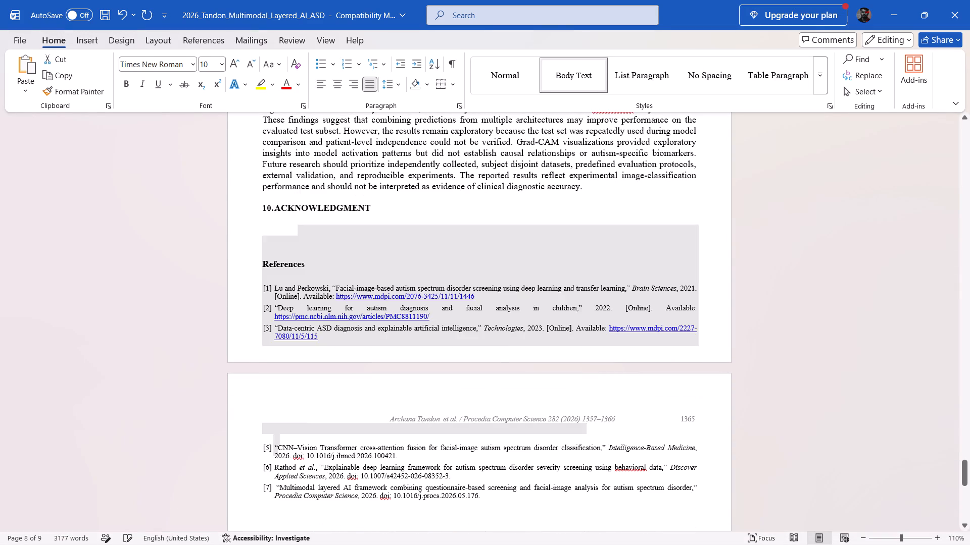
# Paste the copied acknowledgment paragraph under the 10. ACKNOWLEDGMENT heading and delete the leftover "This s" in front of it.
pyautogui.hotkey('ctrl', 'v')
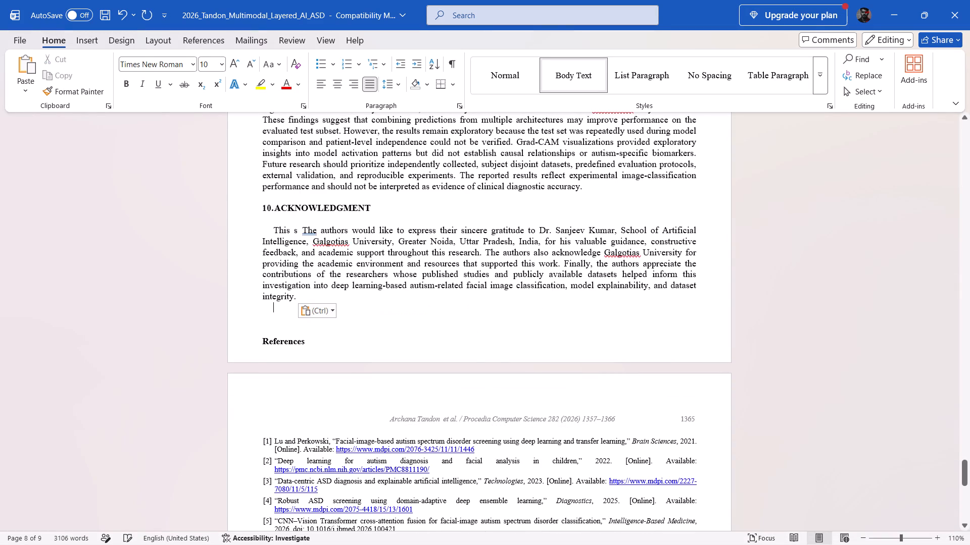
pyautogui.click(303, 232)
pyautogui.press('BackSpace')
pyautogui.press('BackSpace')
pyautogui.press('BackSpace')
pyautogui.press('BackSpace')
pyautogui.press('BackSpace')
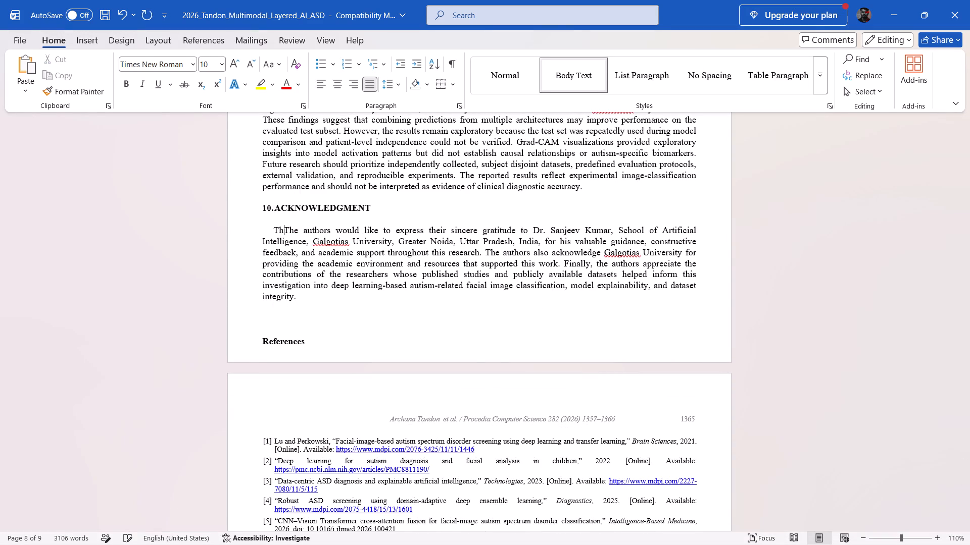
pyautogui.press('BackSpace')
pyautogui.press('BackSpace')
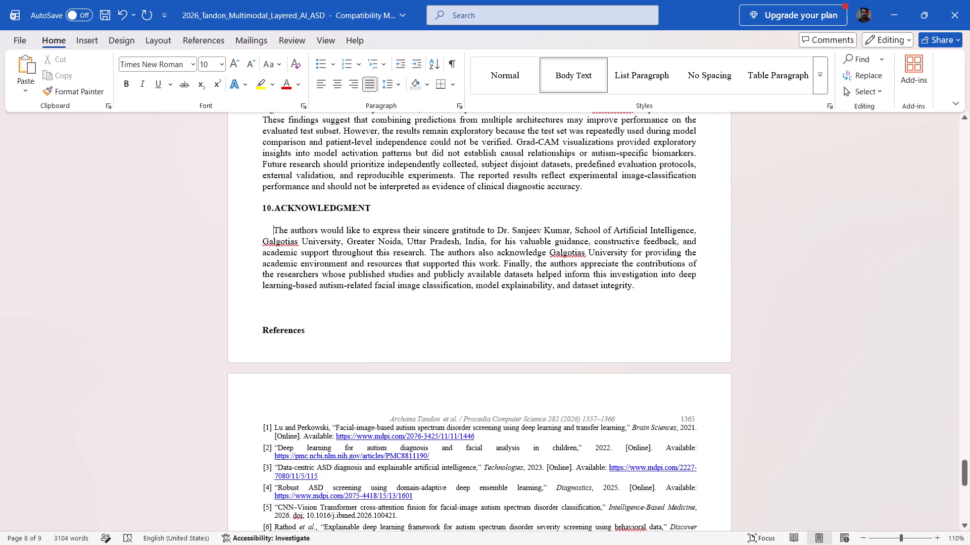
# Add two blank lines between the acknowledgment paragraph and the References heading.
pyautogui.click(311, 308)
pyautogui.press('Return')
pyautogui.press('Return')
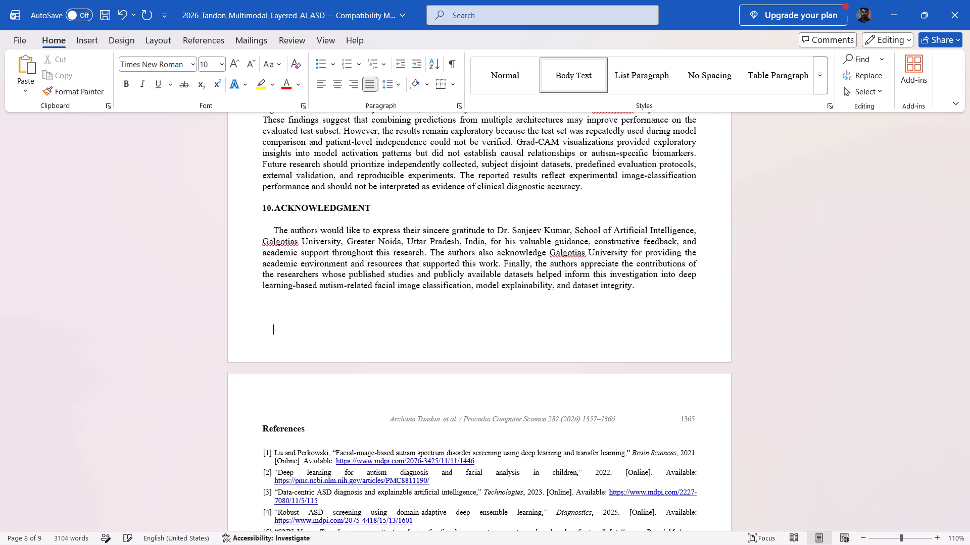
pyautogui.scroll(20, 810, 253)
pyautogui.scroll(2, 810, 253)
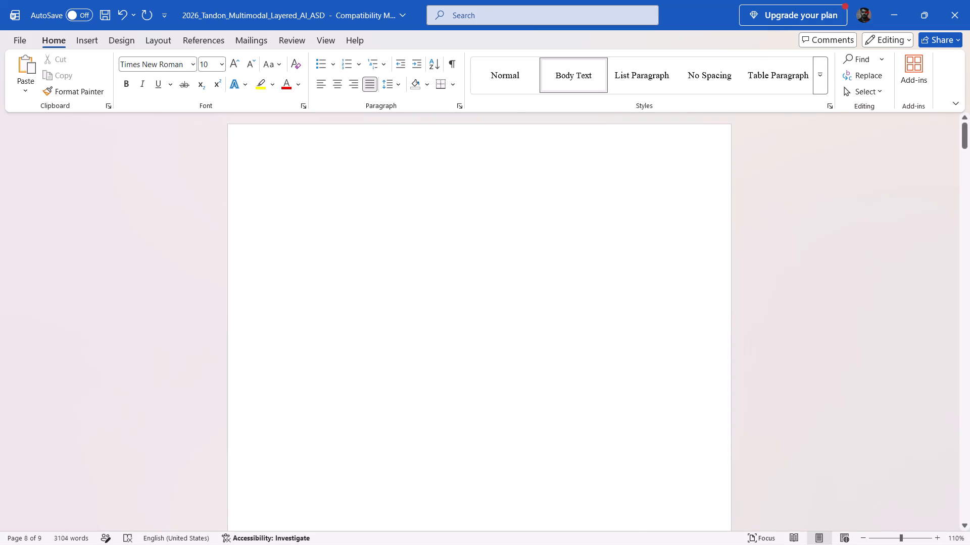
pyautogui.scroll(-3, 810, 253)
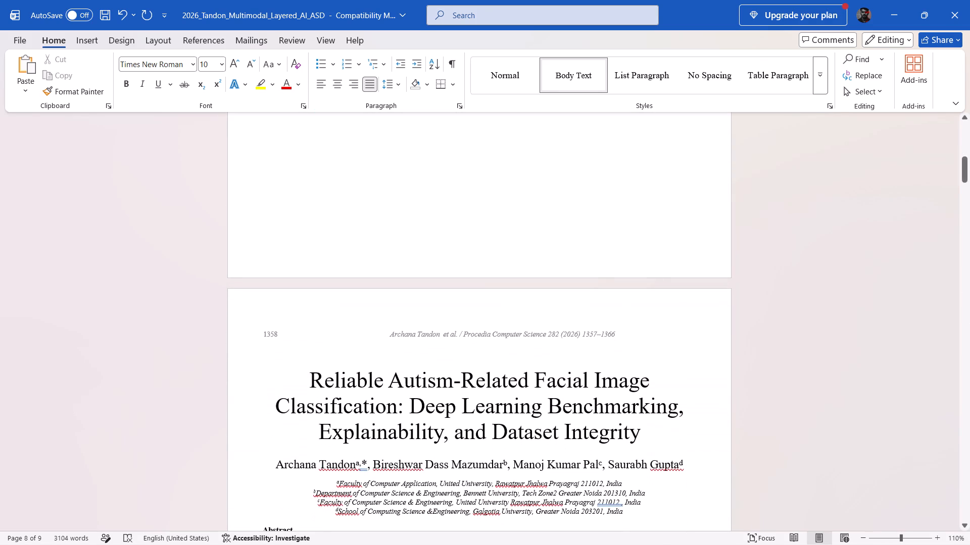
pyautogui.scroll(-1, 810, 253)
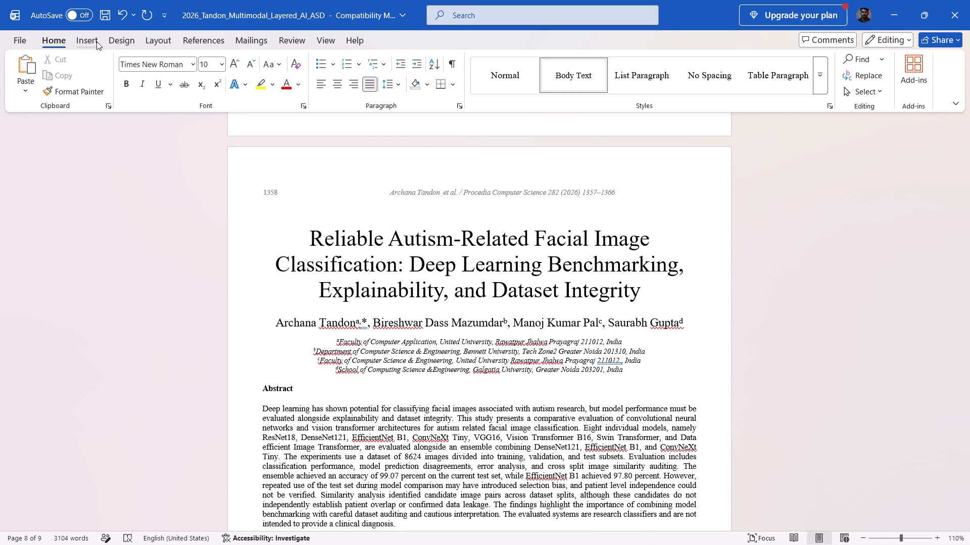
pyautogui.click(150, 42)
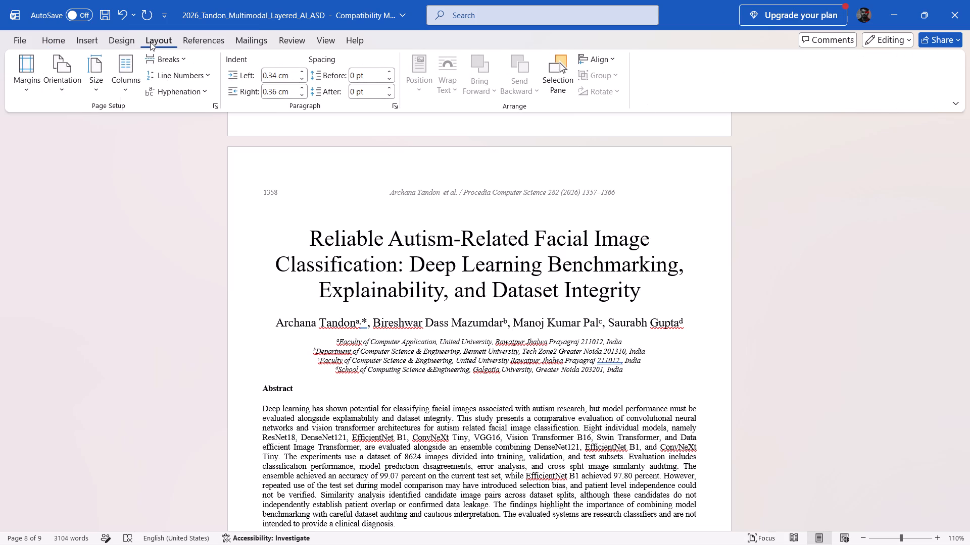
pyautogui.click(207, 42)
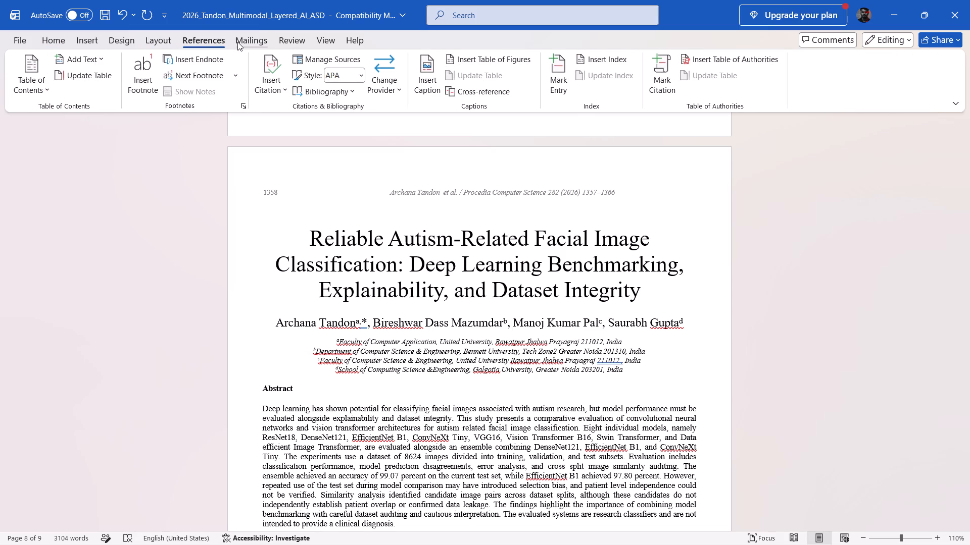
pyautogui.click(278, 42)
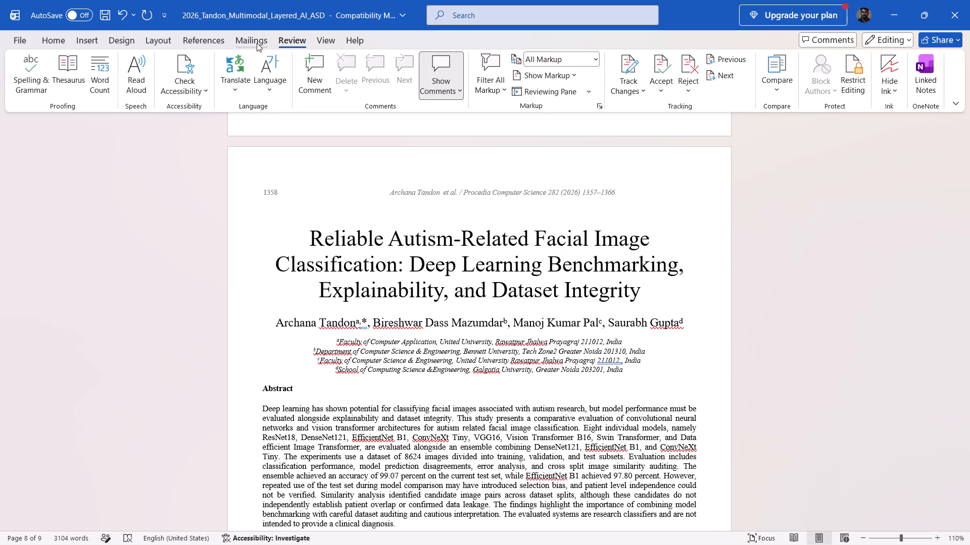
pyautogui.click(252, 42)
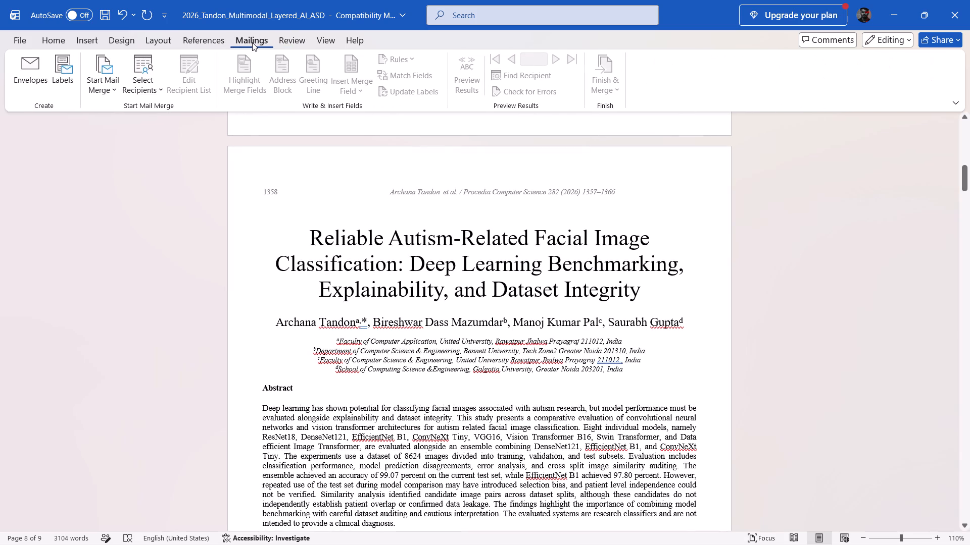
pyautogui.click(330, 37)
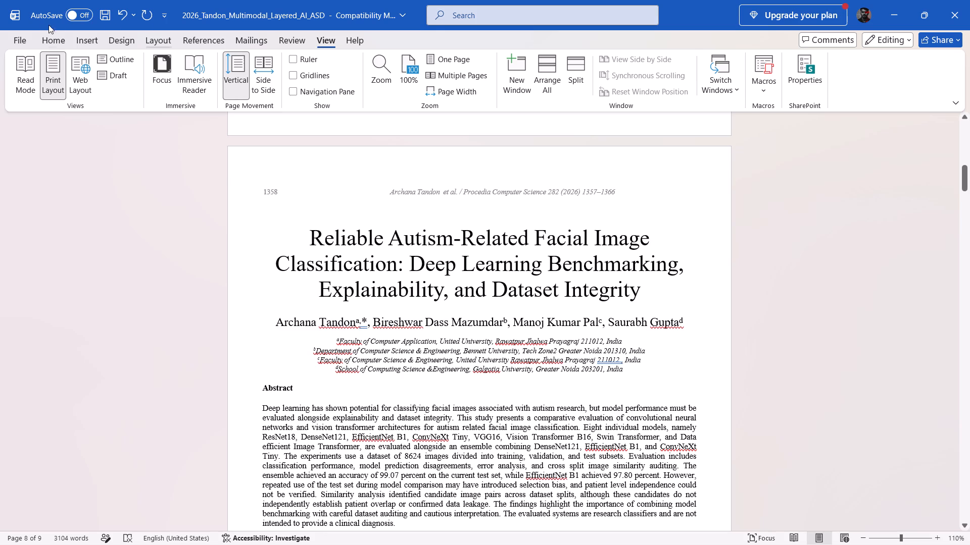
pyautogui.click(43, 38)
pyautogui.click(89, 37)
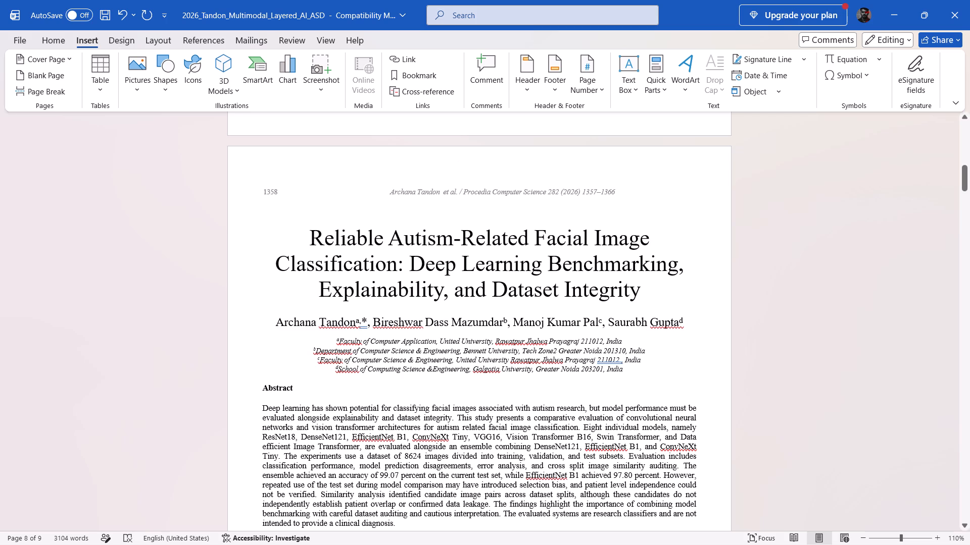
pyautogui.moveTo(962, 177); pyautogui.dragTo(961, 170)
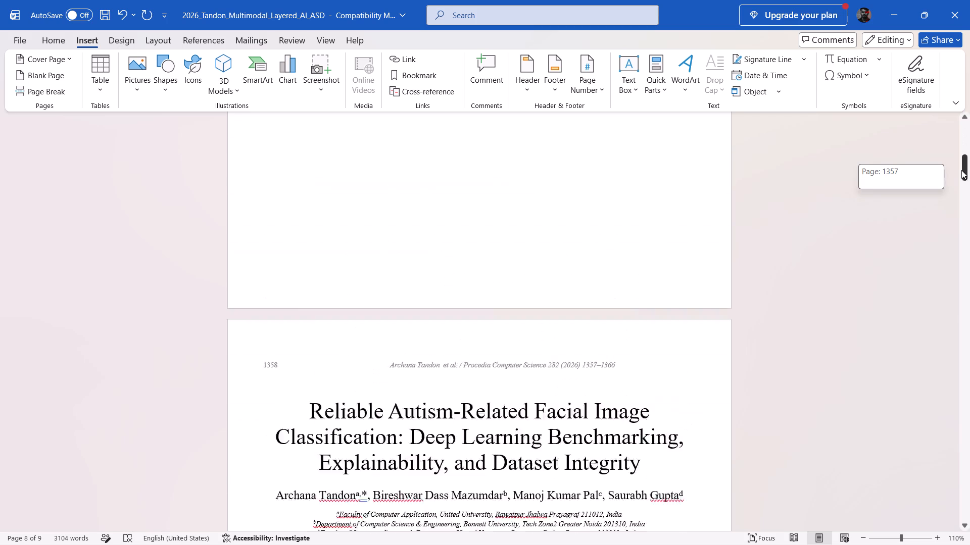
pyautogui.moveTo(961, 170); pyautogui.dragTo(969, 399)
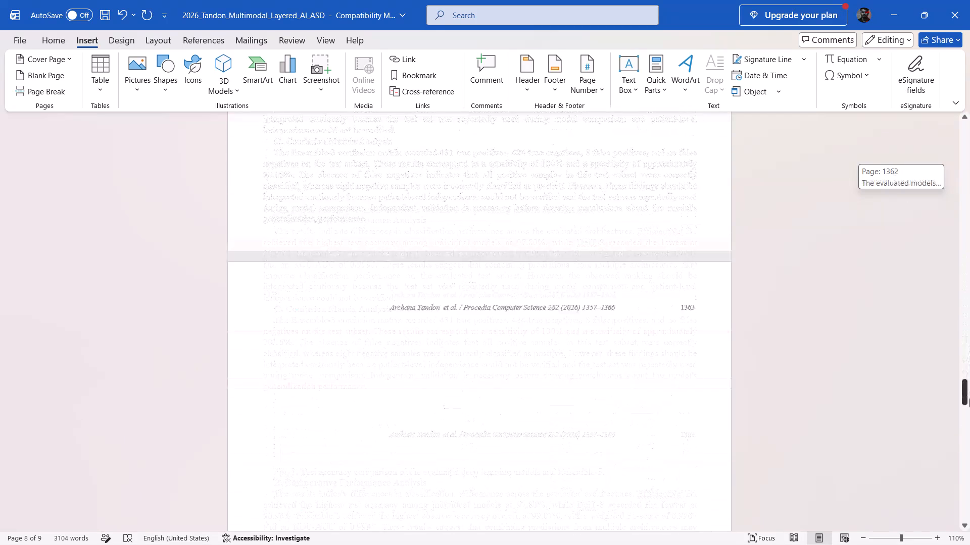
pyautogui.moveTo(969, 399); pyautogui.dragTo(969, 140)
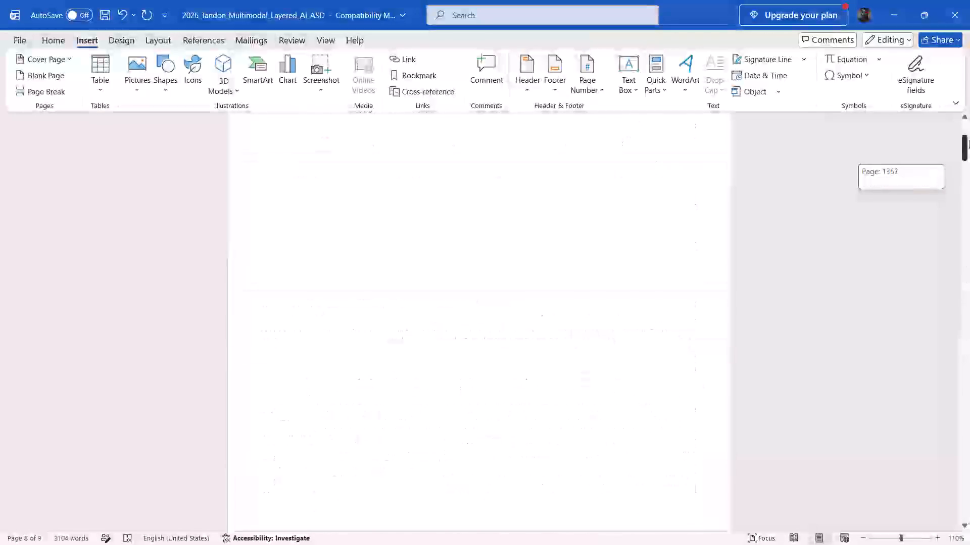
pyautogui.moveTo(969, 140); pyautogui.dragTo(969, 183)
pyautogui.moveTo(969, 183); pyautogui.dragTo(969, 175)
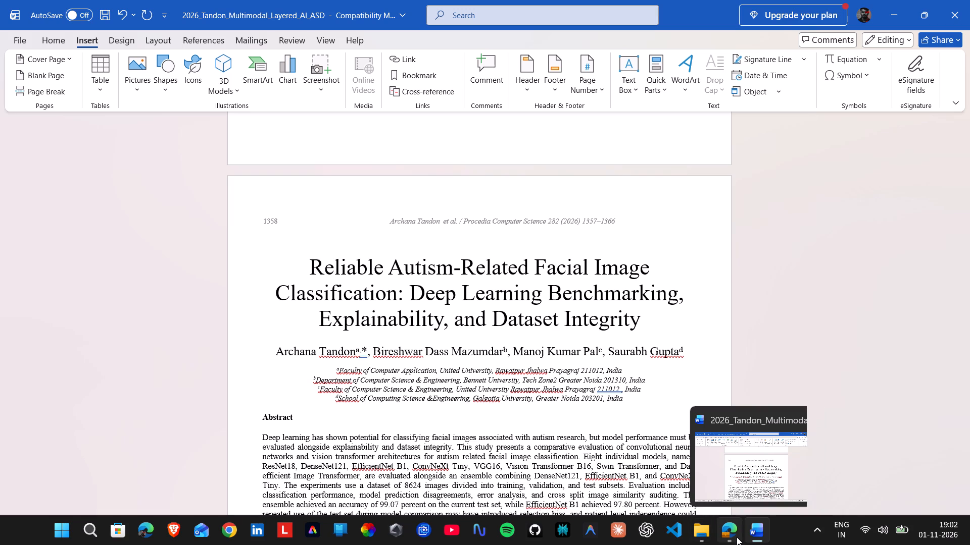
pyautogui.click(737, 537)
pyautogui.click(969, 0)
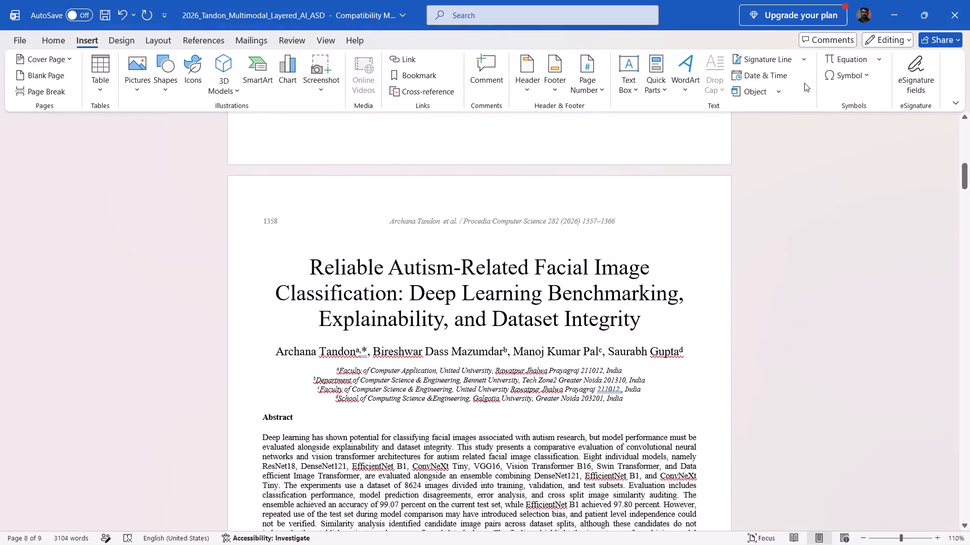
# Switch to Google Chrome and open ChatGPT from the new tab page.
pyautogui.click(255, 527)
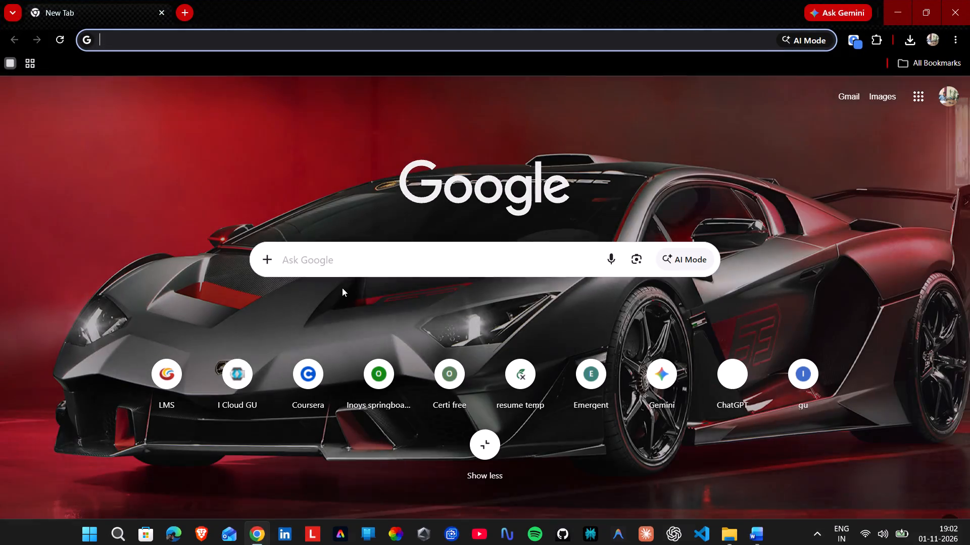
pyautogui.click(733, 386)
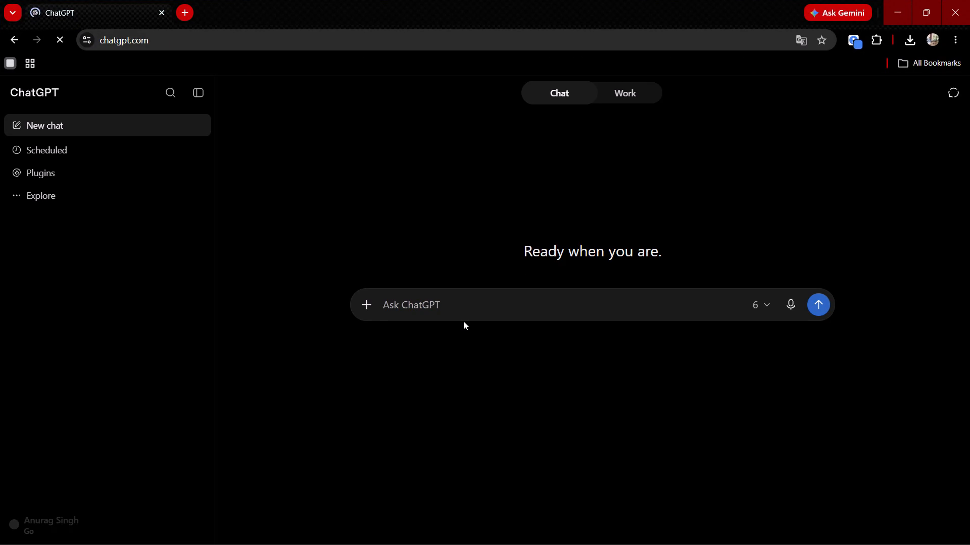
# Switch back to Word and start a screen snip with the paper's title, authors and abstract in view.
pyautogui.click(754, 535)
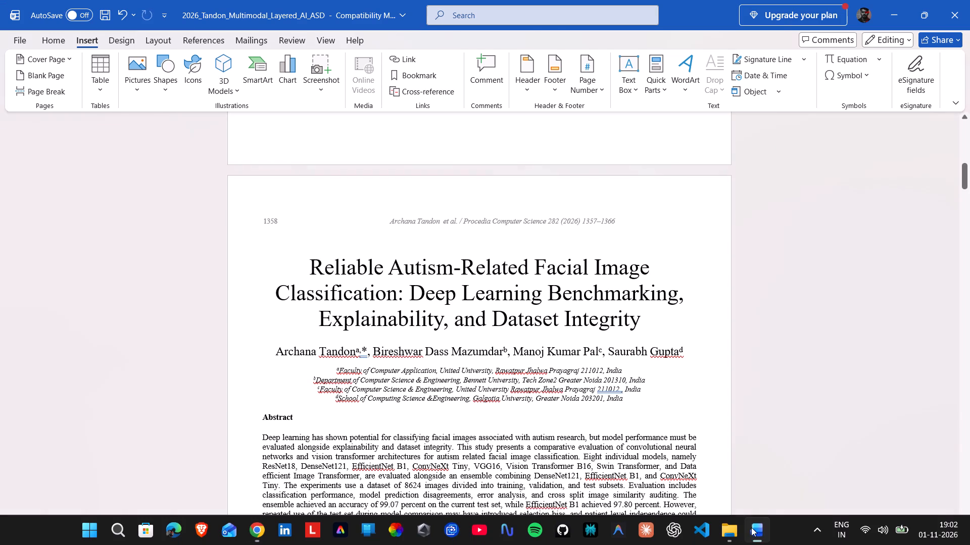
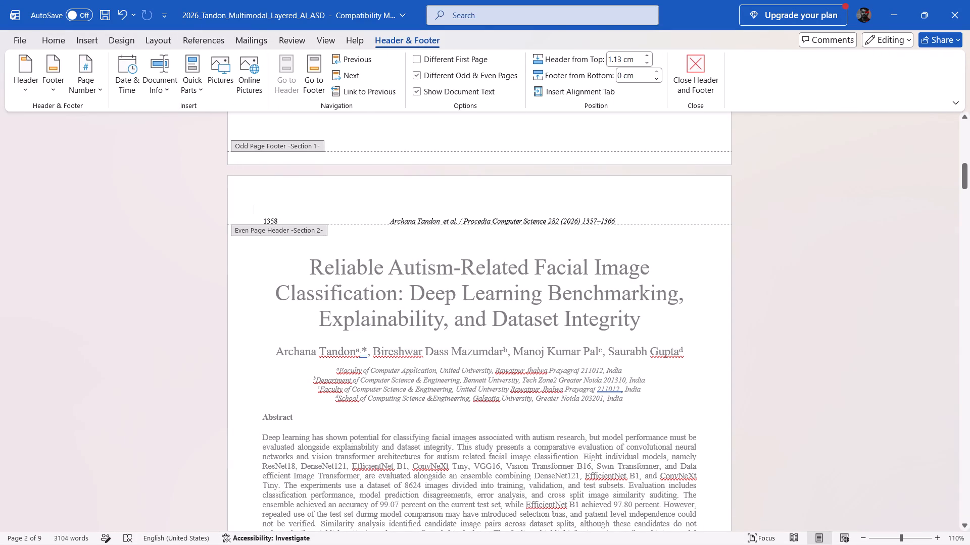
pyautogui.click(24, 87)
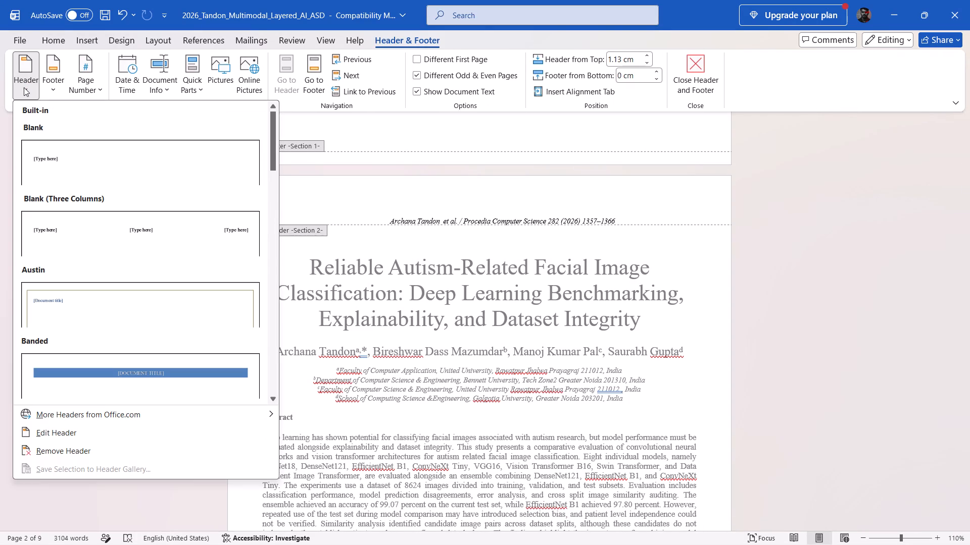
pyautogui.click(109, 161)
pyautogui.click(67, 226)
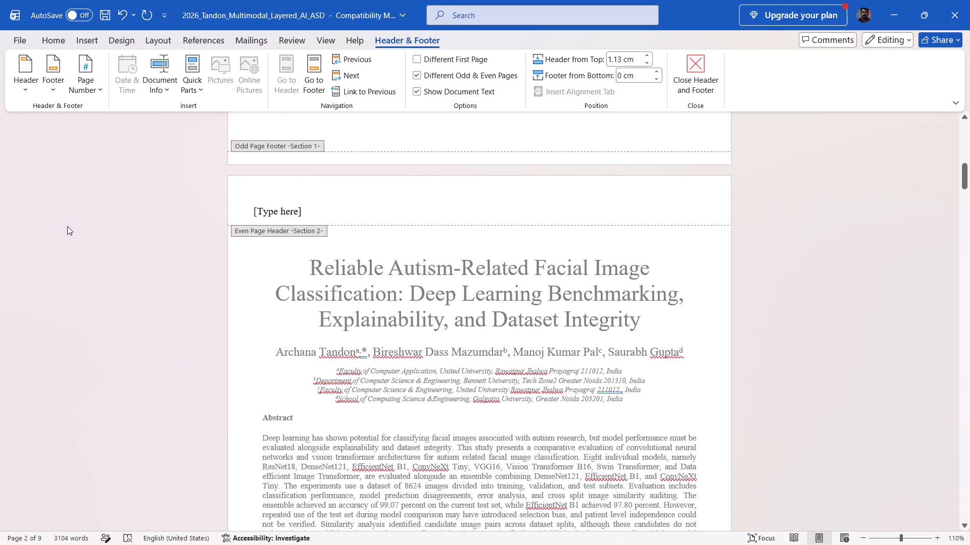
pyautogui.moveTo(965, 180); pyautogui.dragTo(965, 219)
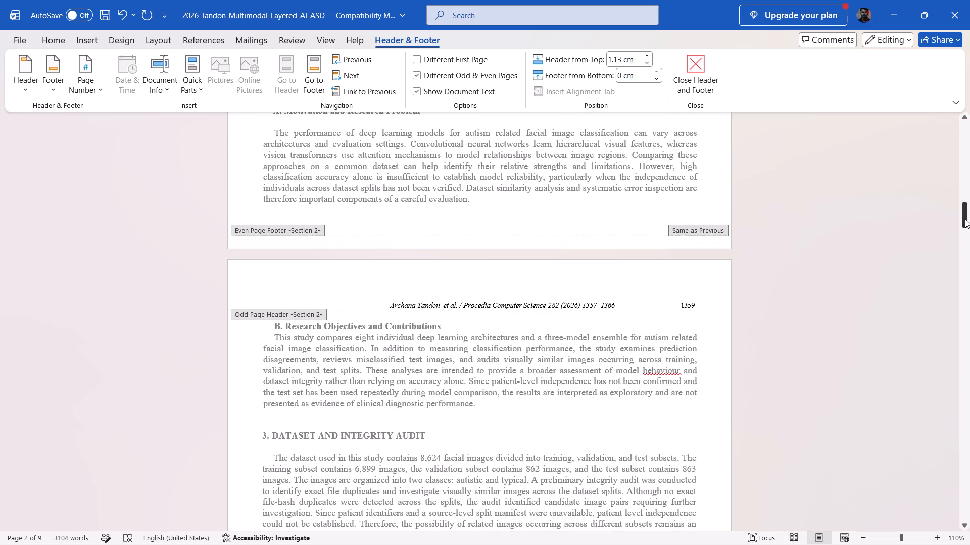
pyautogui.click(696, 228)
pyautogui.hotkey('ctrl', 'a')
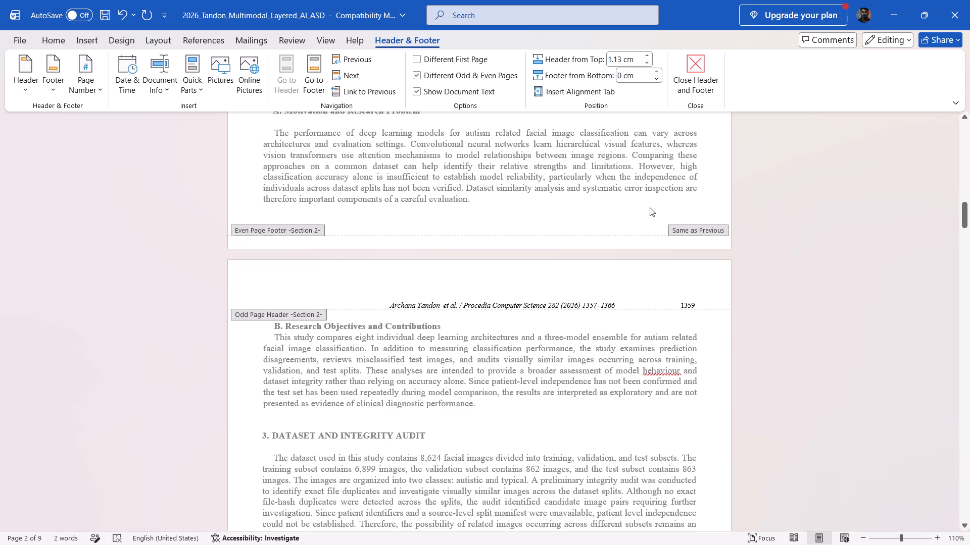
pyautogui.click(683, 82)
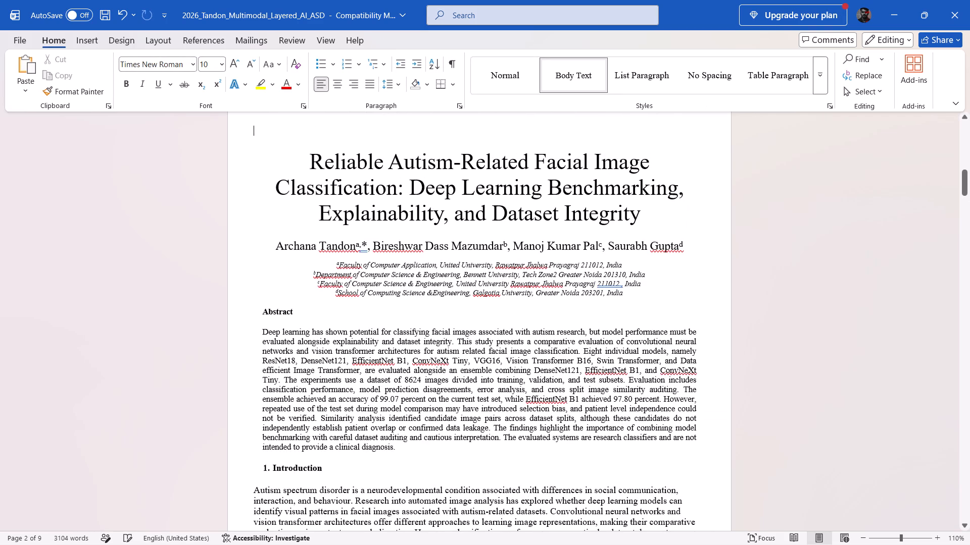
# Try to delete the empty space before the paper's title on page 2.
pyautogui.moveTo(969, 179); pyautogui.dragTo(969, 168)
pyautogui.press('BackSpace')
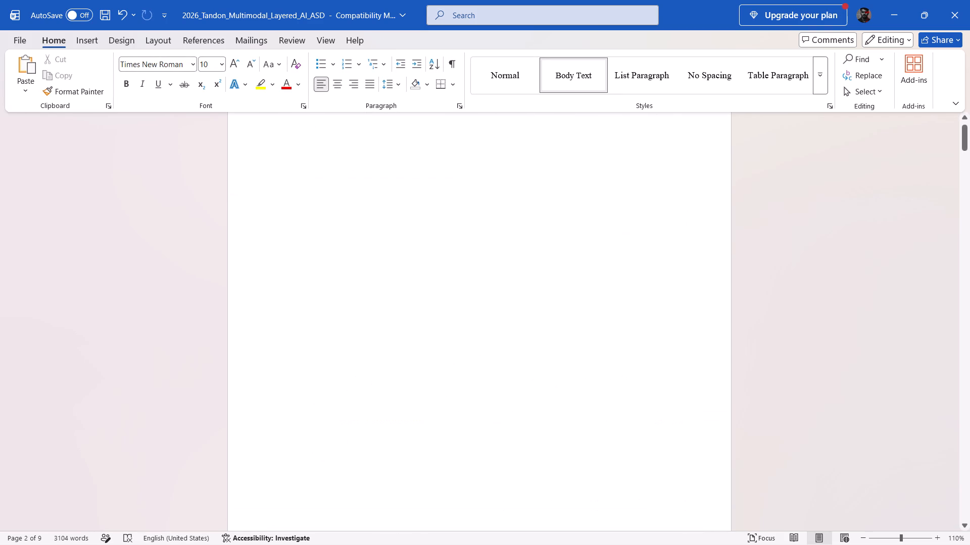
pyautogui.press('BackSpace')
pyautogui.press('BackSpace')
# Examine the document's pages for remaining running headers and page numbers.
pyautogui.scroll(-6, 438, 296)
pyautogui.moveTo(968, 155); pyautogui.dragTo(969, 253)
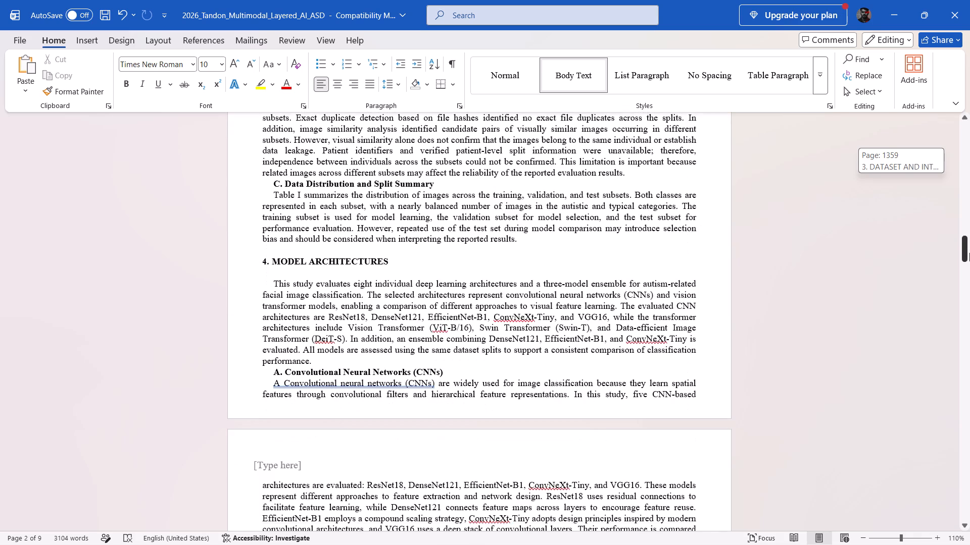
pyautogui.moveTo(969, 253); pyautogui.dragTo(969, 315)
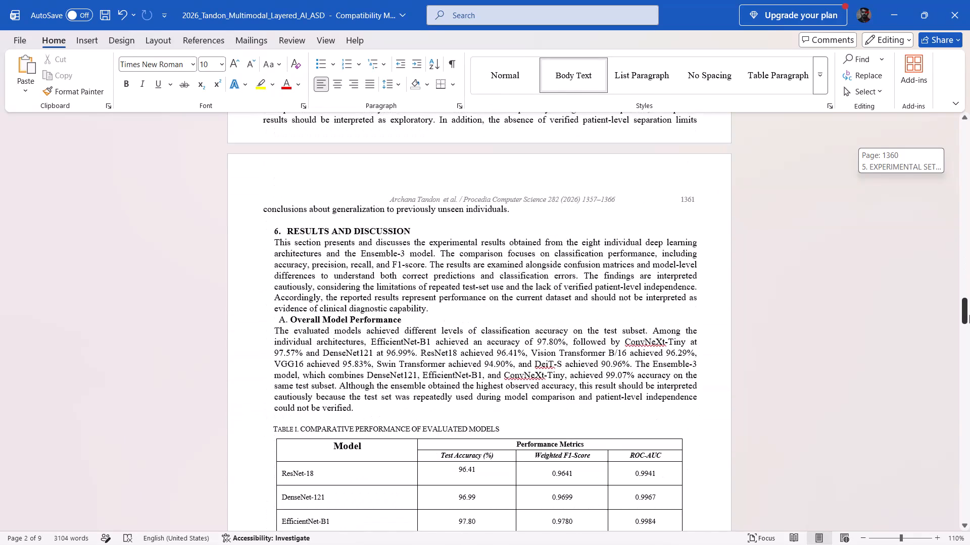
pyautogui.moveTo(969, 315); pyautogui.dragTo(966, 290)
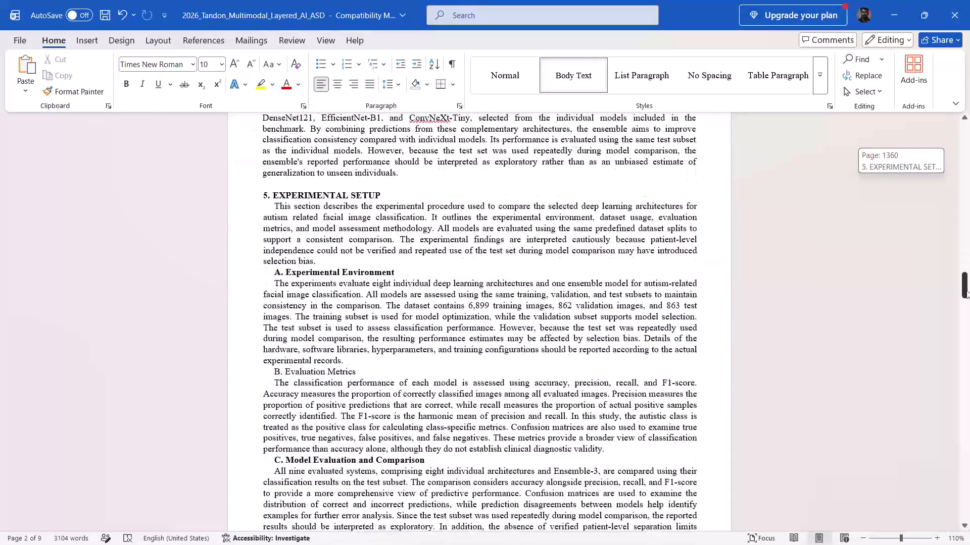
pyautogui.moveTo(966, 290); pyautogui.dragTo(969, 433)
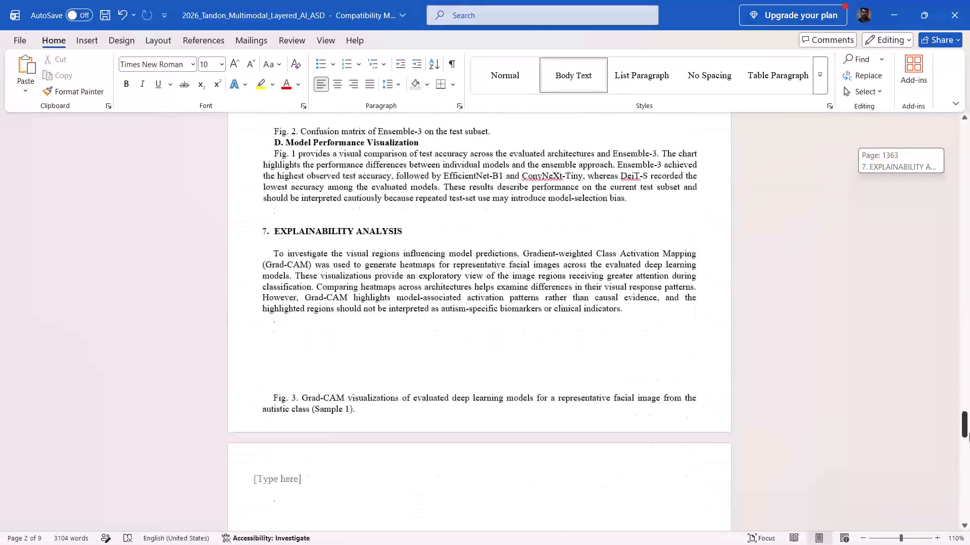
pyautogui.moveTo(969, 433); pyautogui.dragTo(967, 146)
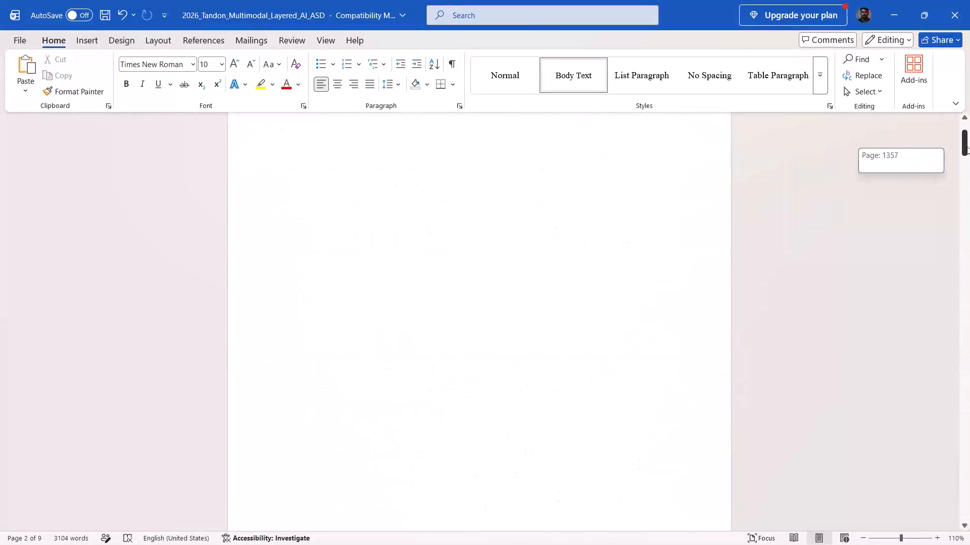
pyautogui.moveTo(967, 146); pyautogui.dragTo(968, 304)
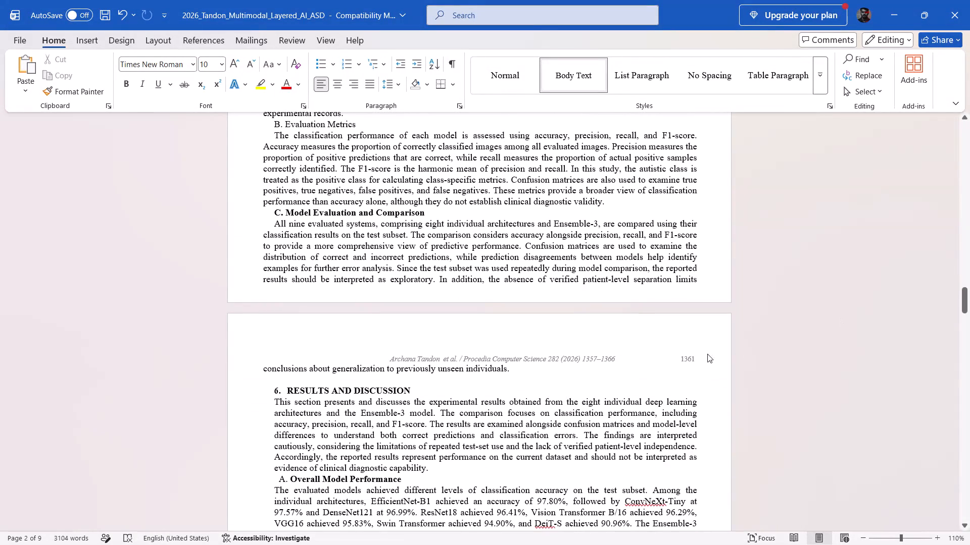
# Remove the footer and the Section 2 odd-page header starting from page 1361, and leave header editing.
pyautogui.doubleClick(691, 359)
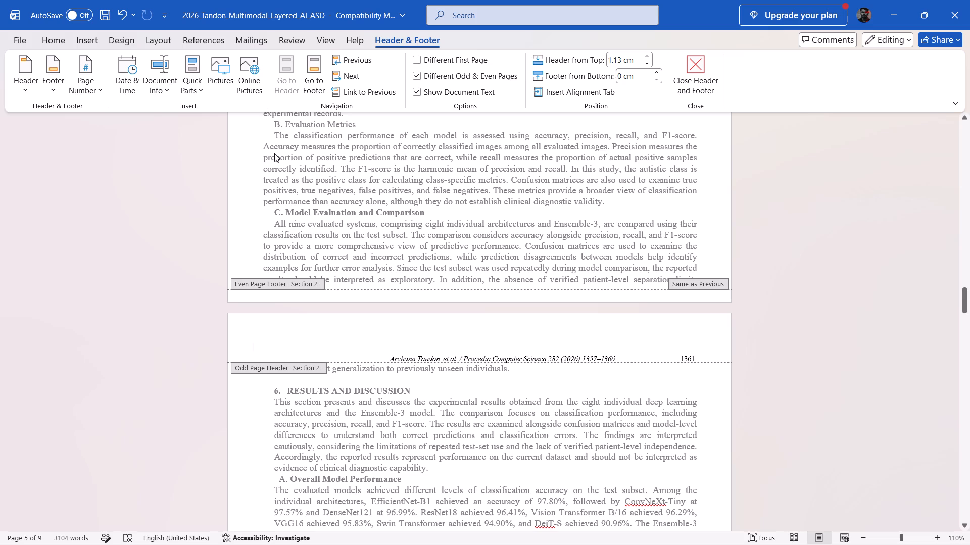
pyautogui.click(46, 93)
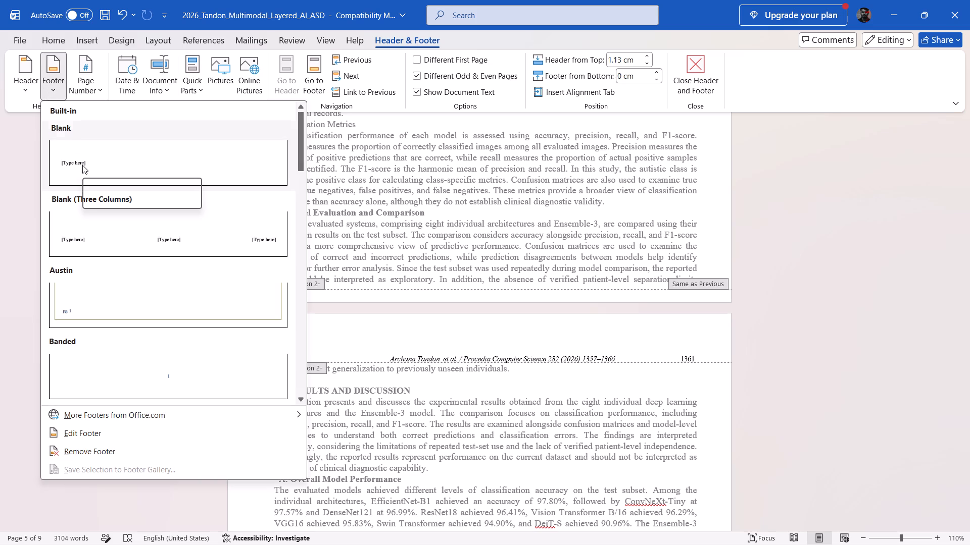
pyautogui.click(84, 453)
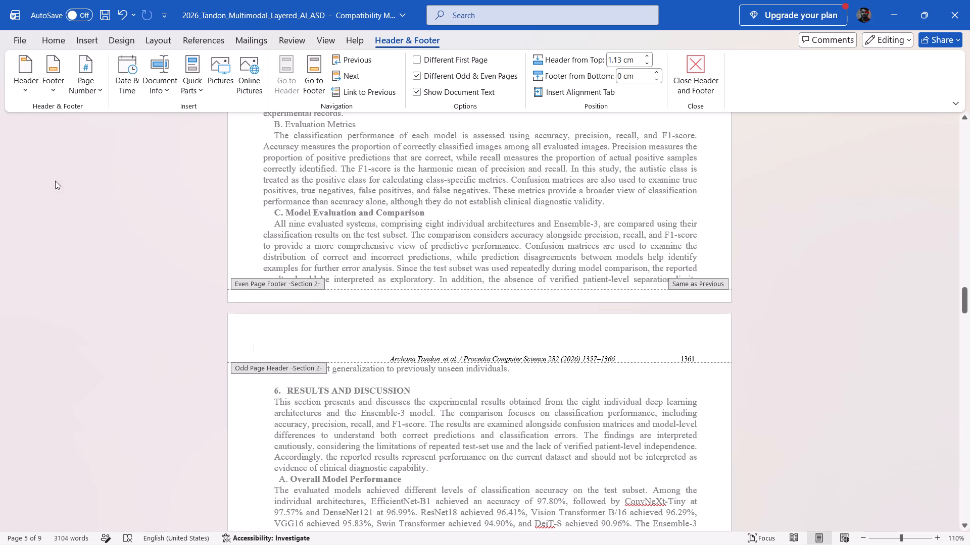
pyautogui.click(21, 91)
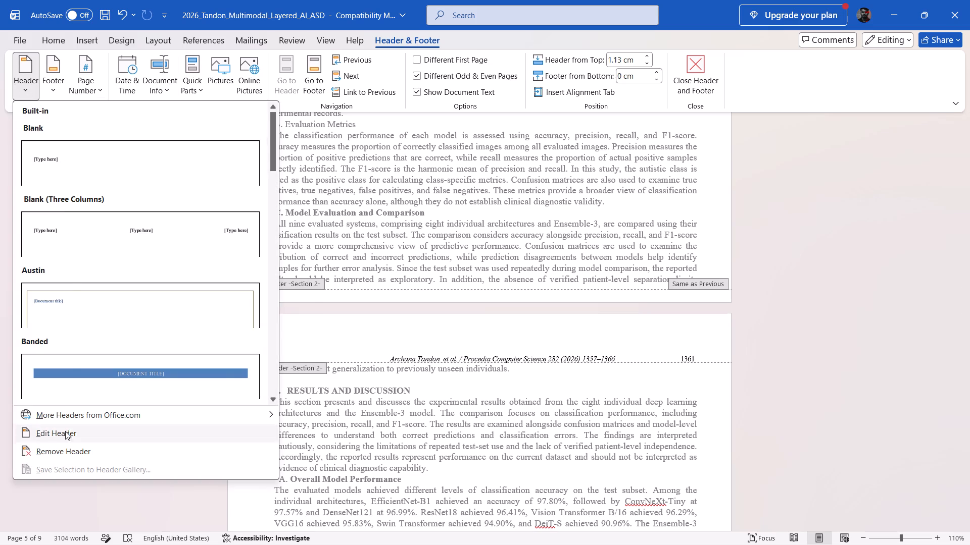
pyautogui.click(60, 447)
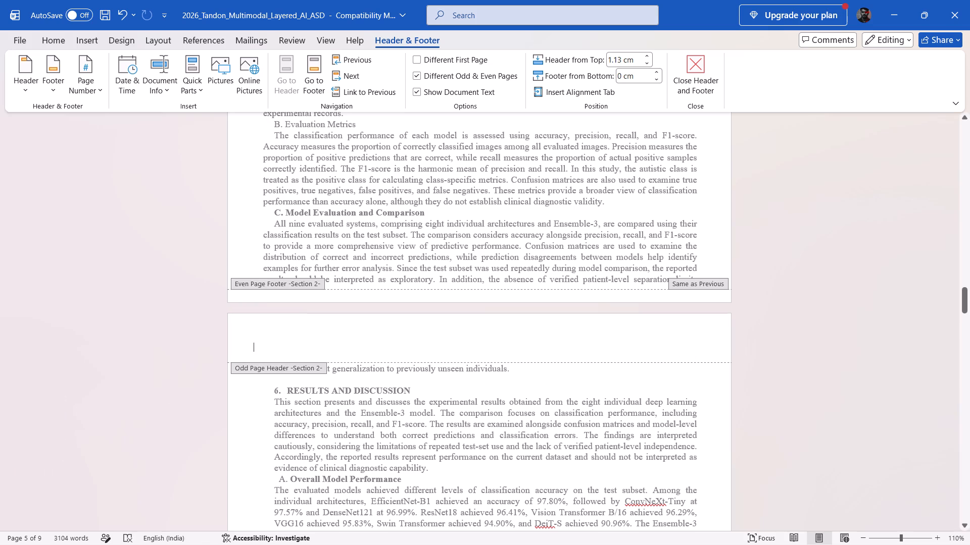
pyautogui.moveTo(963, 297); pyautogui.dragTo(963, 322)
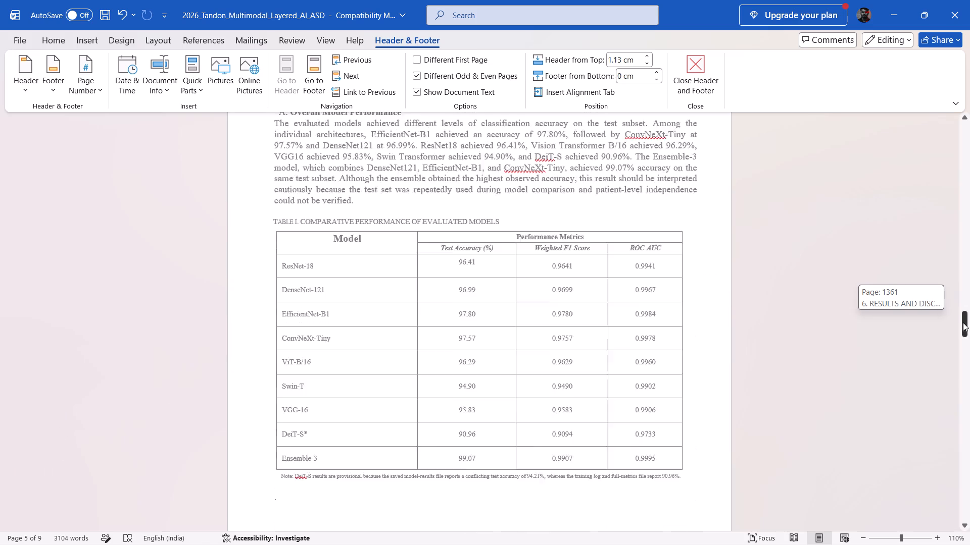
pyautogui.moveTo(963, 322); pyautogui.dragTo(969, 387)
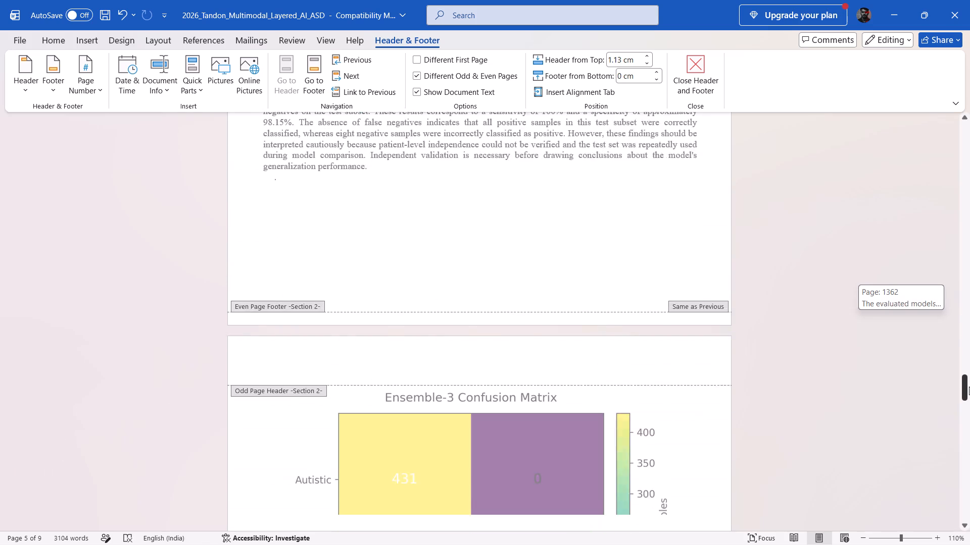
pyautogui.moveTo(969, 387); pyautogui.dragTo(969, 460)
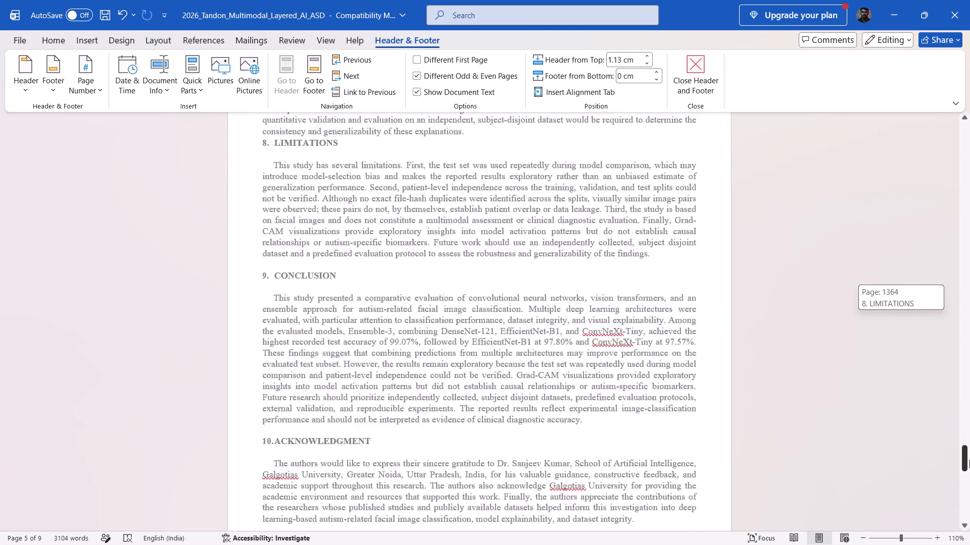
pyautogui.moveTo(969, 460); pyautogui.dragTo(965, 175)
pyautogui.click(876, 227)
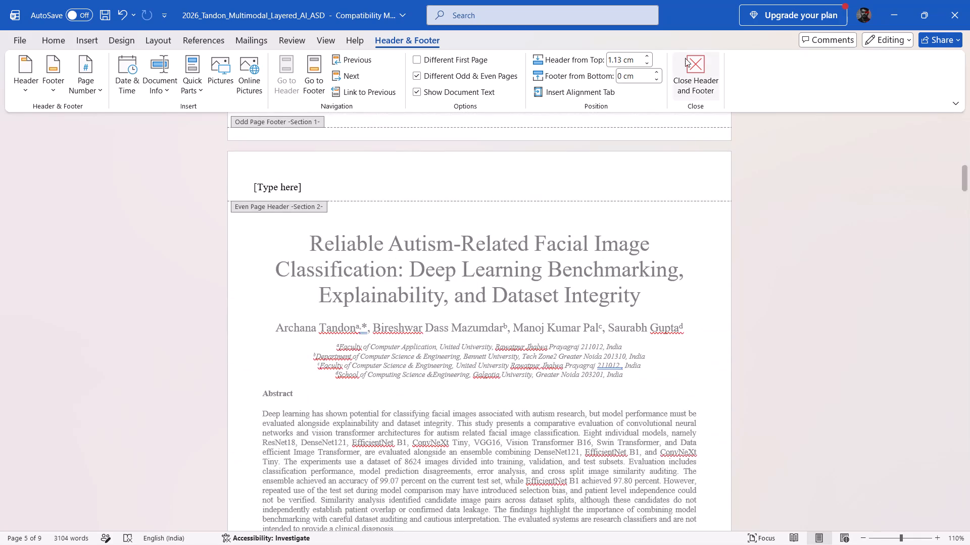
pyautogui.click(685, 58)
# Remove the Section 2 even-page header holding the "[Type here]" placeholder above the paper's title, and leave header editing.
pyautogui.moveTo(964, 292); pyautogui.dragTo(963, 294)
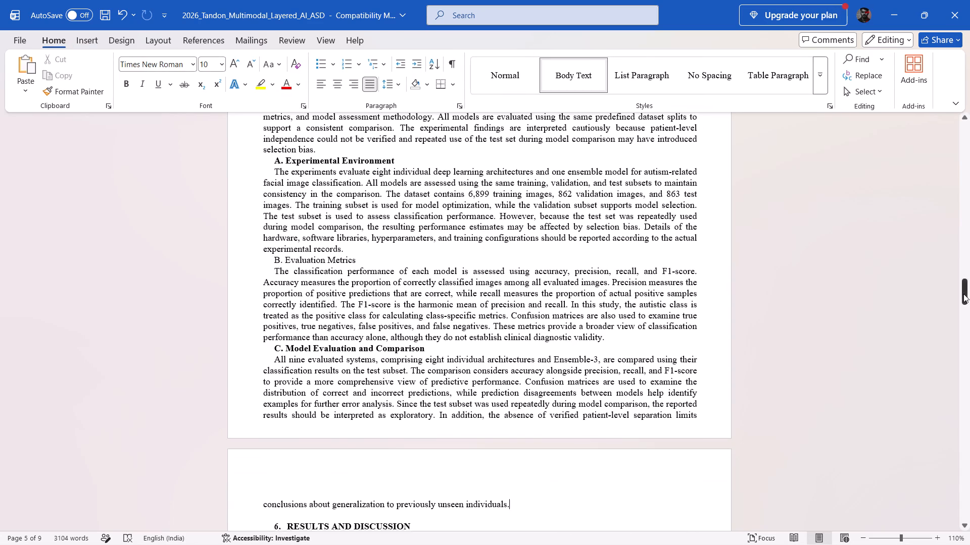
pyautogui.moveTo(963, 294); pyautogui.dragTo(964, 300)
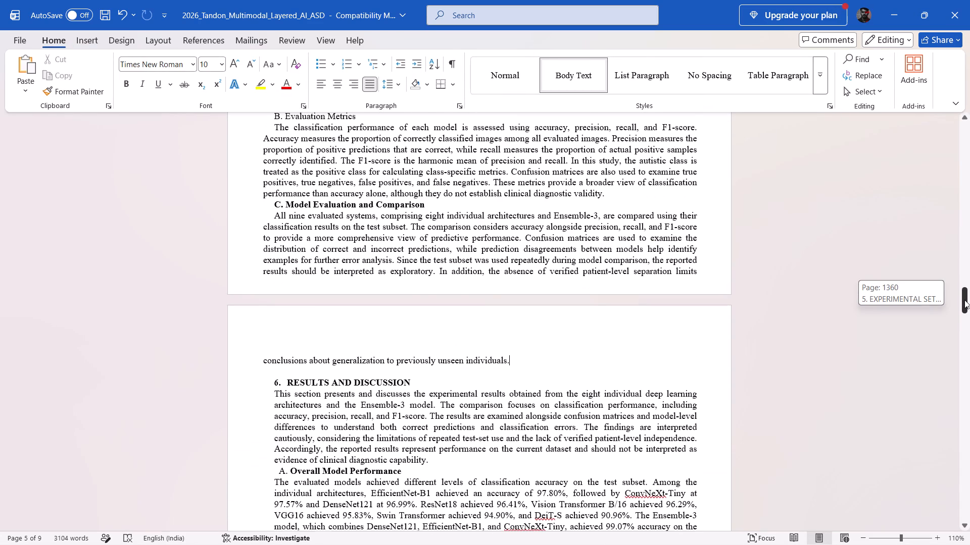
pyautogui.moveTo(964, 300); pyautogui.dragTo(969, 402)
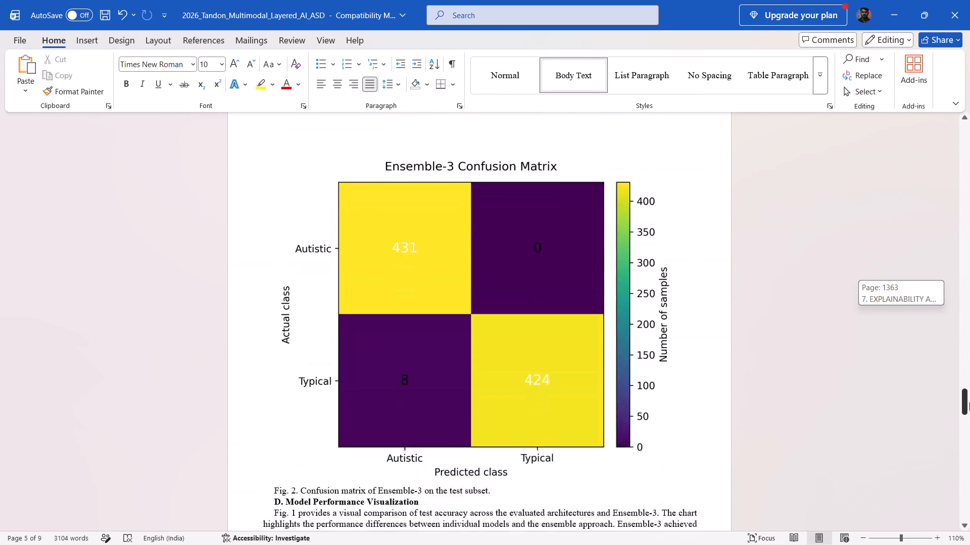
pyautogui.moveTo(969, 402); pyautogui.dragTo(969, 506)
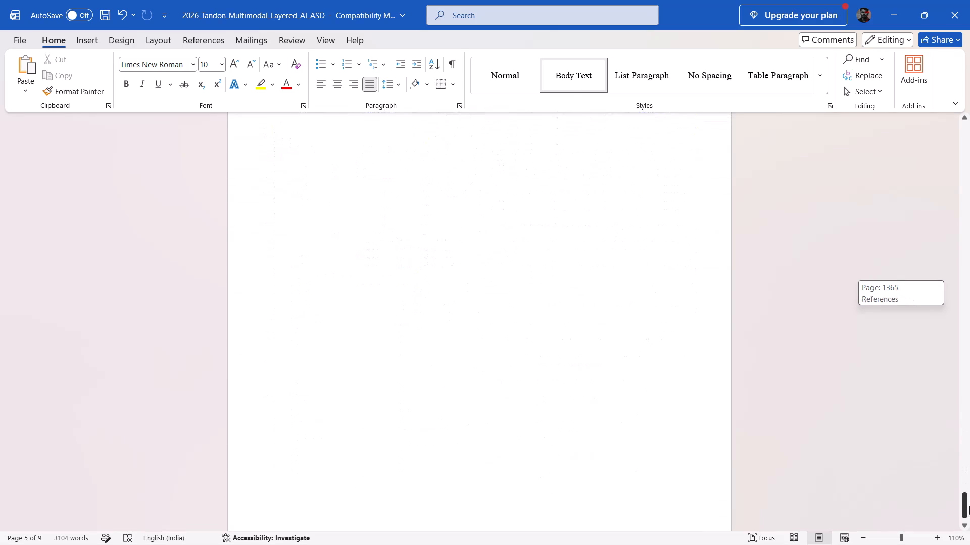
pyautogui.moveTo(969, 506); pyautogui.dragTo(951, 179)
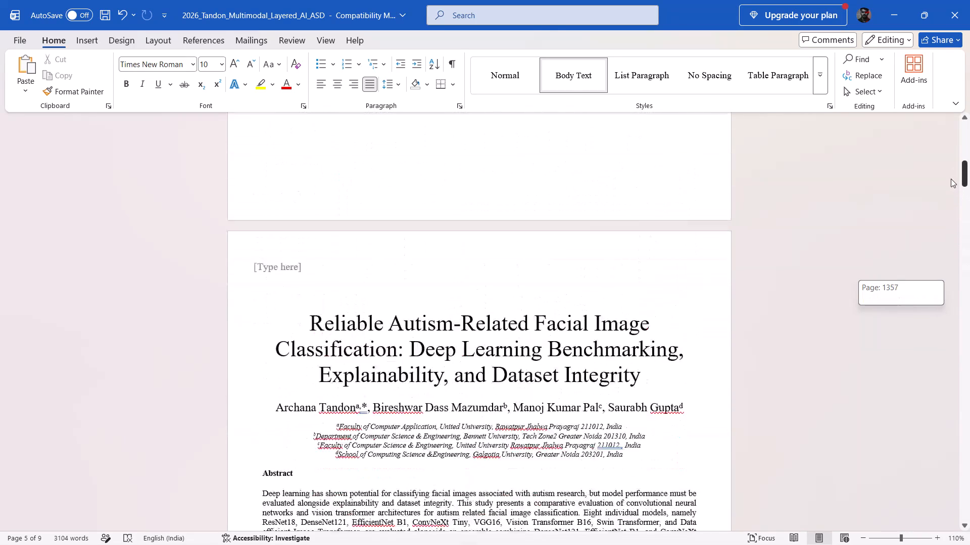
pyautogui.moveTo(951, 179); pyautogui.dragTo(951, 182)
pyautogui.doubleClick(289, 131)
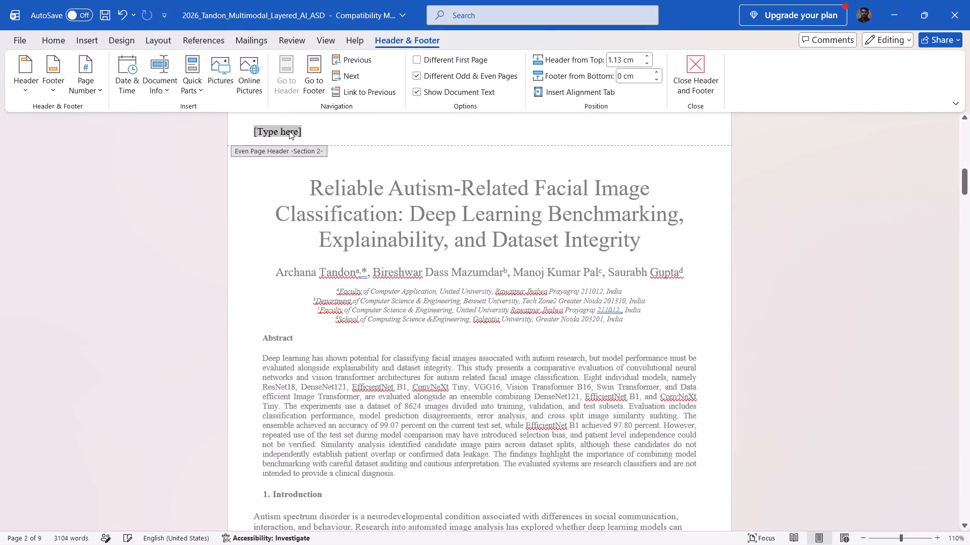
pyautogui.click(29, 91)
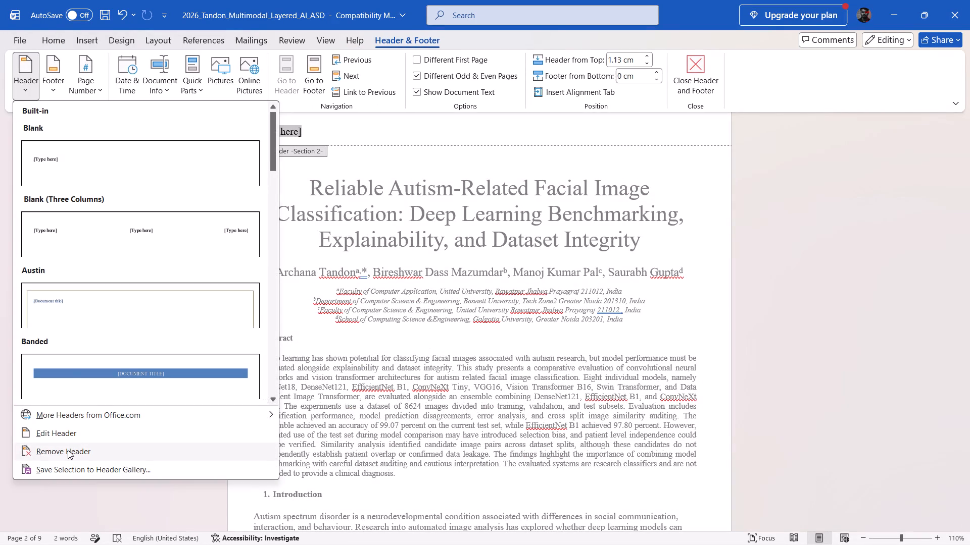
pyautogui.click(68, 450)
pyautogui.click(89, 278)
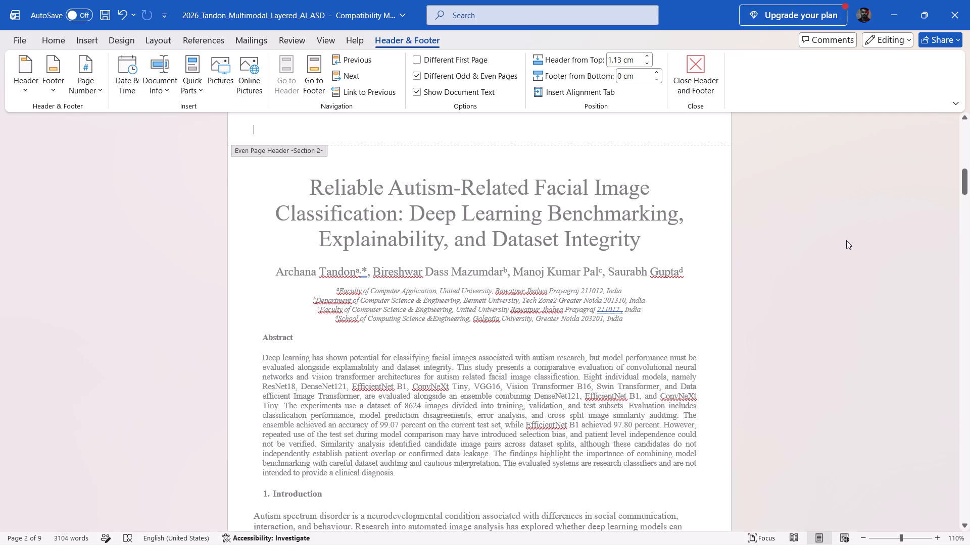
pyautogui.click(831, 187)
pyautogui.click(710, 72)
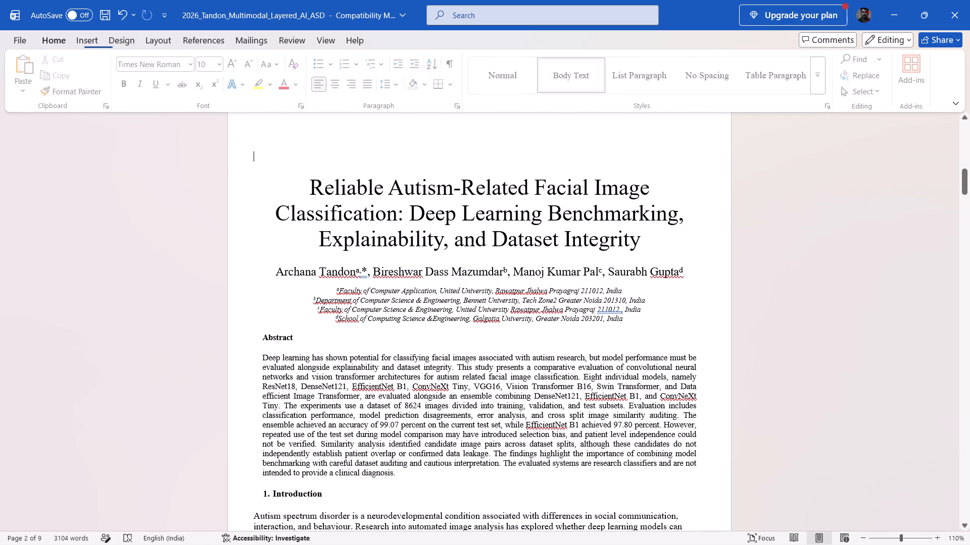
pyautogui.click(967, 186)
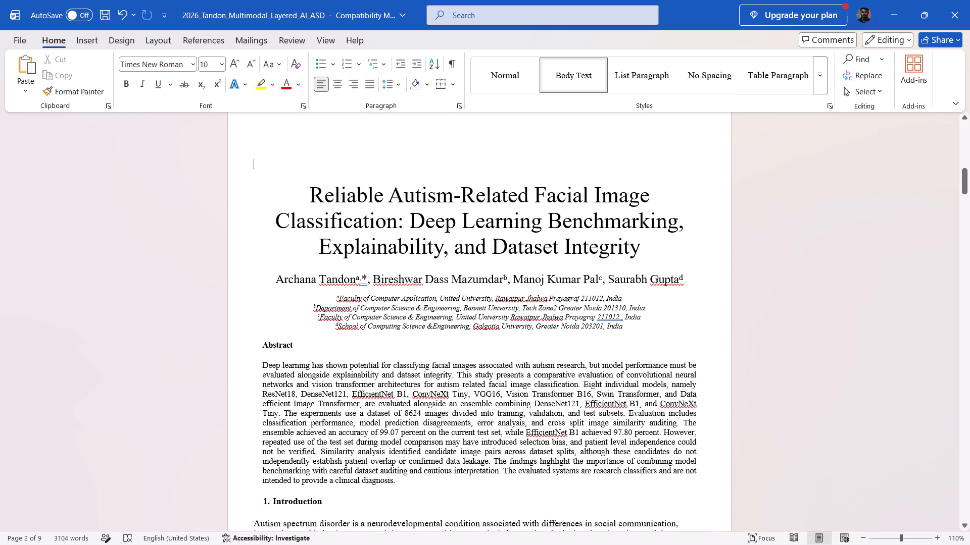
# Delete the empty paragraph above the paper's title on page 2.
pyautogui.press('BackSpace')
pyautogui.press('BackSpace')
# Copy the paper's whole content, from the title through the last reference.
pyautogui.scroll(-2, 305, 169)
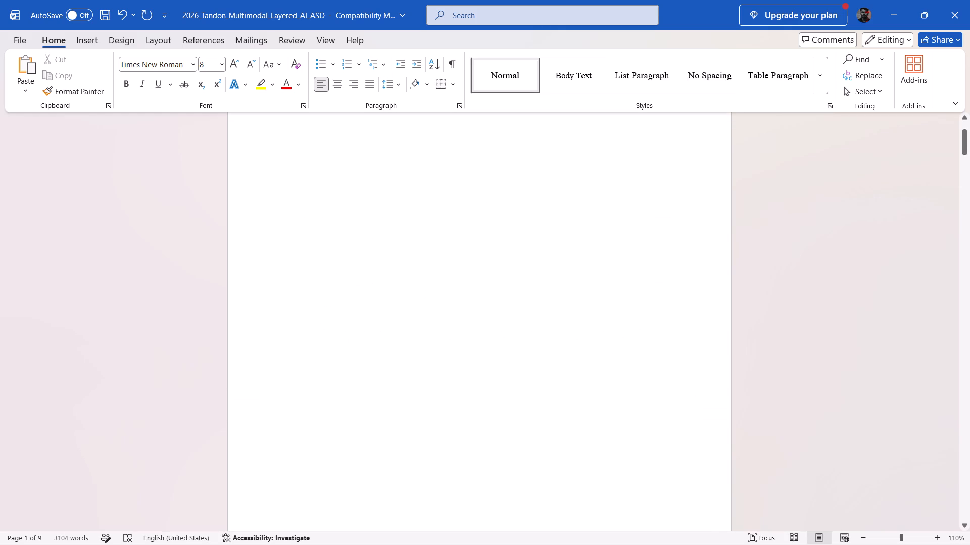
pyautogui.scroll(-5, 308, 163)
pyautogui.moveTo(968, 156); pyautogui.dragTo(969, 180)
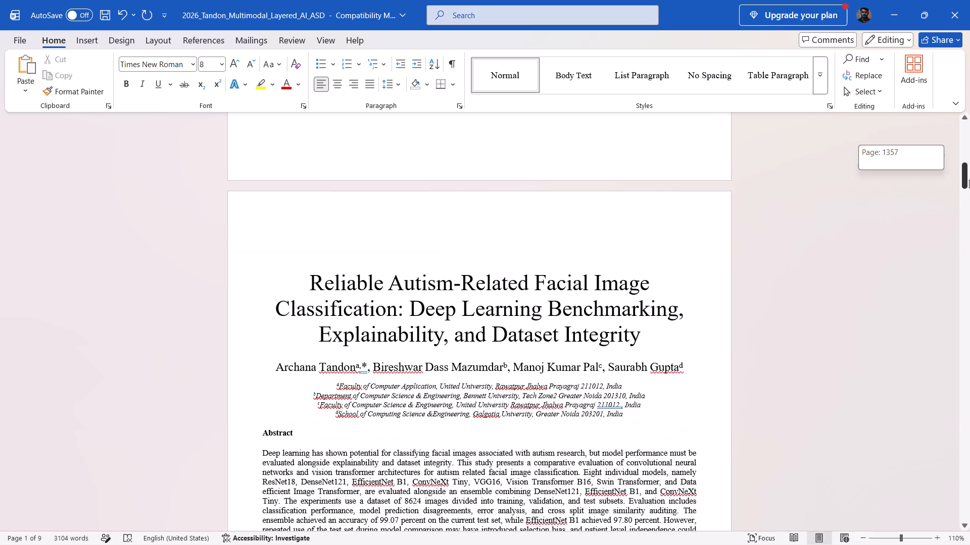
pyautogui.moveTo(969, 180); pyautogui.dragTo(968, 182)
pyautogui.moveTo(304, 220); pyautogui.dragTo(382, 249)
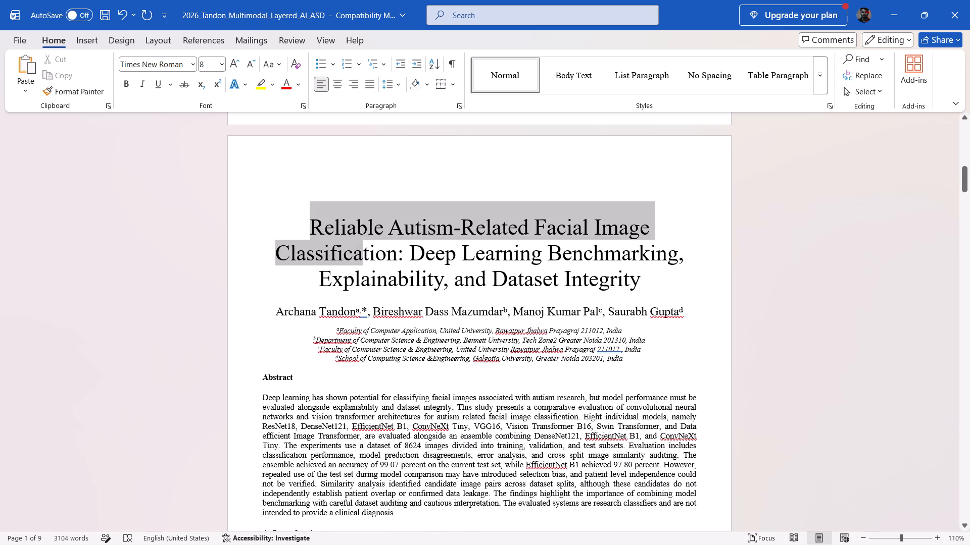
pyautogui.moveTo(382, 249); pyautogui.dragTo(567, 544)
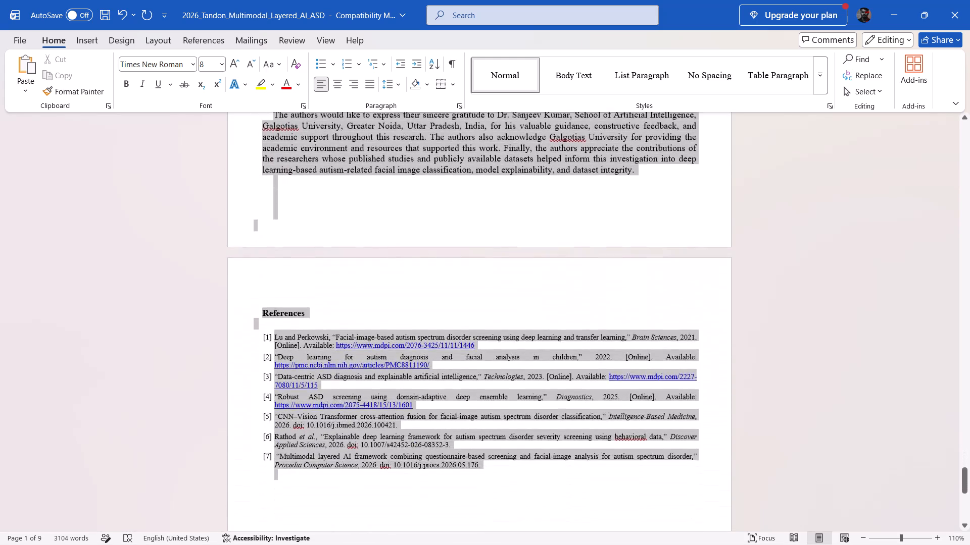
pyautogui.moveTo(567, 544); pyautogui.dragTo(435, 395)
pyautogui.hotkey('ctrl', 'c')
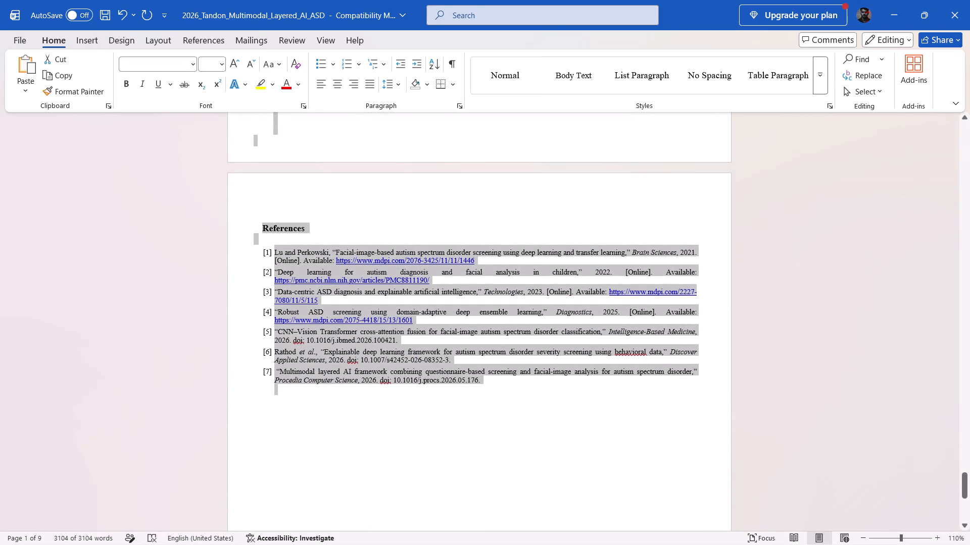
# Create a new blank document and paste the copied paper into it.
pyautogui.click(23, 34)
pyautogui.click(41, 100)
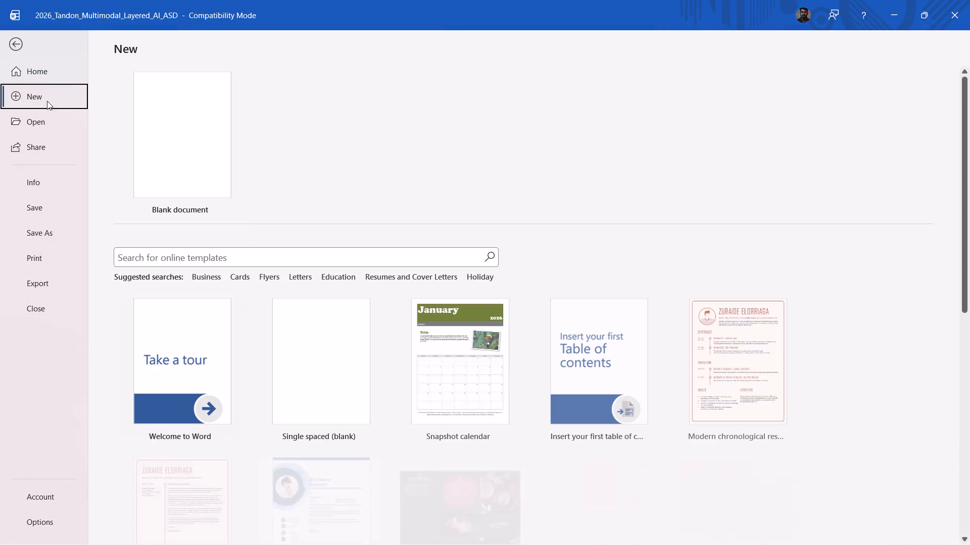
pyautogui.click(199, 144)
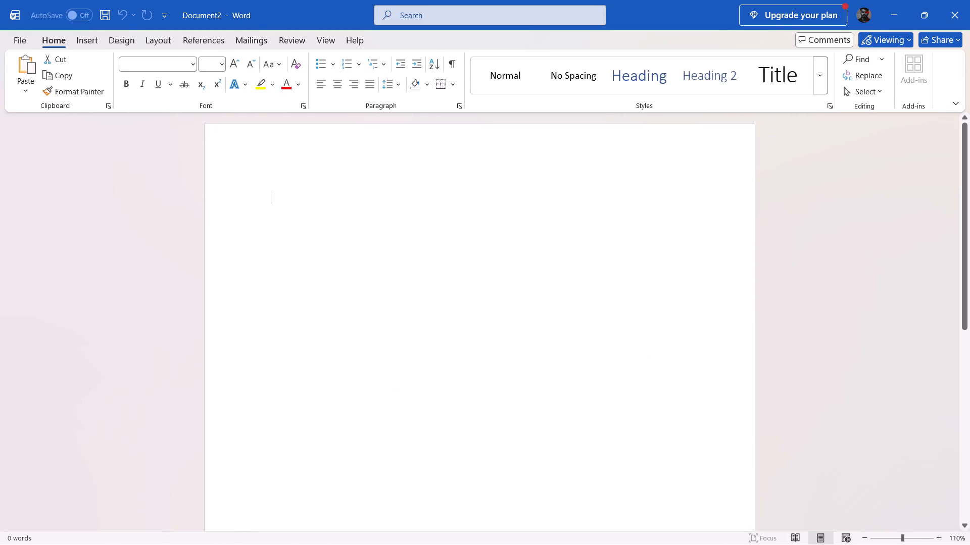
pyautogui.hotkey('ctrl', 'v')
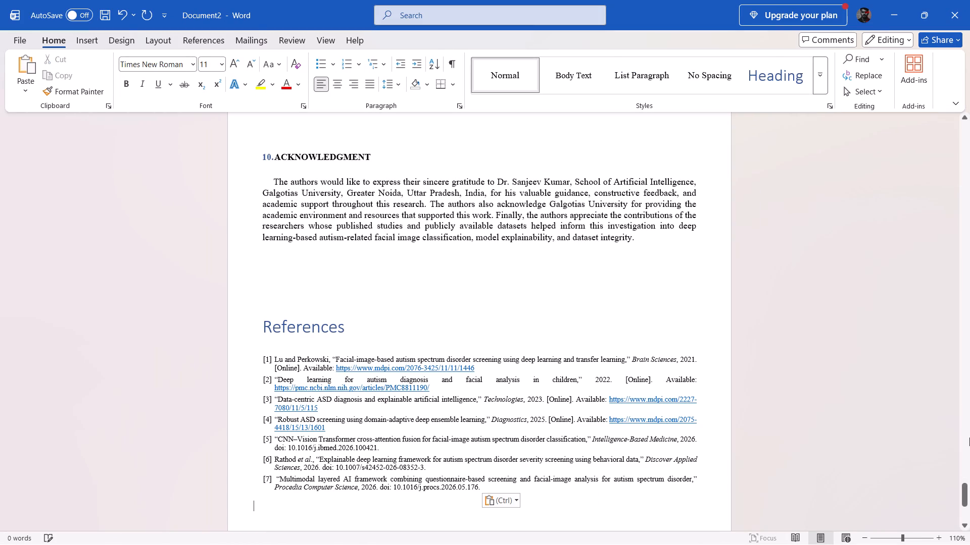
# Examine the pasted paper's pages from title to references and check them against the original document.
pyautogui.moveTo(968, 493); pyautogui.dragTo(966, 122)
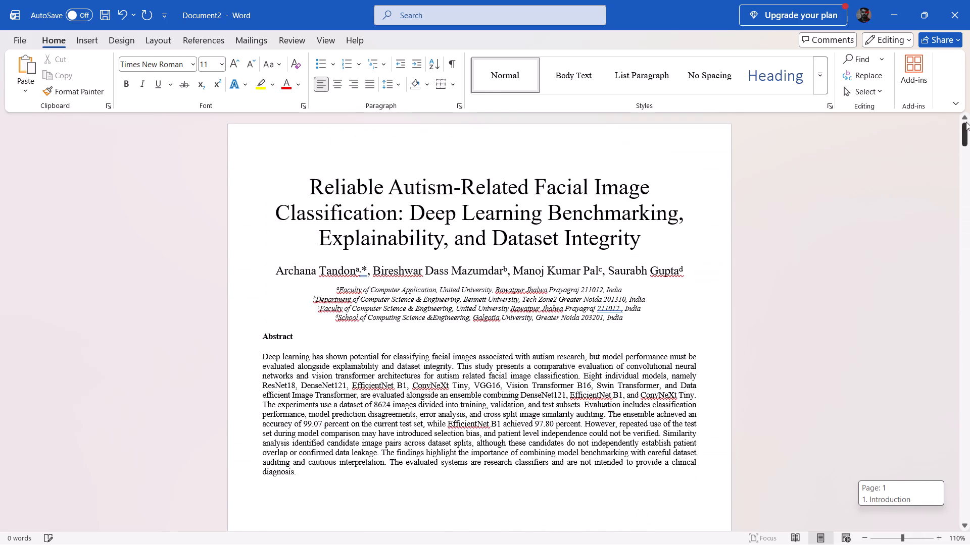
pyautogui.moveTo(966, 122); pyautogui.dragTo(966, 116)
pyautogui.moveTo(966, 133); pyautogui.dragTo(965, 173)
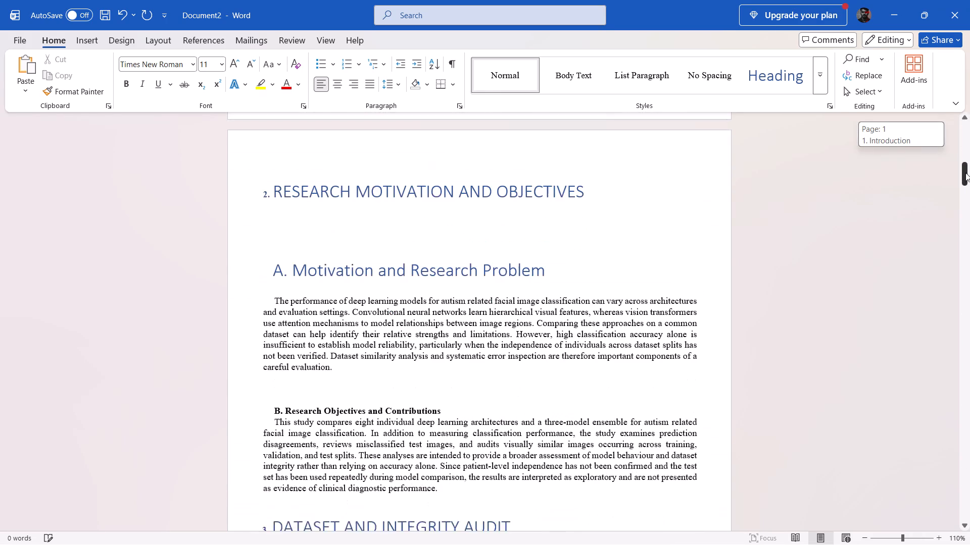
pyautogui.moveTo(965, 173); pyautogui.dragTo(965, 217)
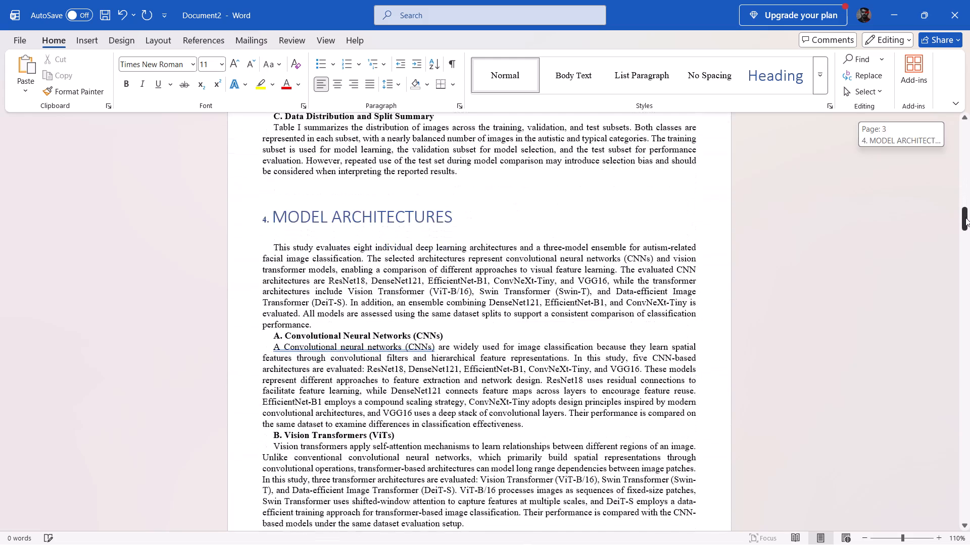
pyautogui.moveTo(965, 217); pyautogui.dragTo(969, 321)
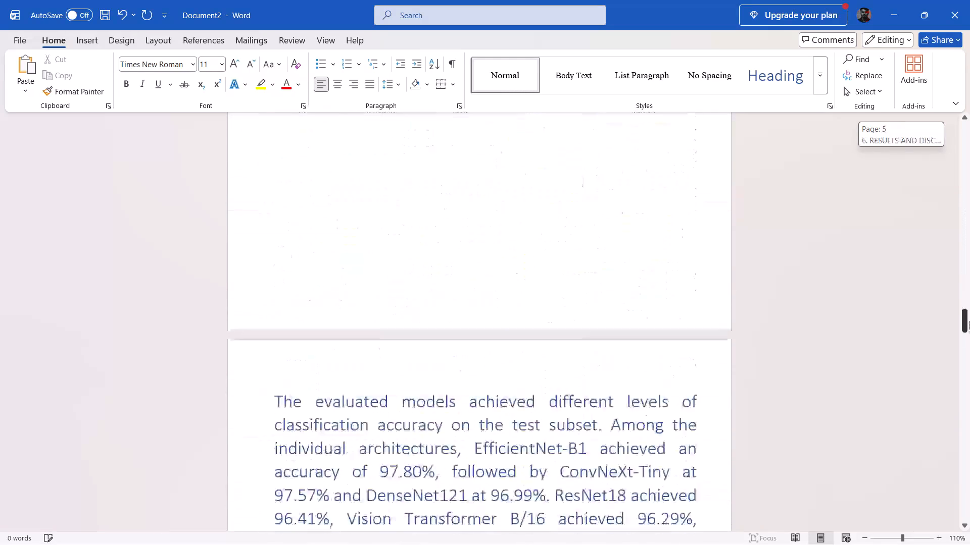
pyautogui.moveTo(969, 321); pyautogui.dragTo(967, 349)
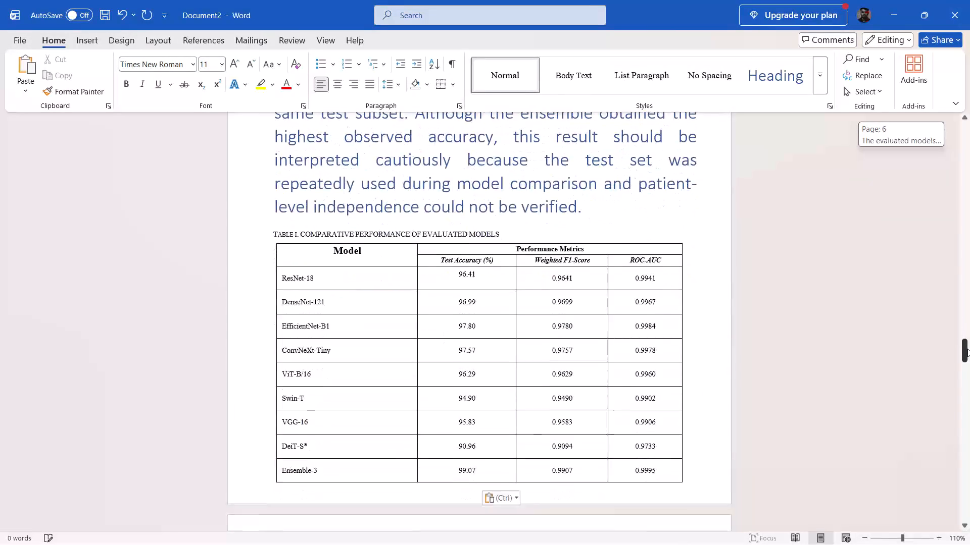
pyautogui.moveTo(967, 349); pyautogui.dragTo(969, 515)
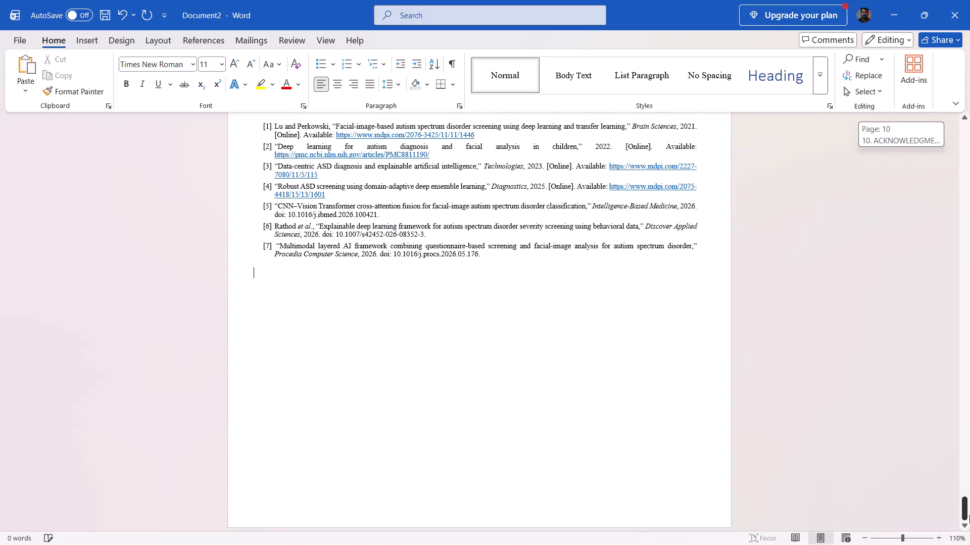
pyautogui.moveTo(969, 515); pyautogui.dragTo(969, 50)
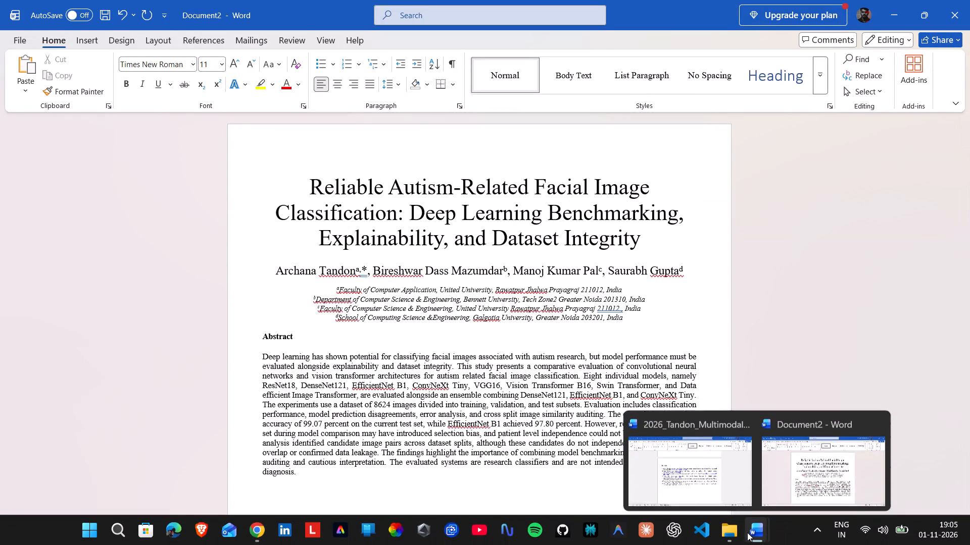
pyautogui.click(730, 478)
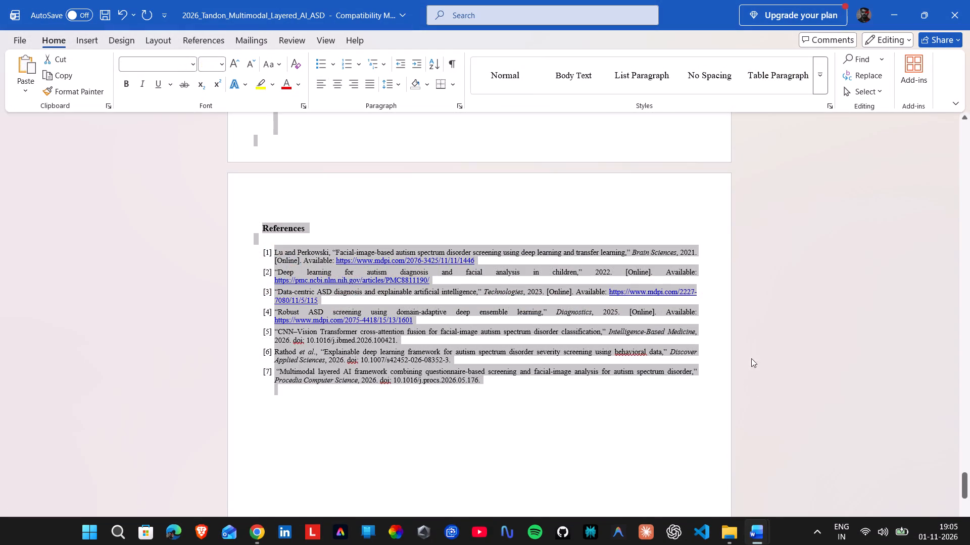
pyautogui.moveTo(968, 486); pyautogui.dragTo(968, 124)
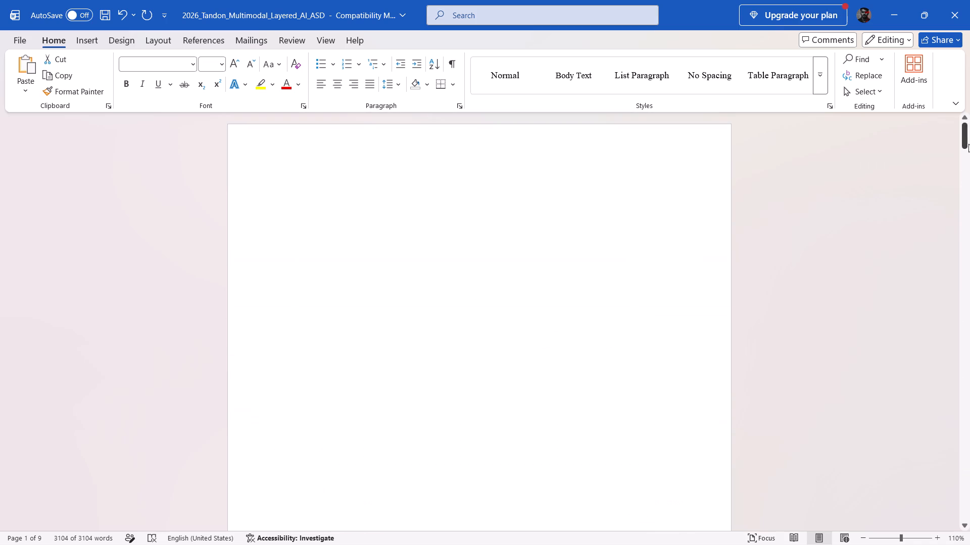
pyautogui.click(803, 460)
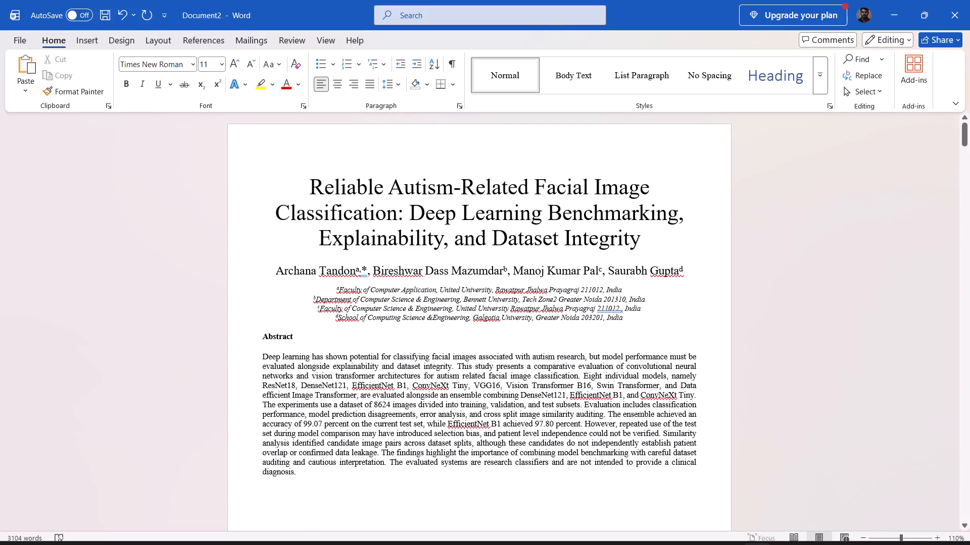
# Set the Abstract heading's font size to 12 in the new document.
pyautogui.scroll(-4, 670, 284)
pyautogui.scroll(-1, 321, 361)
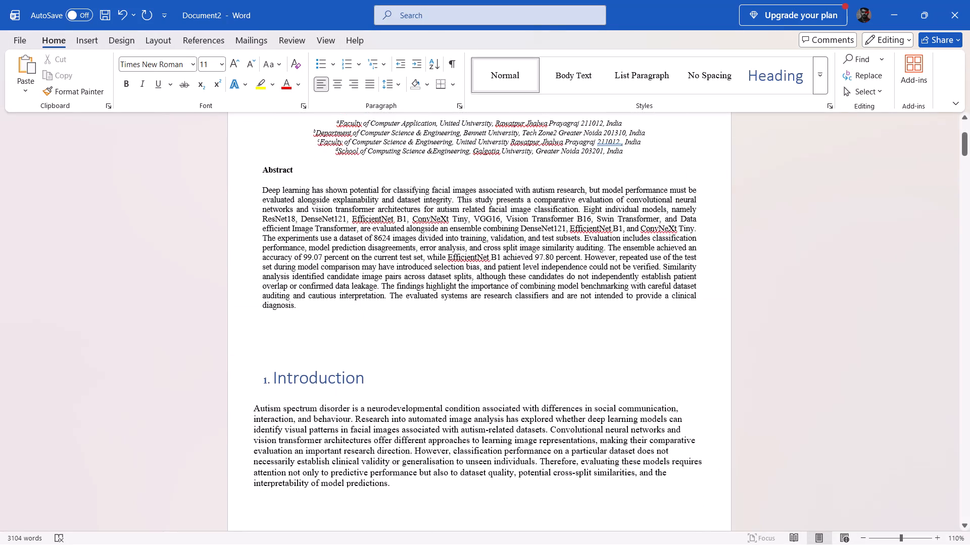
pyautogui.click(274, 168)
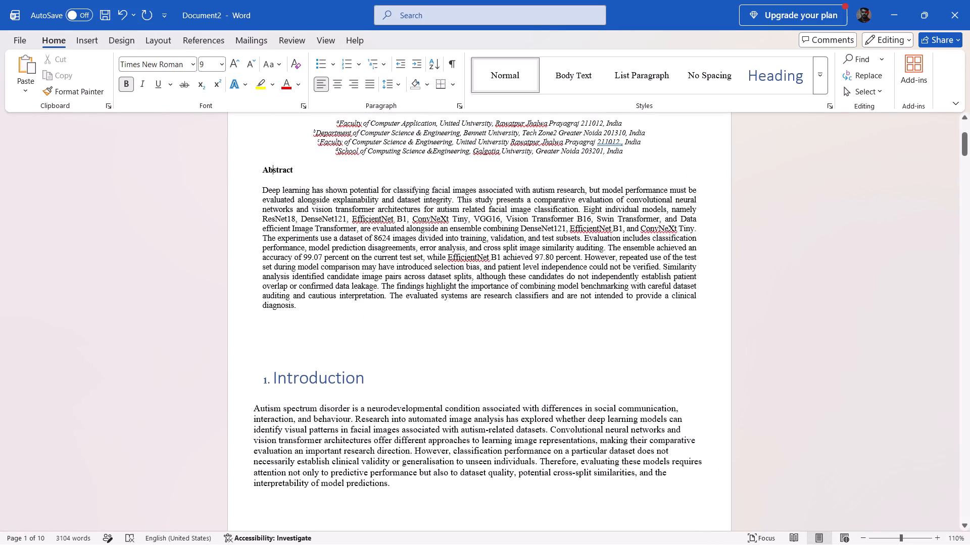
pyautogui.moveTo(296, 168); pyautogui.dragTo(254, 170)
pyautogui.click(216, 65)
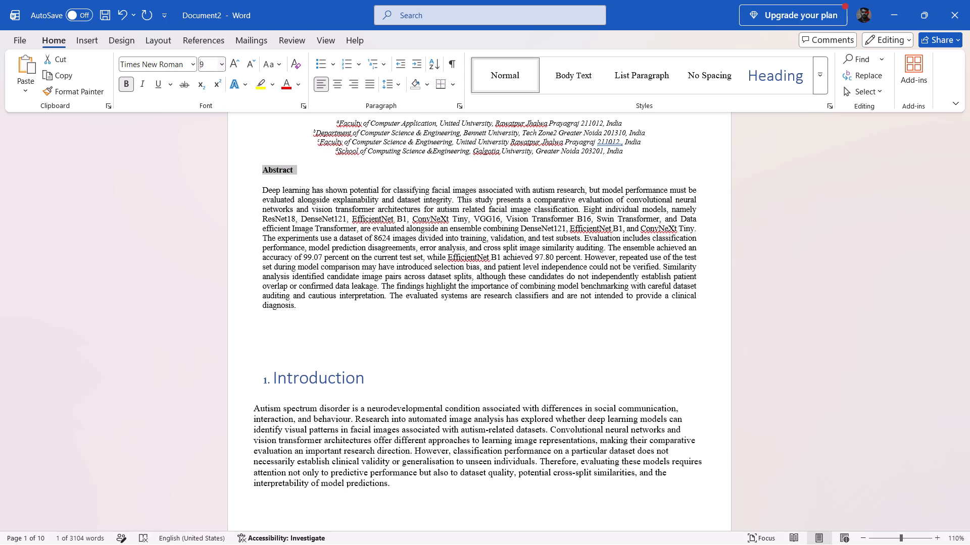
pyautogui.click(223, 64)
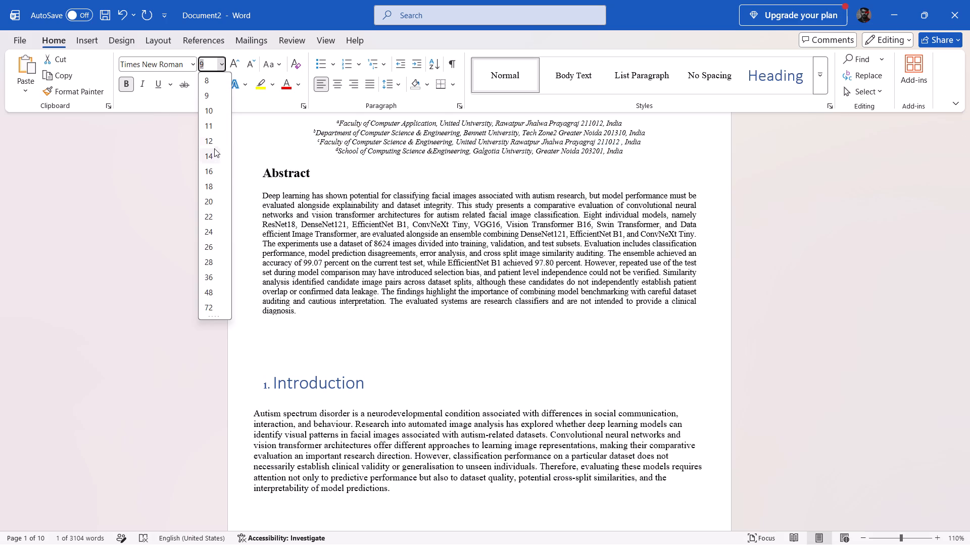
pyautogui.click(214, 141)
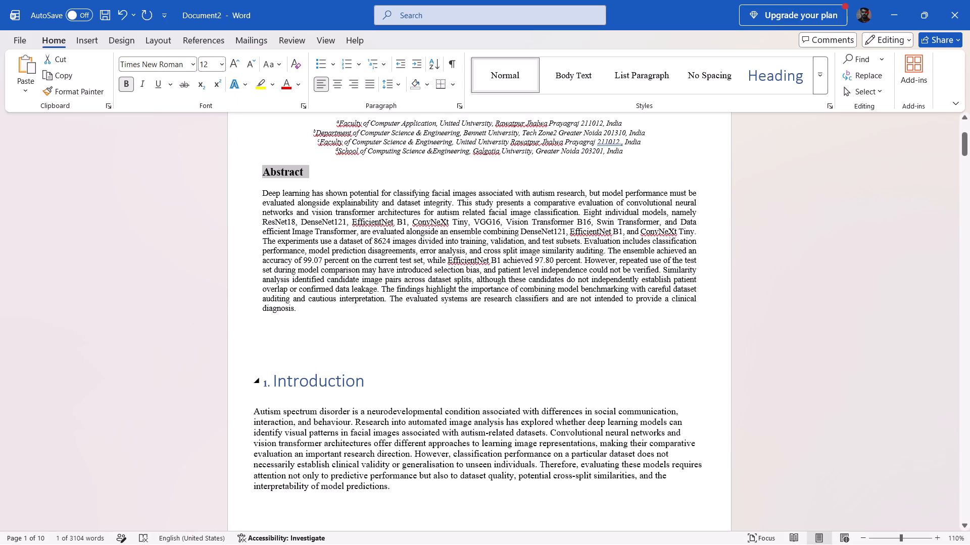
# Format the Introduction heading as Times New Roman, size 12, bold, with the Automatic font color.
pyautogui.click(369, 379)
pyautogui.moveTo(369, 379); pyautogui.dragTo(283, 379)
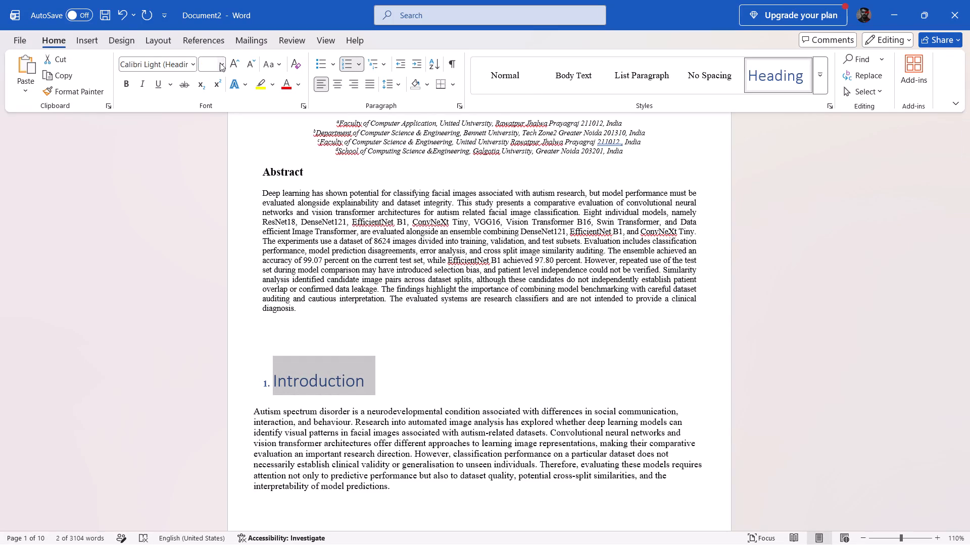
pyautogui.click(220, 63)
pyautogui.click(208, 138)
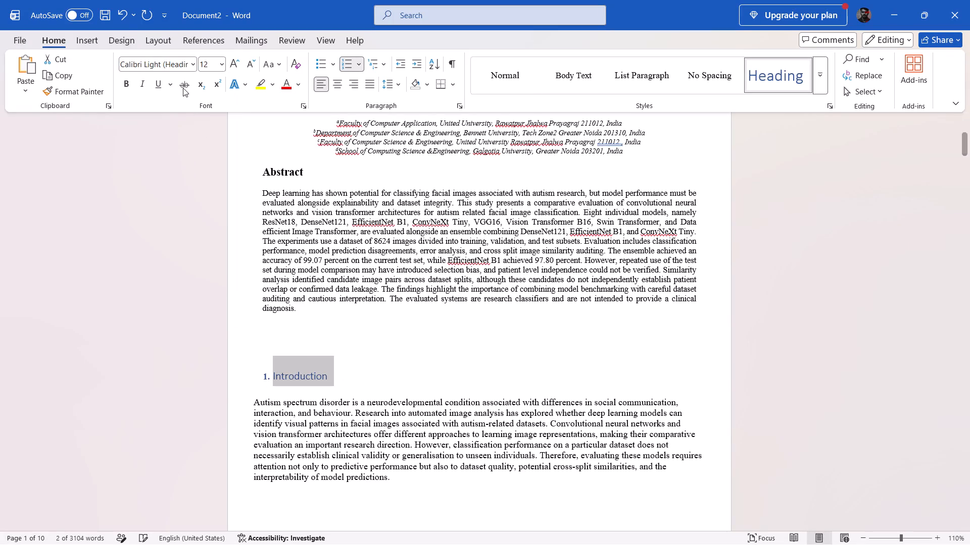
pyautogui.click(190, 64)
pyautogui.write('times')
pyautogui.press('Return')
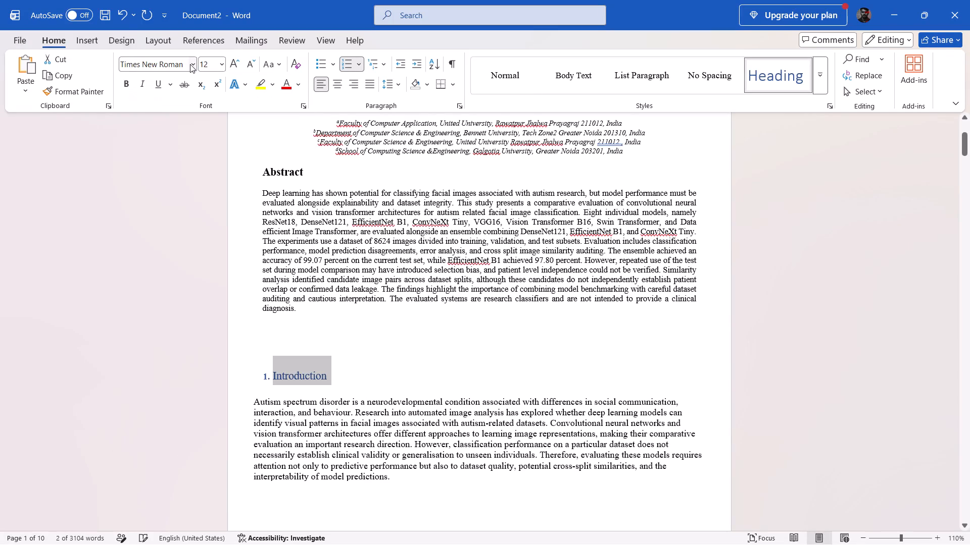
pyautogui.click(124, 80)
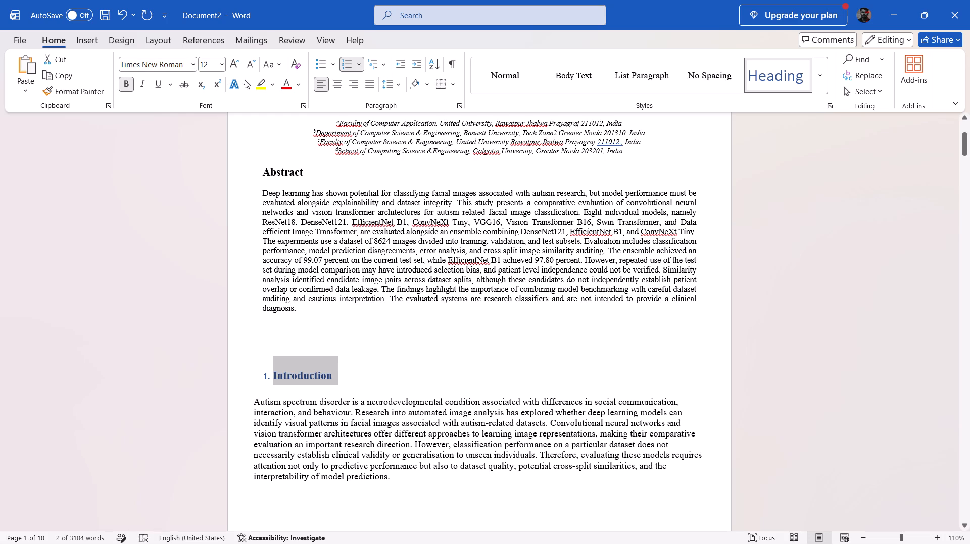
pyautogui.click(300, 84)
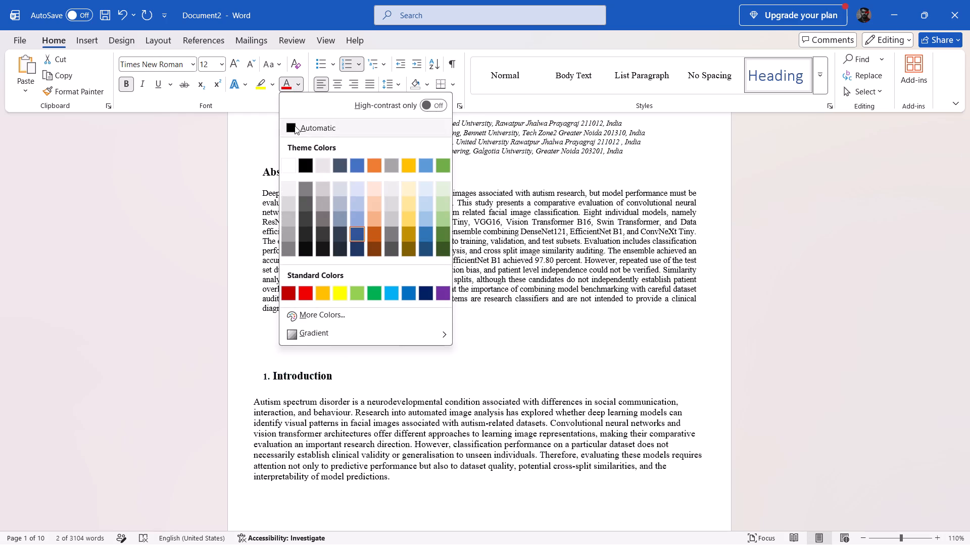
pyautogui.click(295, 126)
pyautogui.click(794, 297)
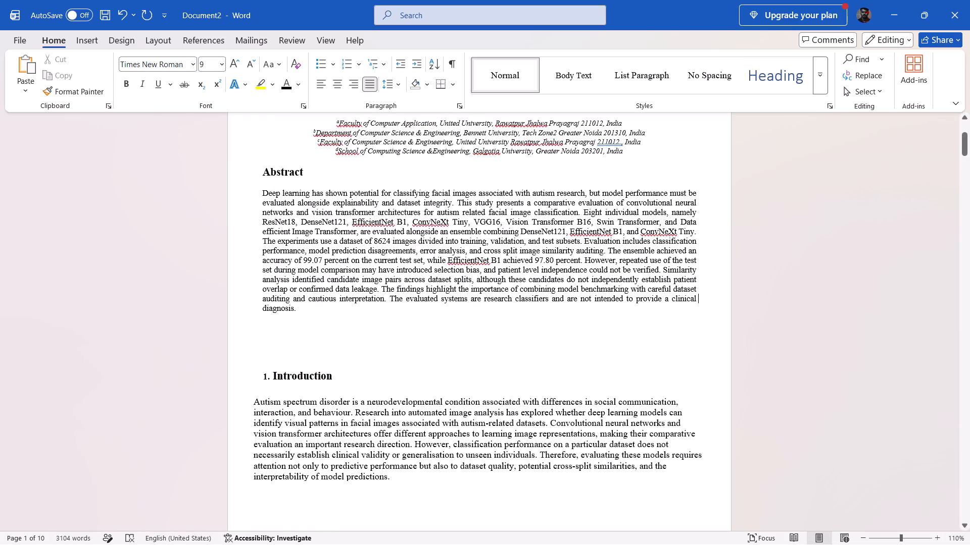
# Delete the empty space between the abstract and the Introduction heading.
pyautogui.scroll(-3, 797, 297)
pyautogui.click(297, 257)
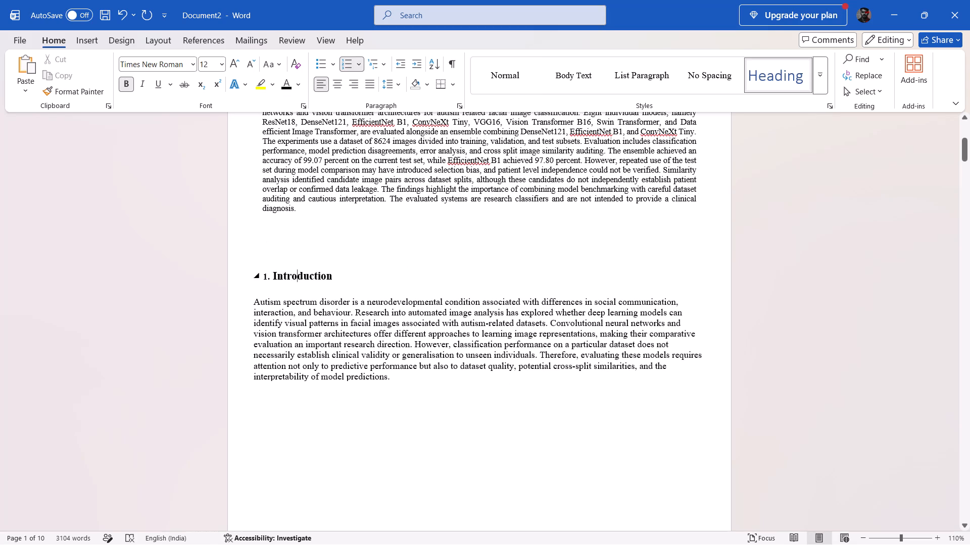
pyautogui.click(287, 254)
pyautogui.press('BackSpace')
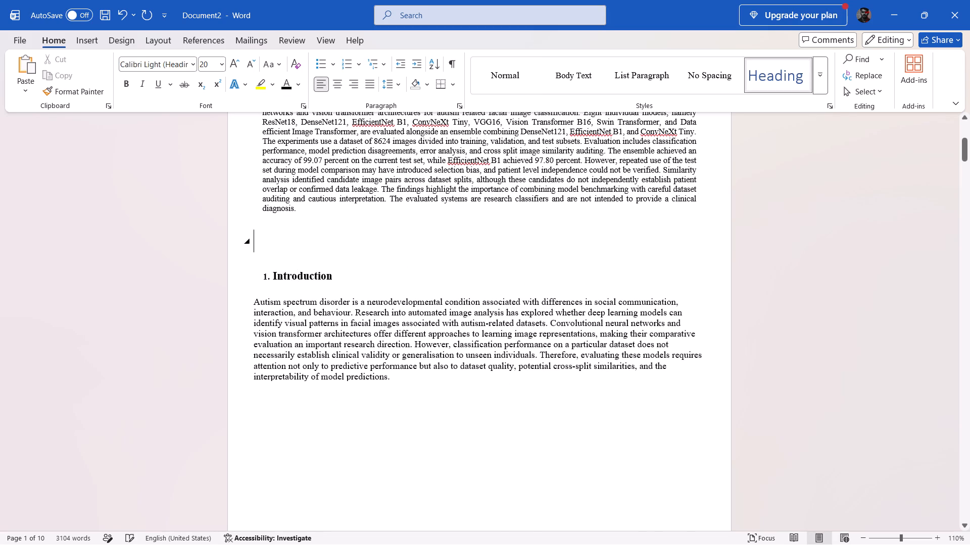
pyautogui.press('BackSpace')
# Copy the Introduction heading's formatting onto the text of the RESEARCH MOTIVATION AND OBJECTIVES heading with Format Painter.
pyautogui.scroll(-3, 286, 241)
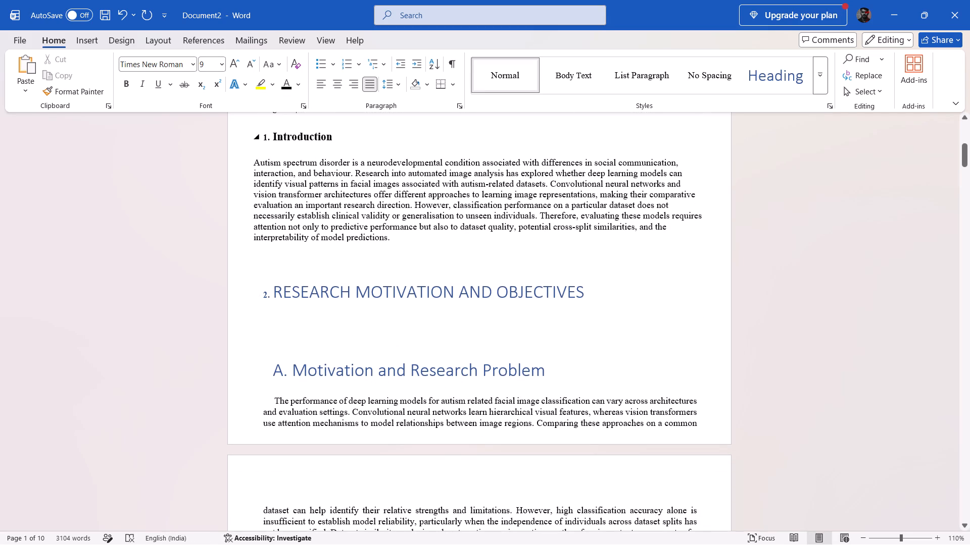
pyautogui.moveTo(274, 133); pyautogui.dragTo(335, 136)
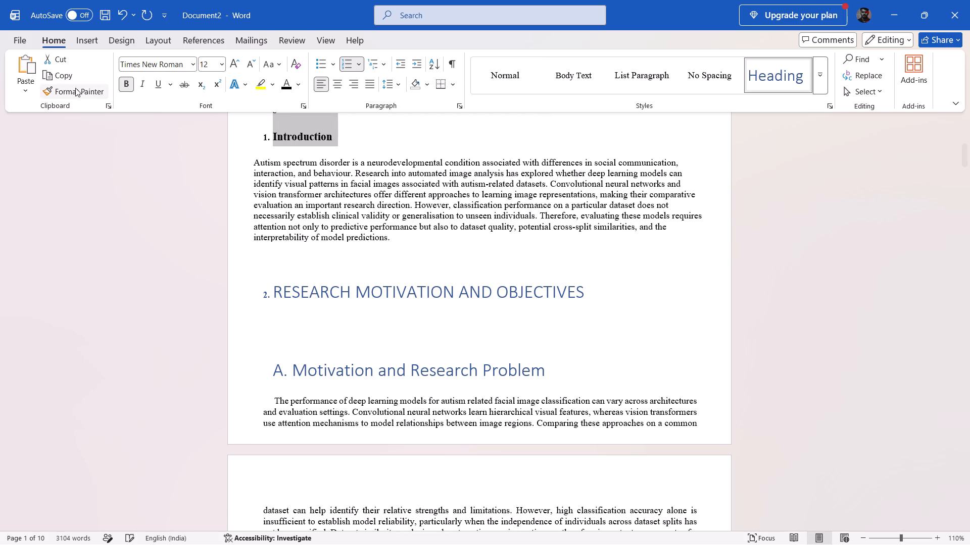
pyautogui.click(75, 88)
pyautogui.click(288, 288)
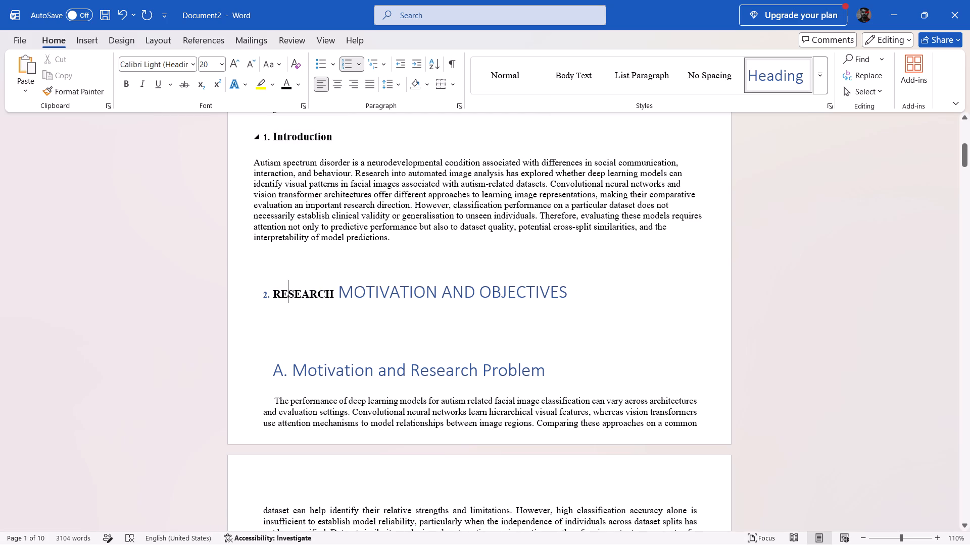
pyautogui.moveTo(274, 136); pyautogui.dragTo(333, 137)
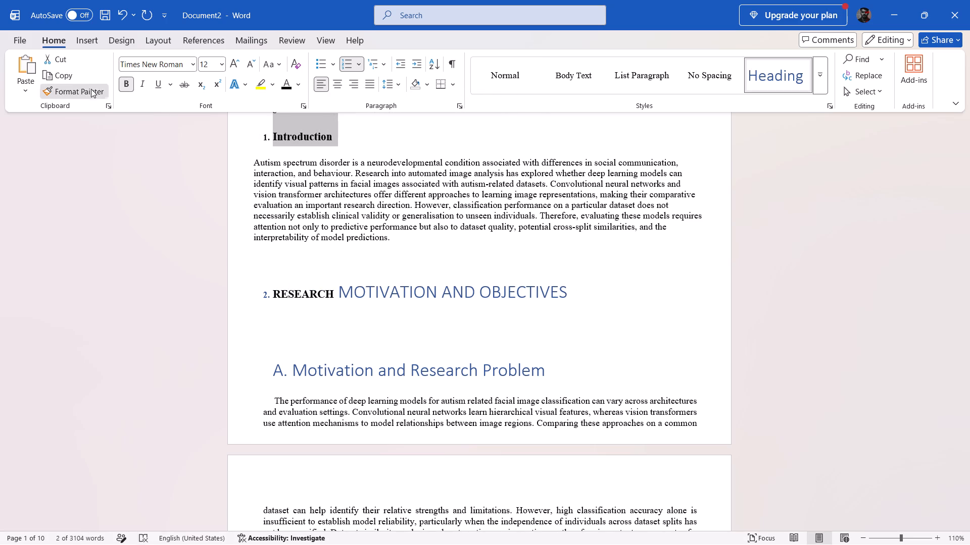
pyautogui.click(91, 88)
pyautogui.moveTo(341, 286); pyautogui.dragTo(384, 287)
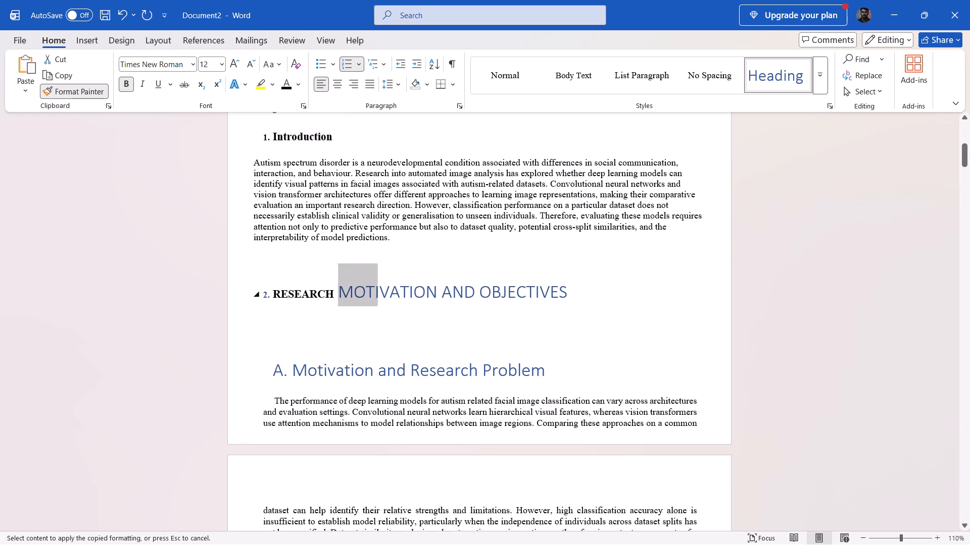
pyautogui.moveTo(384, 287); pyautogui.dragTo(537, 290)
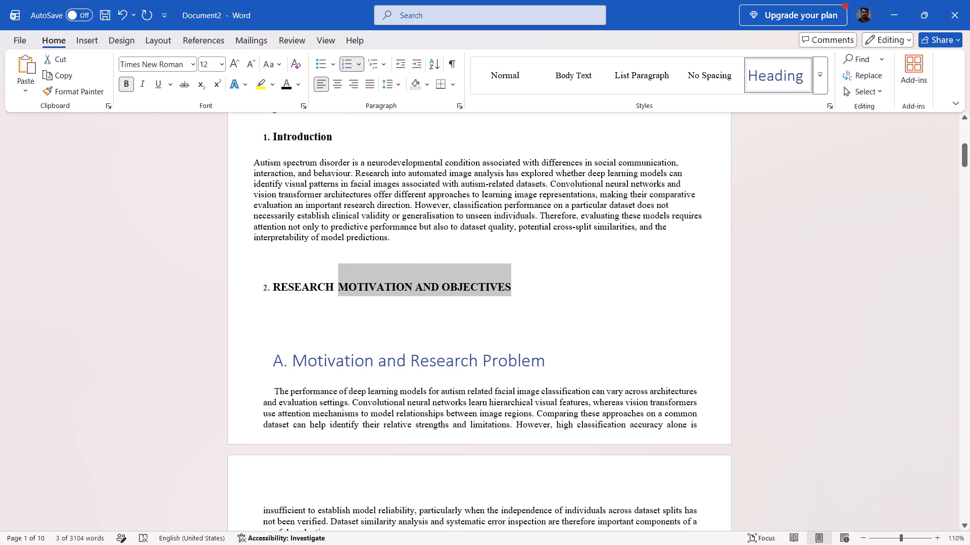
pyautogui.click(788, 293)
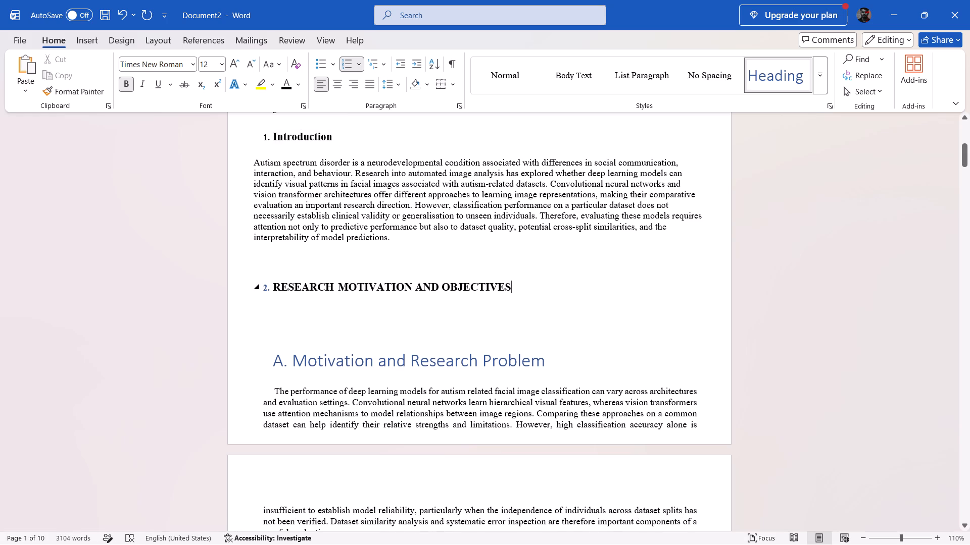
# Copy the RESEARCH MOTIVATION AND OBJECTIVES heading's formatting onto the "A. Motivation and Research Problem" subheading.
pyautogui.scroll(-1, 472, 263)
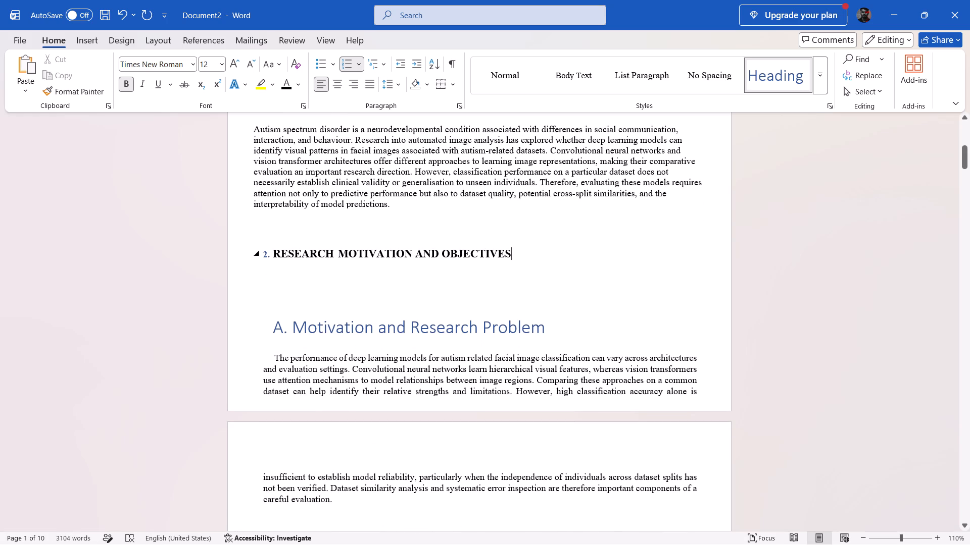
pyautogui.moveTo(271, 251); pyautogui.dragTo(377, 251)
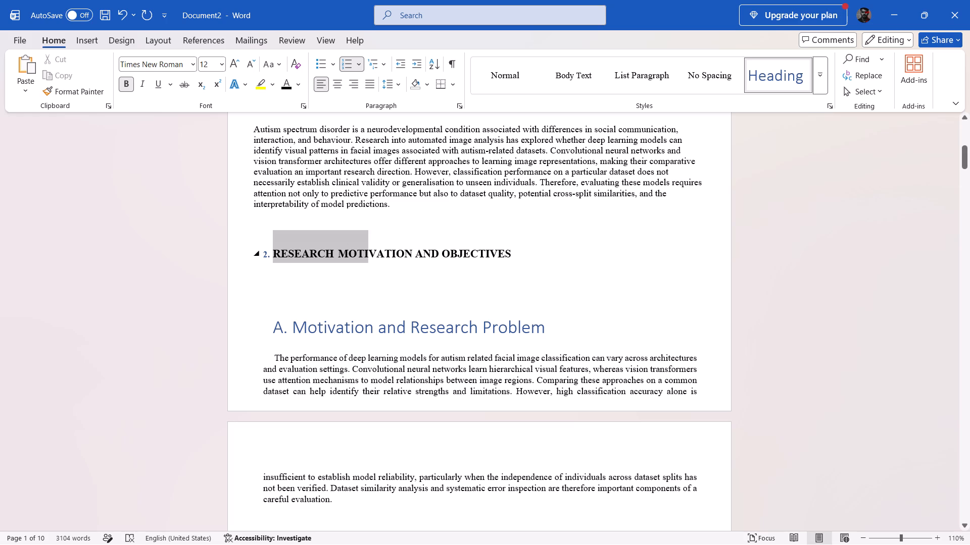
pyautogui.moveTo(377, 251); pyautogui.dragTo(477, 251)
pyautogui.click(82, 93)
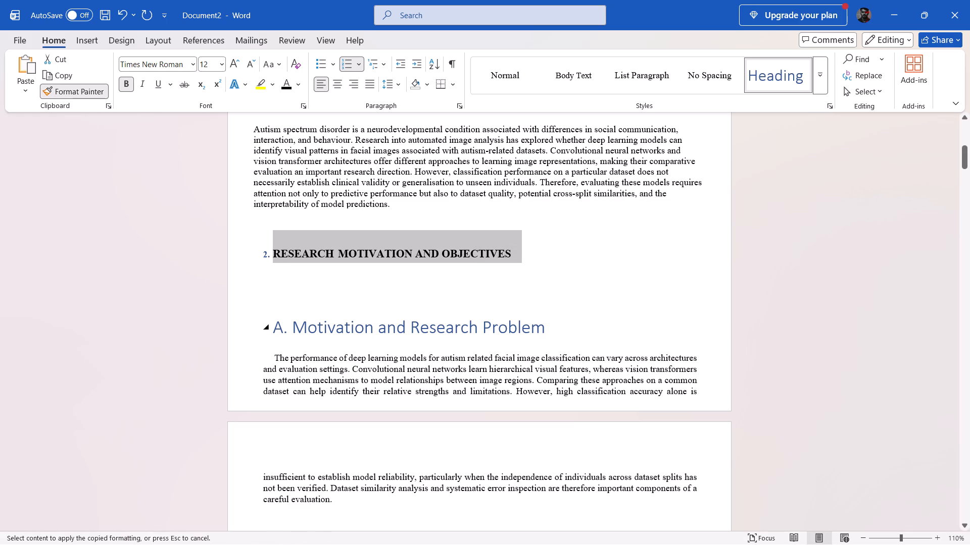
pyautogui.moveTo(277, 325); pyautogui.dragTo(309, 325)
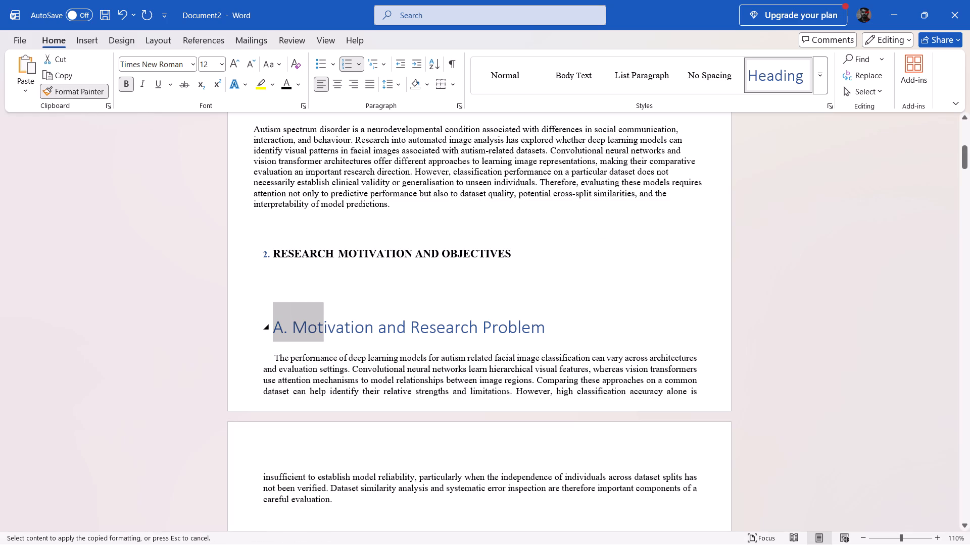
pyautogui.moveTo(309, 325); pyautogui.dragTo(517, 326)
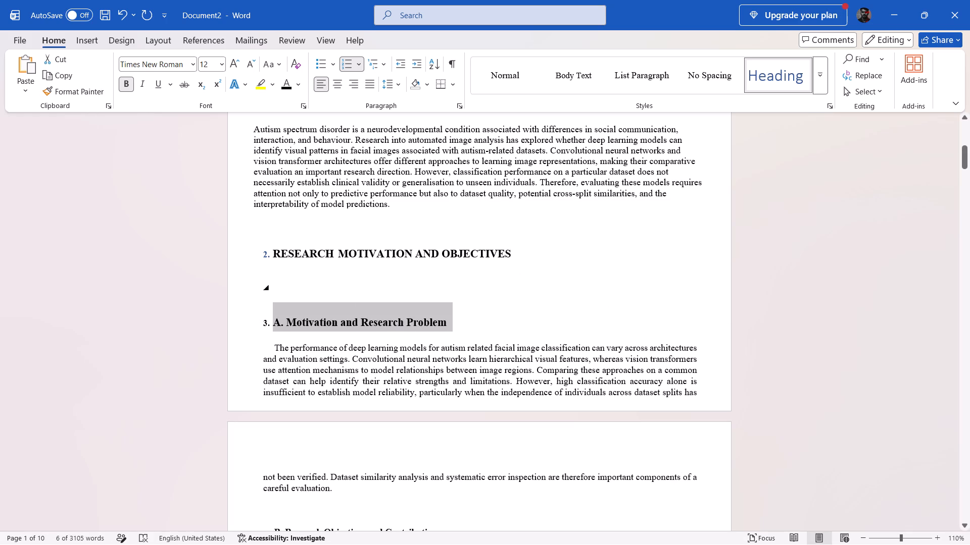
# Delete the empty space between the RESEARCH MOTIVATION AND OBJECTIVES heading and the "A. Motivation and Research Problem" subheading.
pyautogui.click(318, 290)
pyautogui.click(301, 304)
pyautogui.click(282, 304)
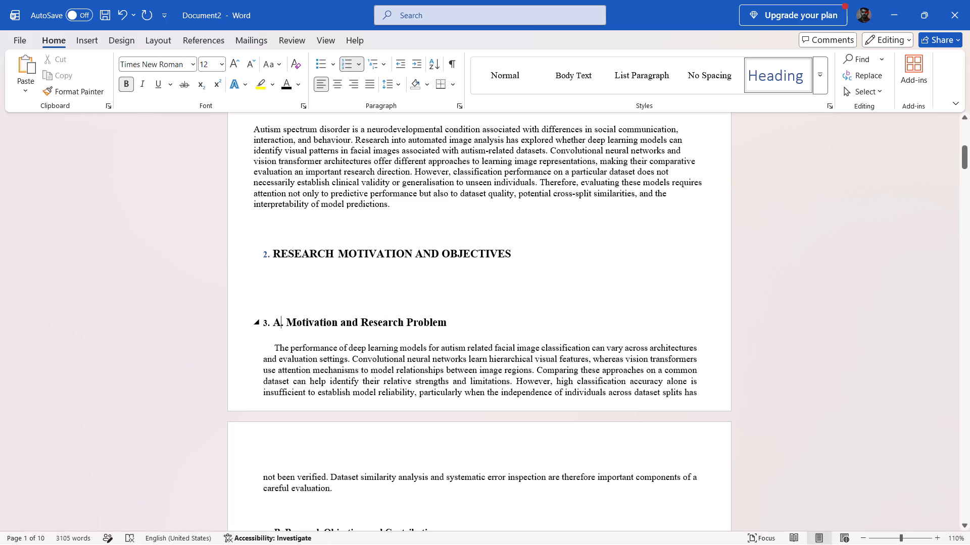
pyautogui.click(280, 296)
pyautogui.press('BackSpace')
pyautogui.press('BackSpace')
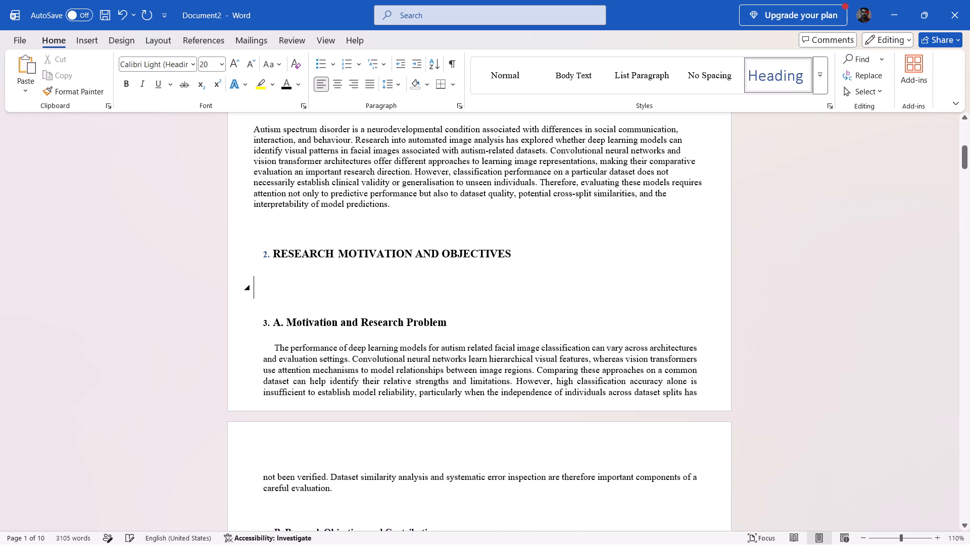
pyautogui.press('BackSpace')
# Remove the automatic list number in front of the "A. Motivation and Research Problem" subheading.
pyautogui.scroll(-4, 280, 305)
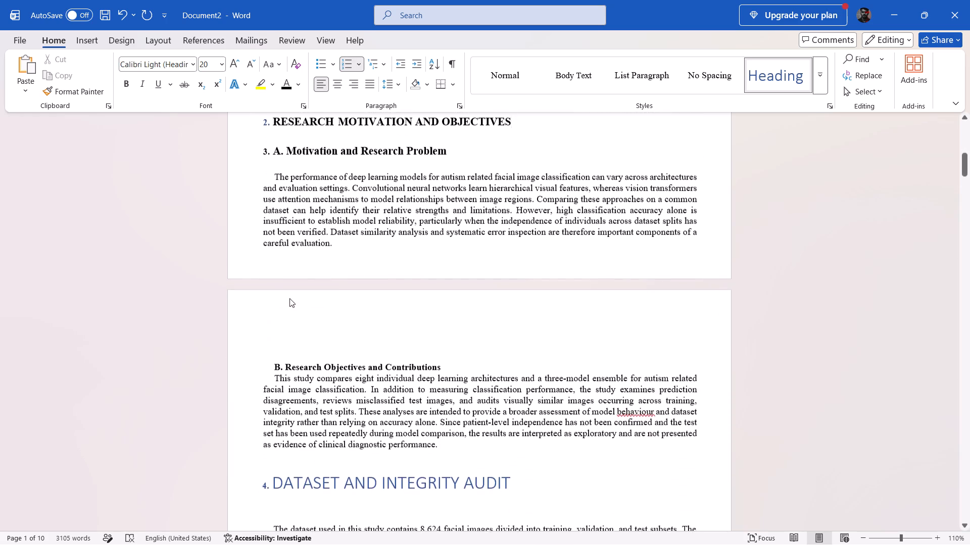
pyautogui.scroll(-6, 289, 298)
pyautogui.scroll(2, 298, 287)
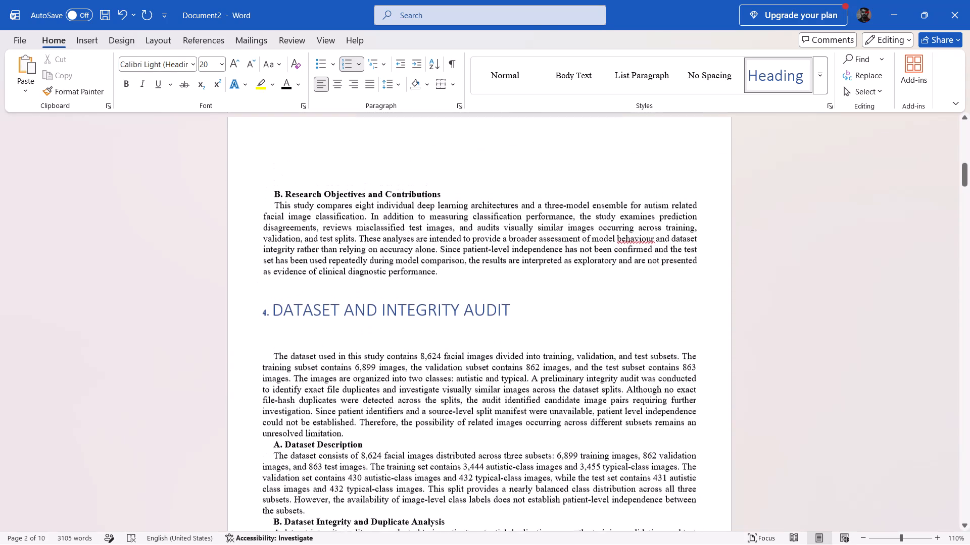
pyautogui.scroll(5, 299, 287)
pyautogui.scroll(-1, 318, 285)
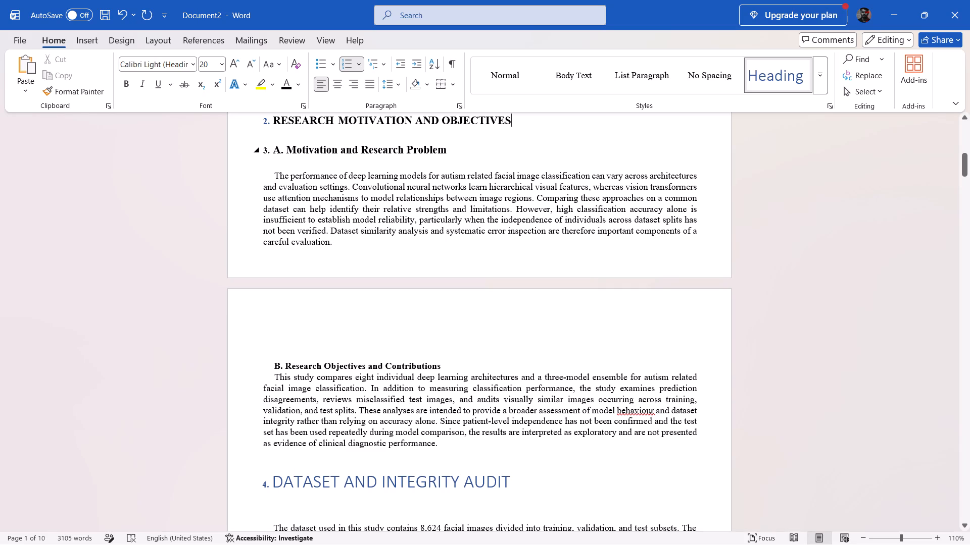
pyautogui.scroll(3, 295, 152)
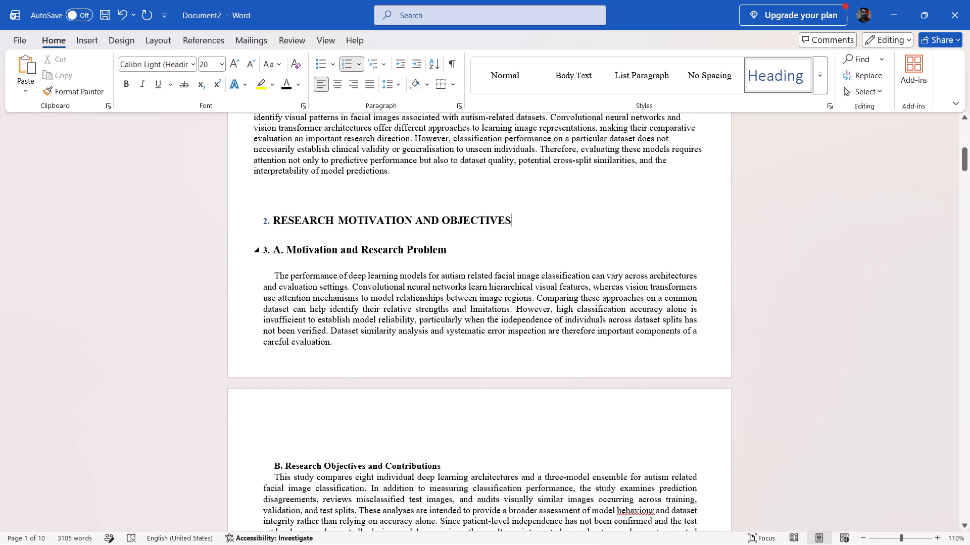
pyautogui.click(272, 247)
pyautogui.press('BackSpace')
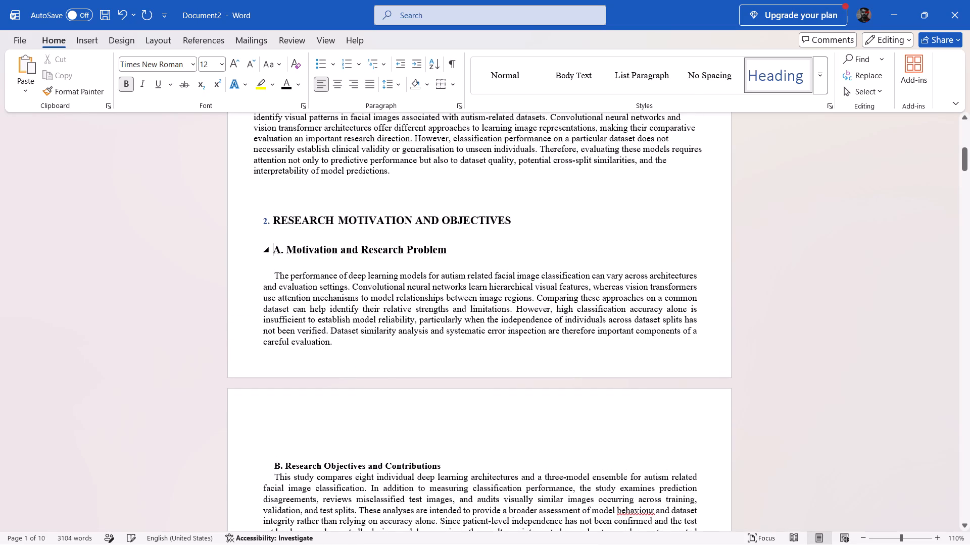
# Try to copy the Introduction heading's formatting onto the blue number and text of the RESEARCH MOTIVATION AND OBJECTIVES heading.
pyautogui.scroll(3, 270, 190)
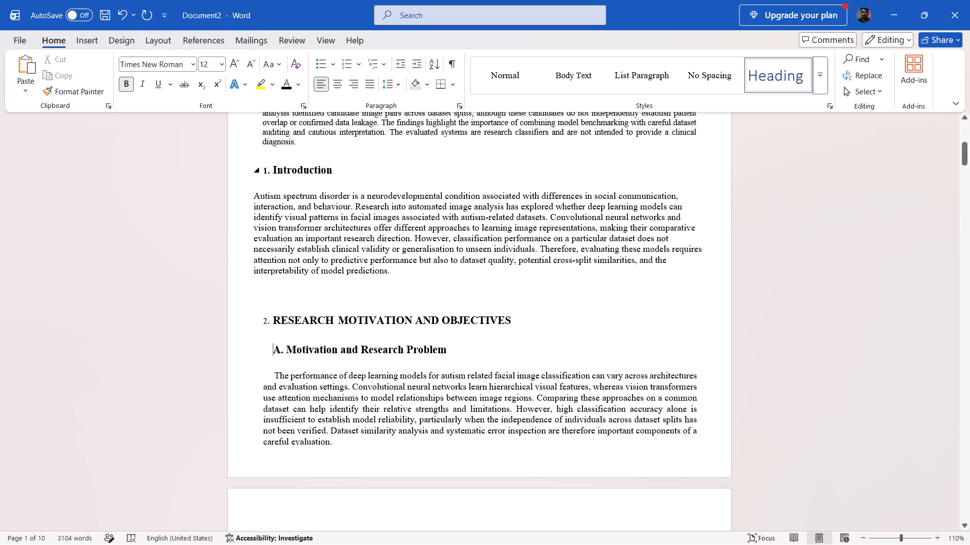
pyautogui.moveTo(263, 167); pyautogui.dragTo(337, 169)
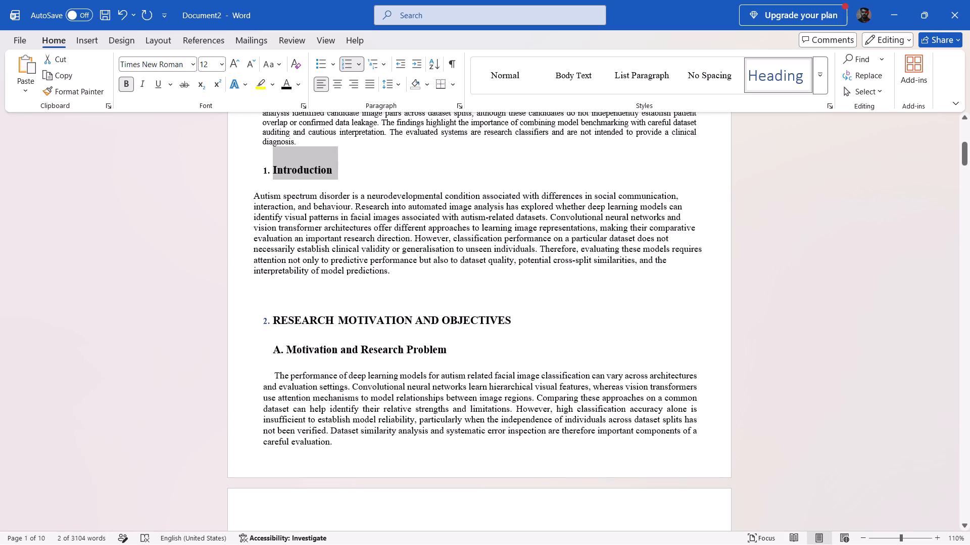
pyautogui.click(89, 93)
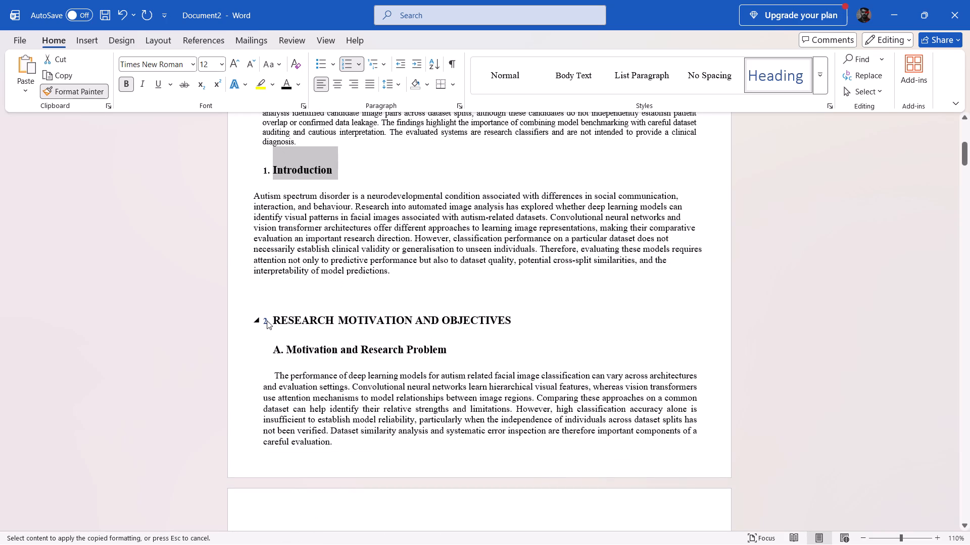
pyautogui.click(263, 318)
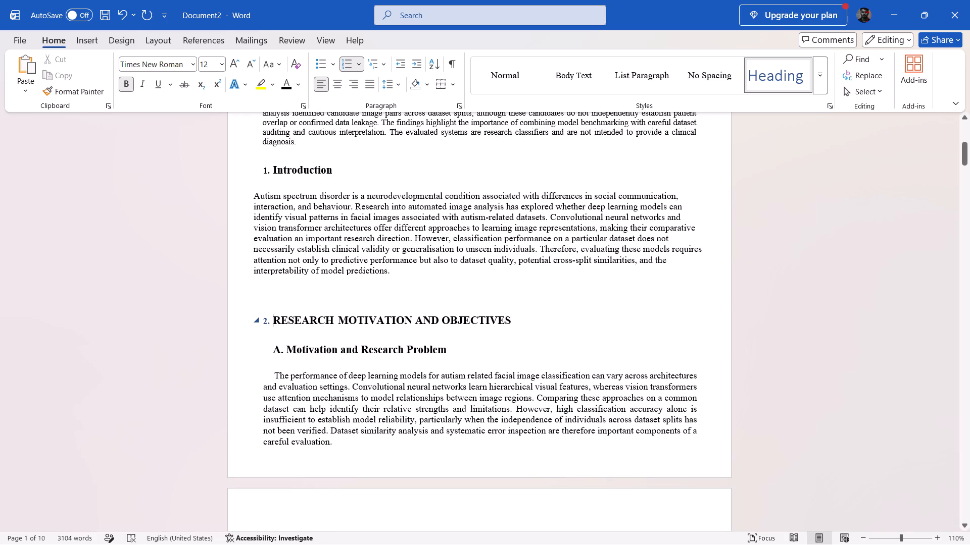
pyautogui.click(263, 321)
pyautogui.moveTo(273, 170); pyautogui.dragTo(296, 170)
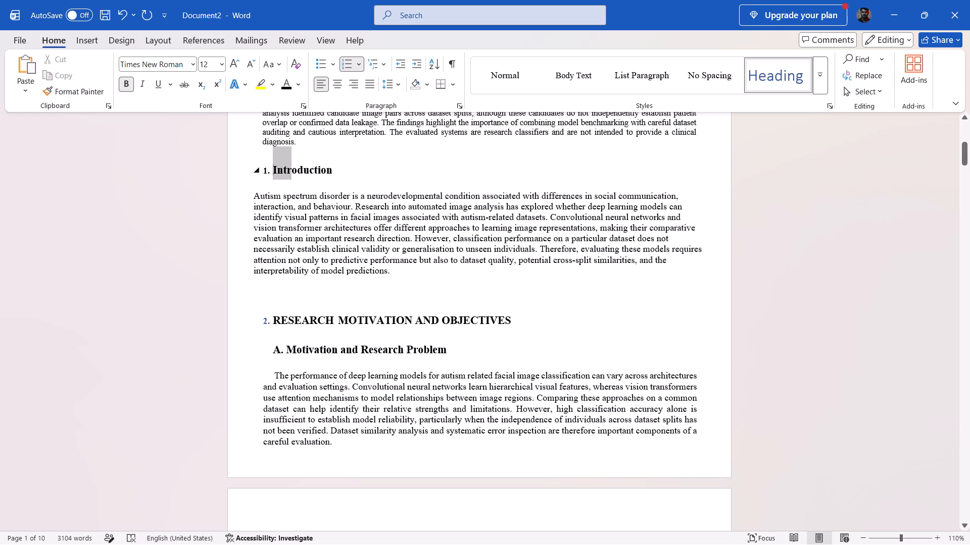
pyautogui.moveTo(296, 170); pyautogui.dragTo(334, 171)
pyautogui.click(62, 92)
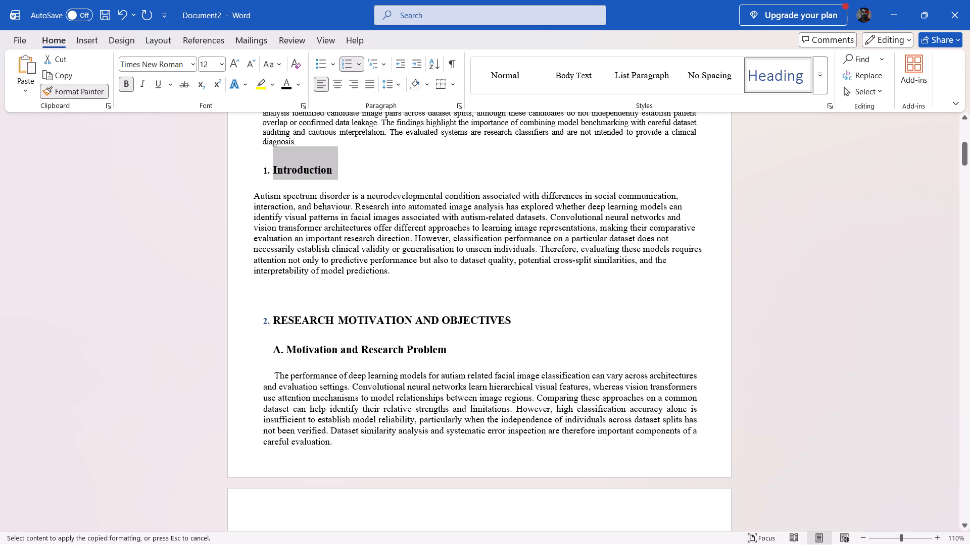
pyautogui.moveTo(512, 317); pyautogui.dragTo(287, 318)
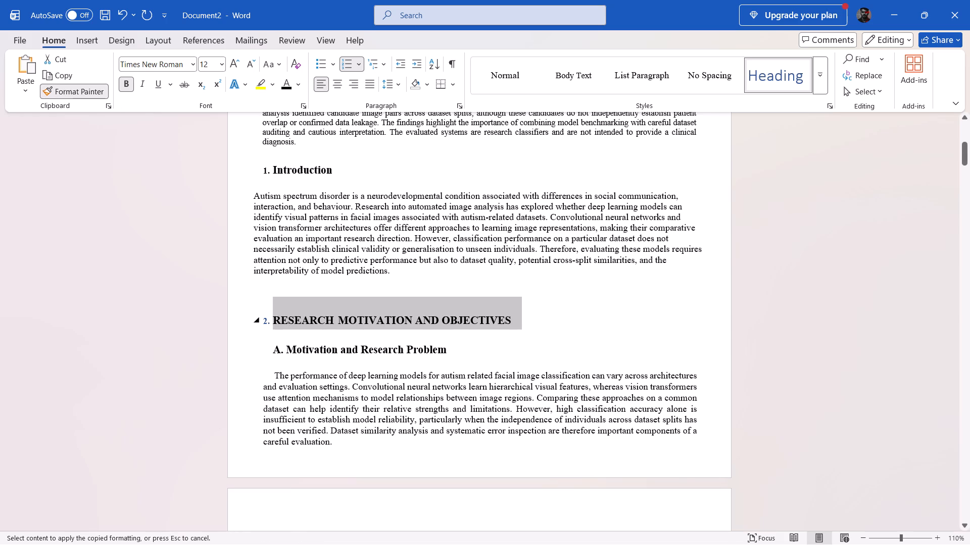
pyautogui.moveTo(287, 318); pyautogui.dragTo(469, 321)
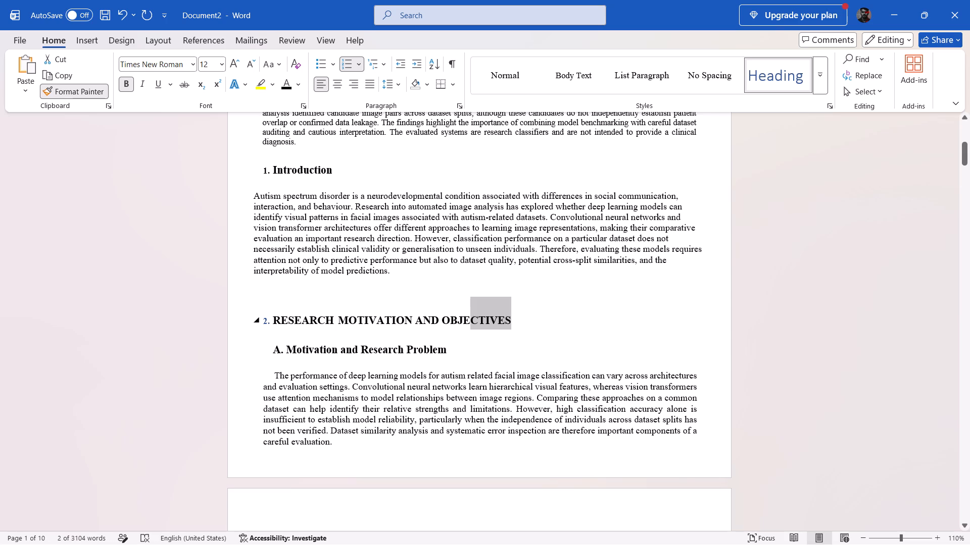
# Copy the Introduction heading's formatting onto the entire RESEARCH MOTIVATION AND OBJECTIVES heading, including its number.
pyautogui.click(278, 167)
pyautogui.moveTo(273, 166); pyautogui.dragTo(343, 170)
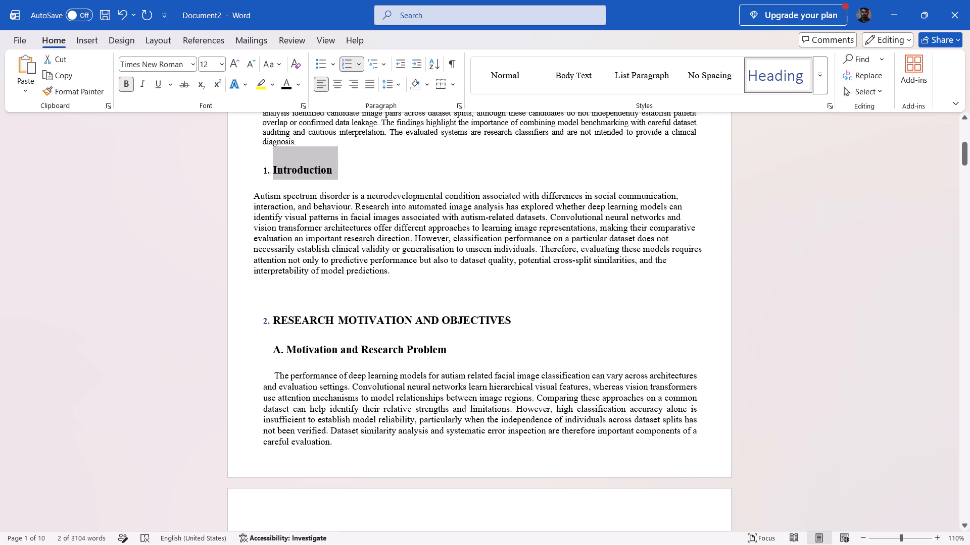
pyautogui.click(89, 91)
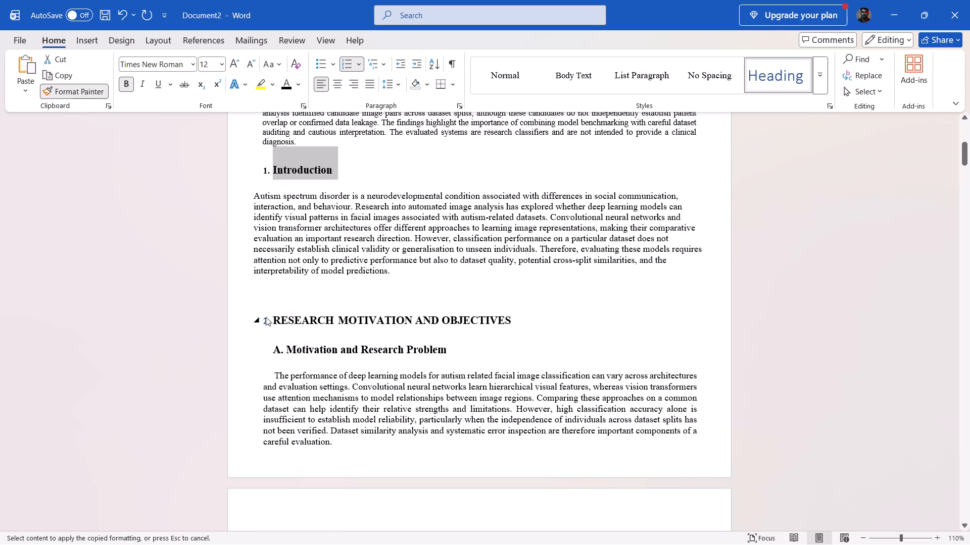
pyautogui.moveTo(262, 319); pyautogui.dragTo(449, 320)
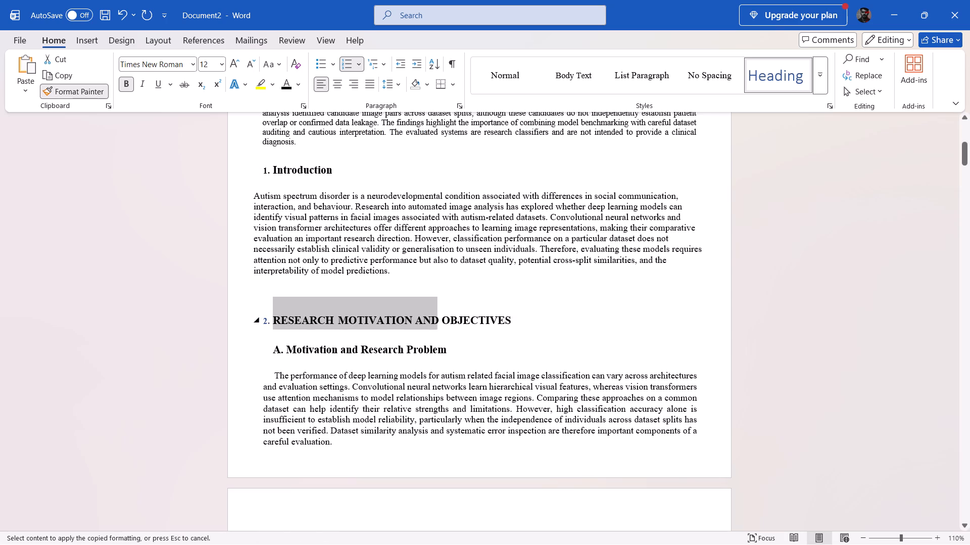
pyautogui.moveTo(449, 320); pyautogui.dragTo(490, 320)
# Apply the RESEARCH MOTIVATION AND OBJECTIVES heading's paragraph format to the Introduction body paragraph and inspect the surrounding pages.
pyautogui.click(101, 92)
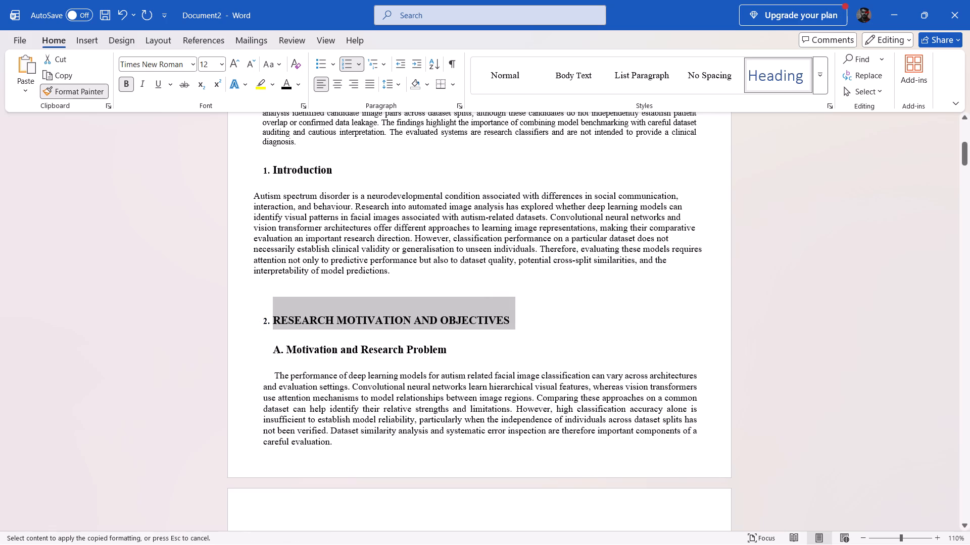
pyautogui.click(767, 270)
pyautogui.scroll(4, 778, 280)
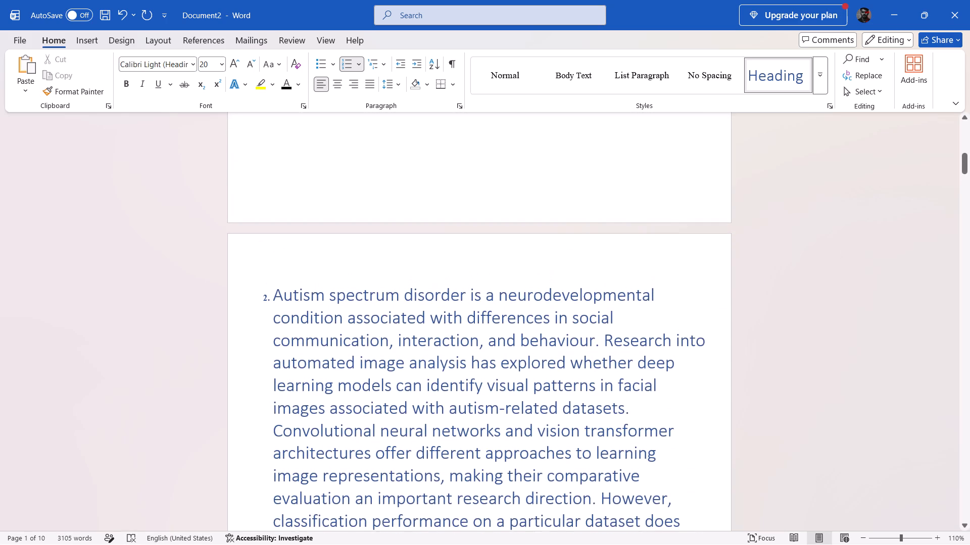
pyautogui.scroll(3, 859, 355)
pyautogui.scroll(6, 747, 416)
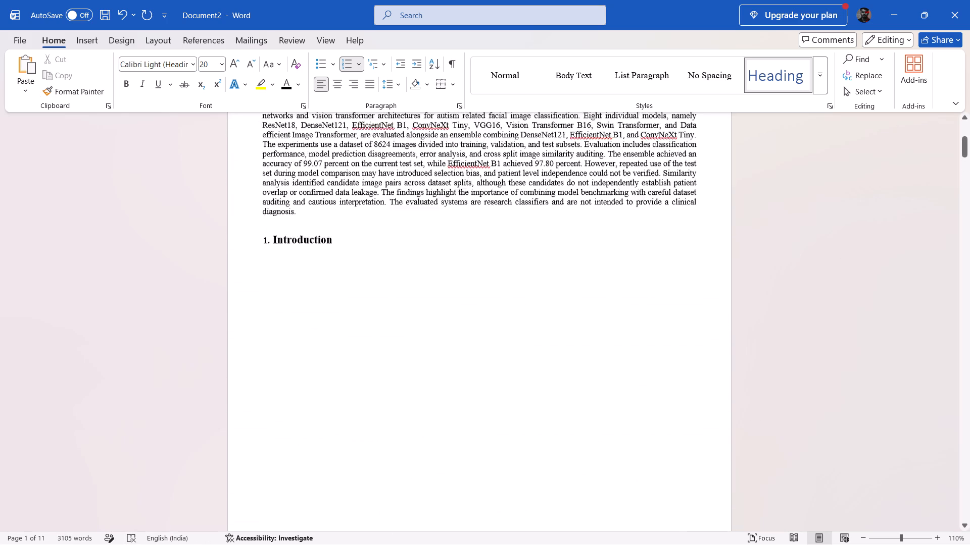
pyautogui.scroll(2, 781, 379)
pyautogui.scroll(-6, 755, 345)
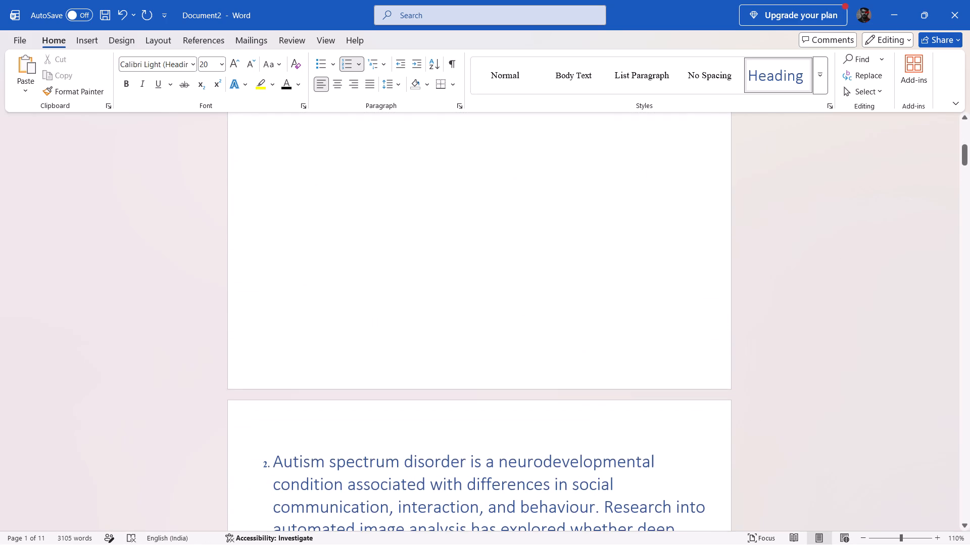
# Copy the formatting of the body paragraph under "A. Motivation and Research Problem" onto the large blue Introduction paragraph beginning "Autism spectrum disorder".
pyautogui.moveTo(964, 158); pyautogui.dragTo(963, 175)
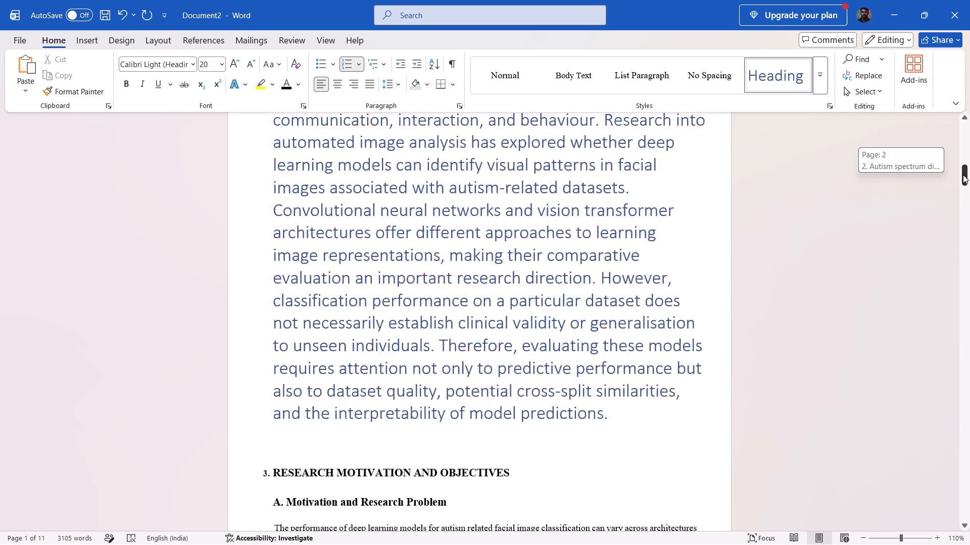
pyautogui.moveTo(963, 175); pyautogui.dragTo(962, 156)
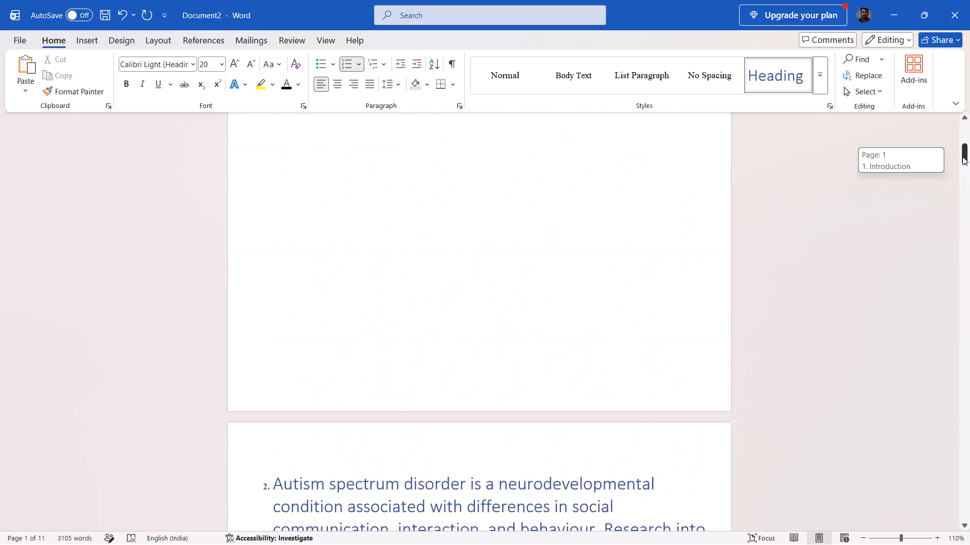
pyautogui.moveTo(962, 156); pyautogui.dragTo(963, 182)
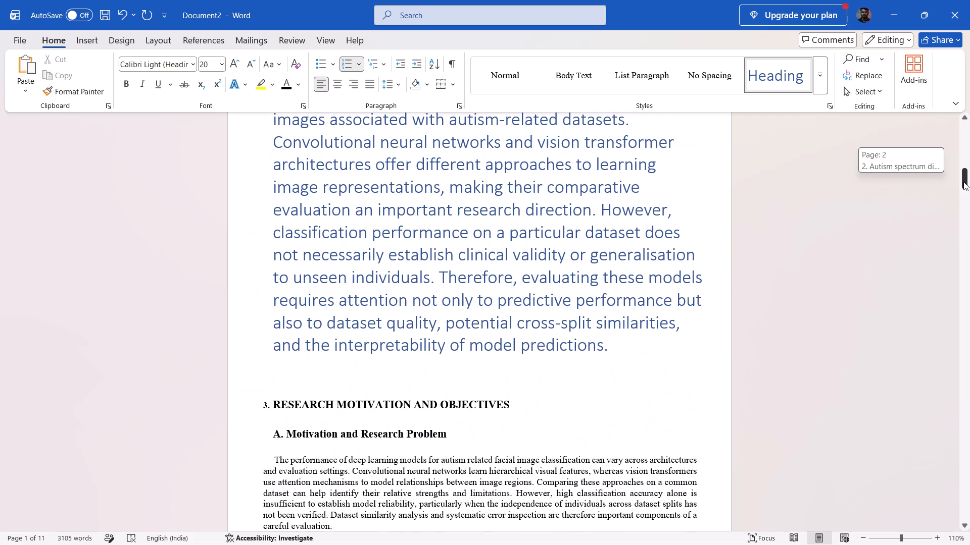
pyautogui.moveTo(963, 182); pyautogui.dragTo(968, 221)
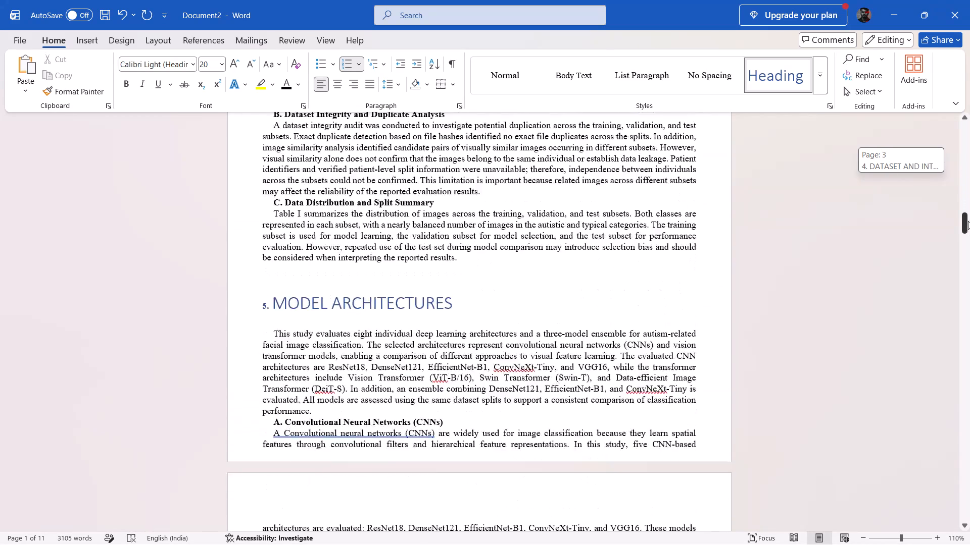
pyautogui.moveTo(968, 221); pyautogui.dragTo(965, 192)
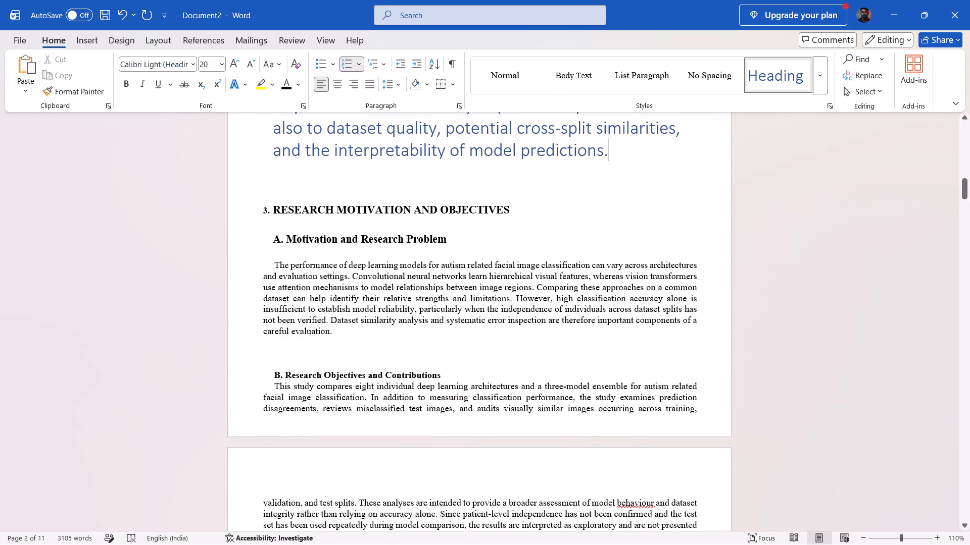
pyautogui.moveTo(274, 263); pyautogui.dragTo(337, 331)
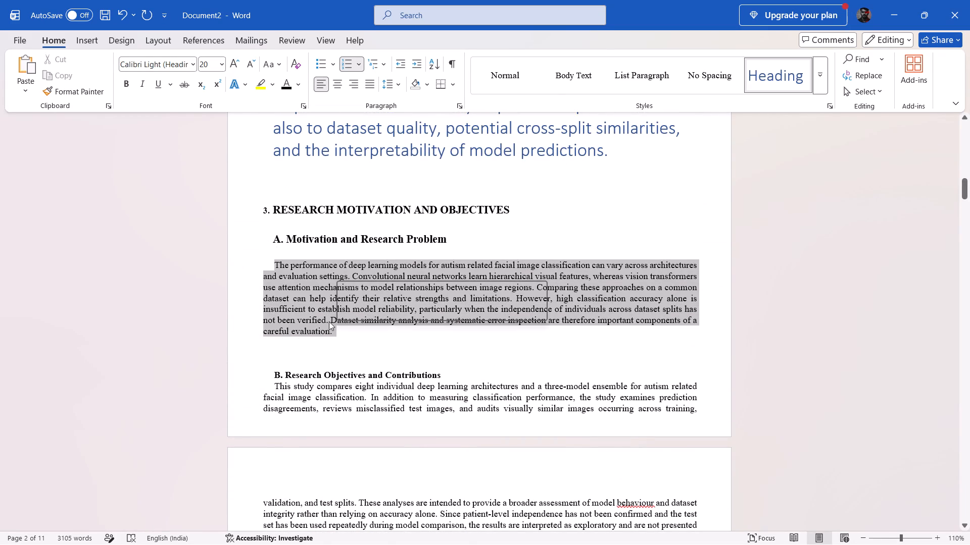
pyautogui.click(87, 92)
pyautogui.scroll(2, 371, 213)
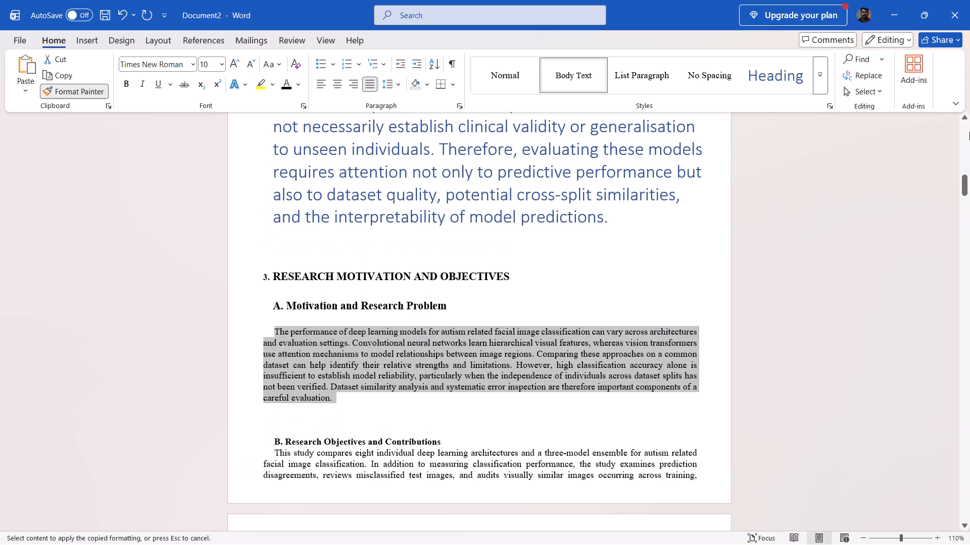
pyautogui.moveTo(963, 182); pyautogui.dragTo(963, 164)
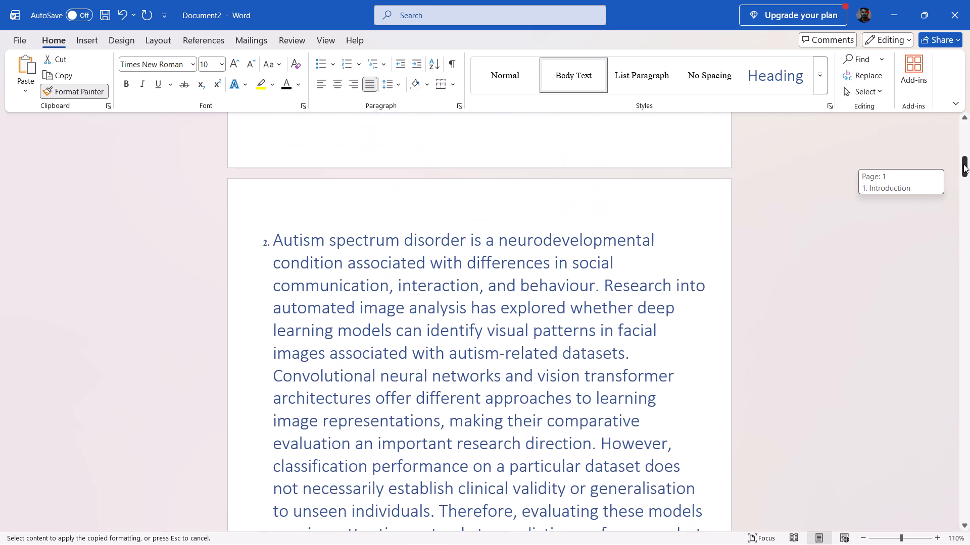
pyautogui.moveTo(963, 164); pyautogui.dragTo(963, 167)
pyautogui.moveTo(272, 163); pyautogui.dragTo(275, 164)
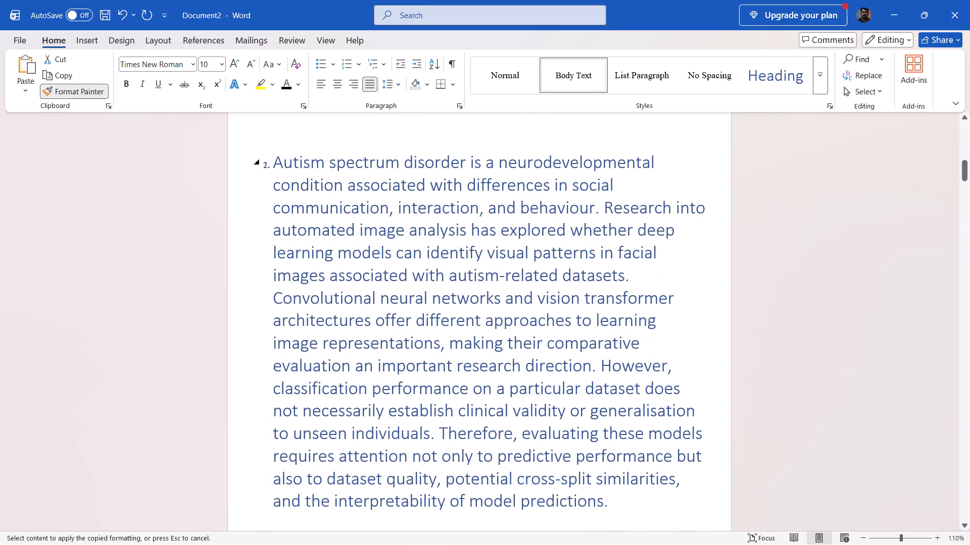
pyautogui.moveTo(275, 164); pyautogui.dragTo(615, 501)
pyautogui.scroll(6, 389, 258)
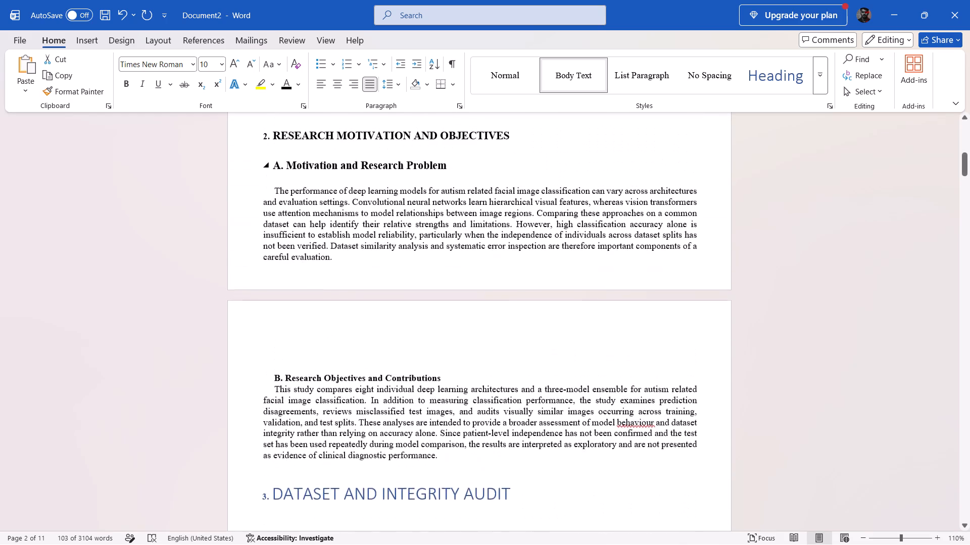
pyautogui.scroll(1, 354, 194)
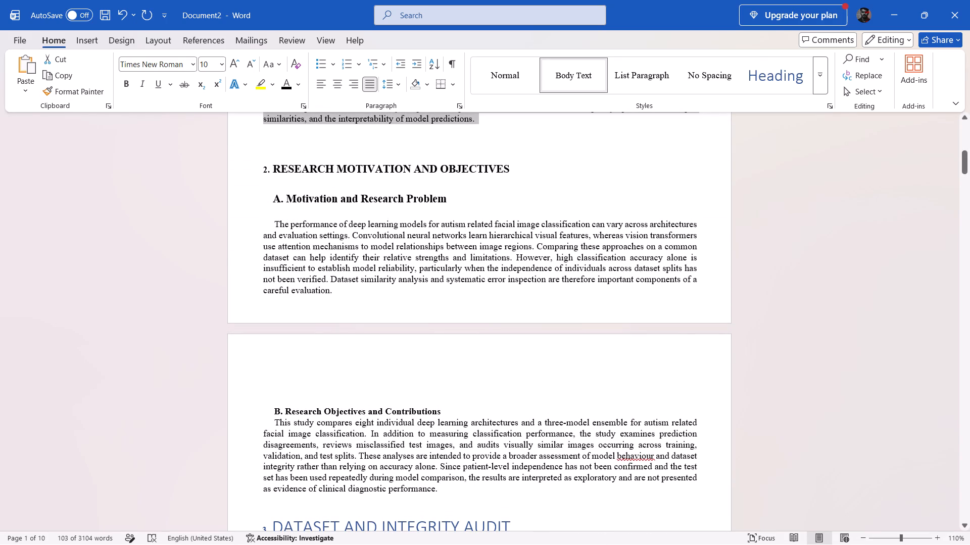
# Set the words "Motivation and Research Problem" in subheading A to font size 10.
pyautogui.click(369, 415)
pyautogui.click(351, 198)
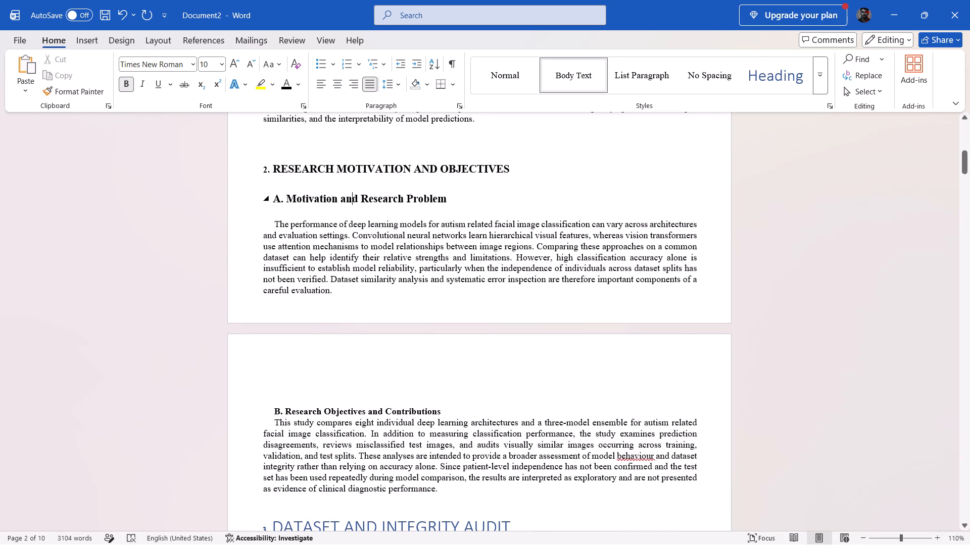
pyautogui.moveTo(449, 200); pyautogui.dragTo(293, 203)
pyautogui.click(220, 67)
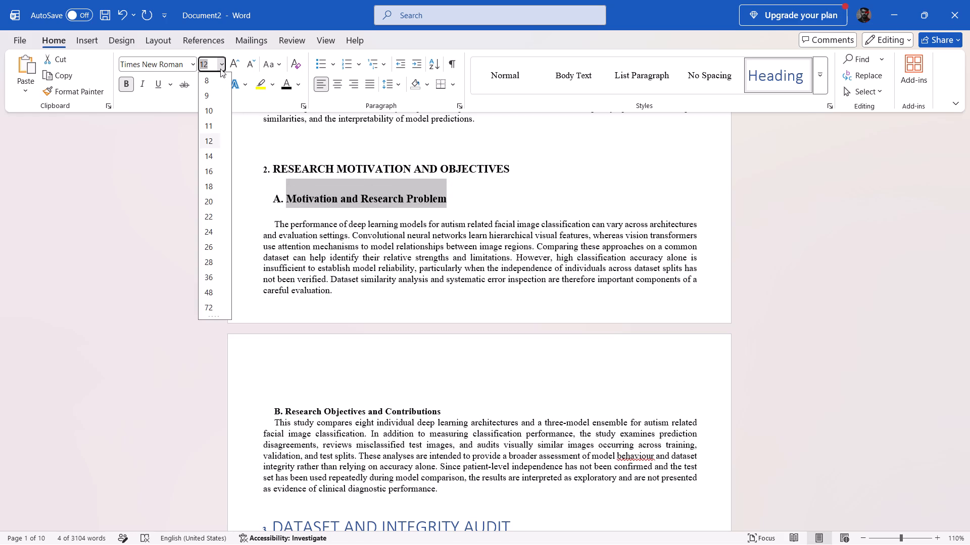
pyautogui.click(215, 112)
# Delete the blank line below the "A. Motivation and Research Problem" subheading and extra blank lines above "B. Research Objectives and Contributions".
pyautogui.click(335, 216)
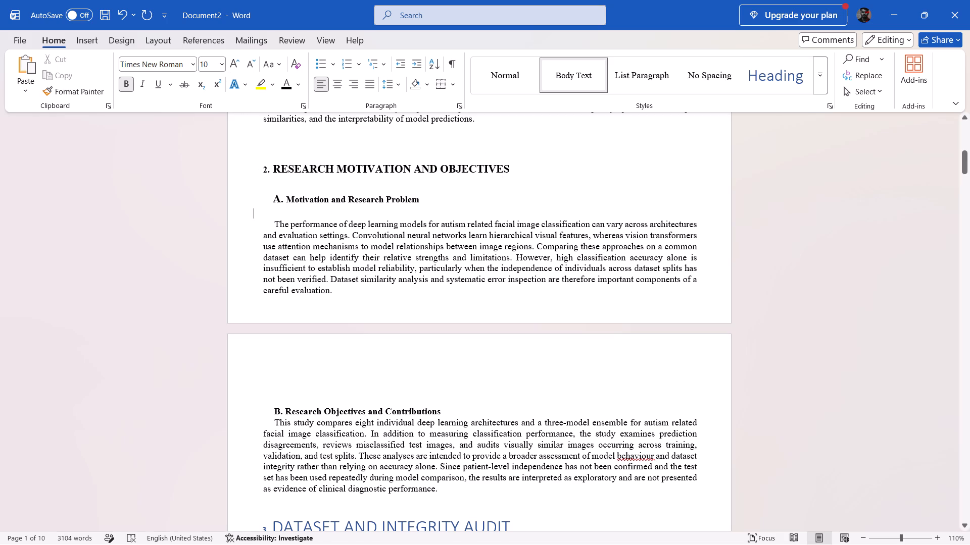
pyautogui.press('BackSpace')
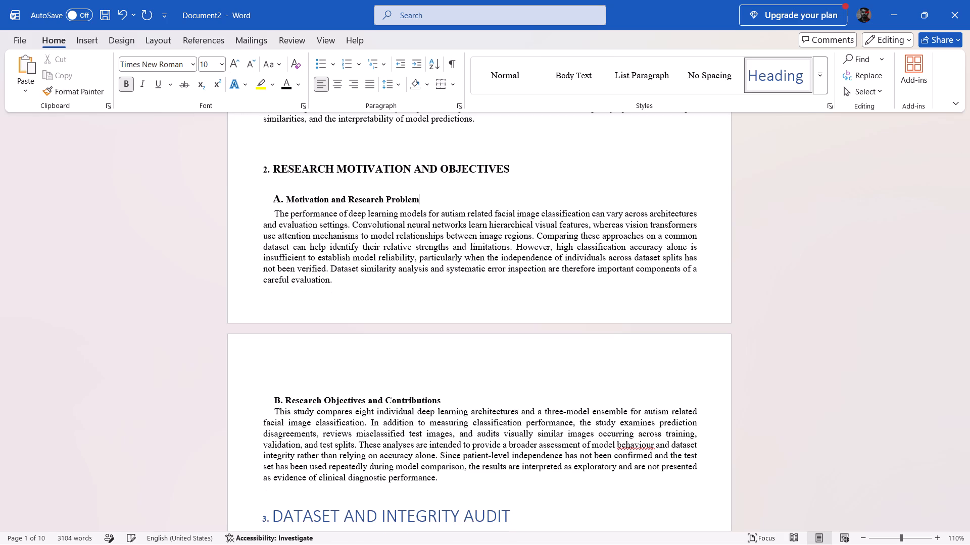
pyautogui.click(296, 385)
pyautogui.press('BackSpace')
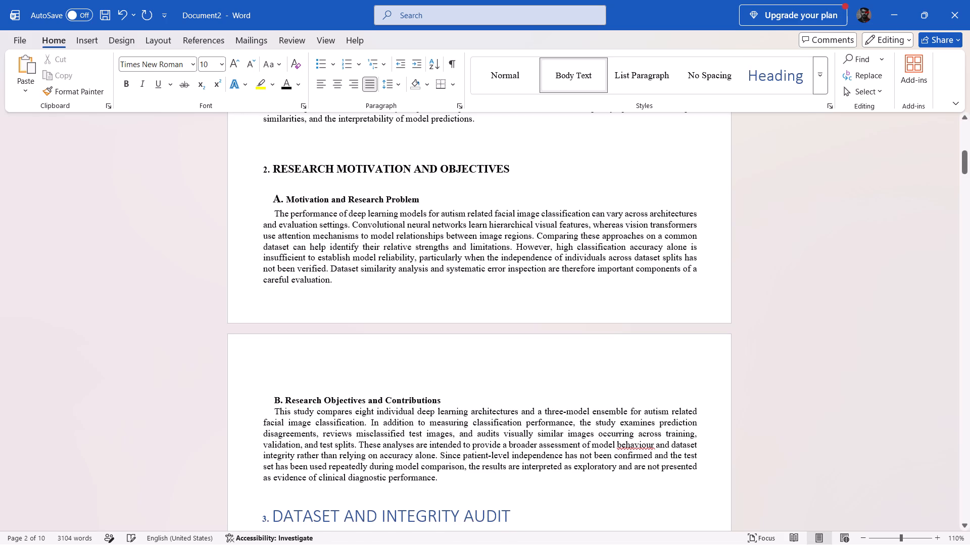
pyautogui.press('BackSpace')
pyautogui.scroll(-1, 295, 387)
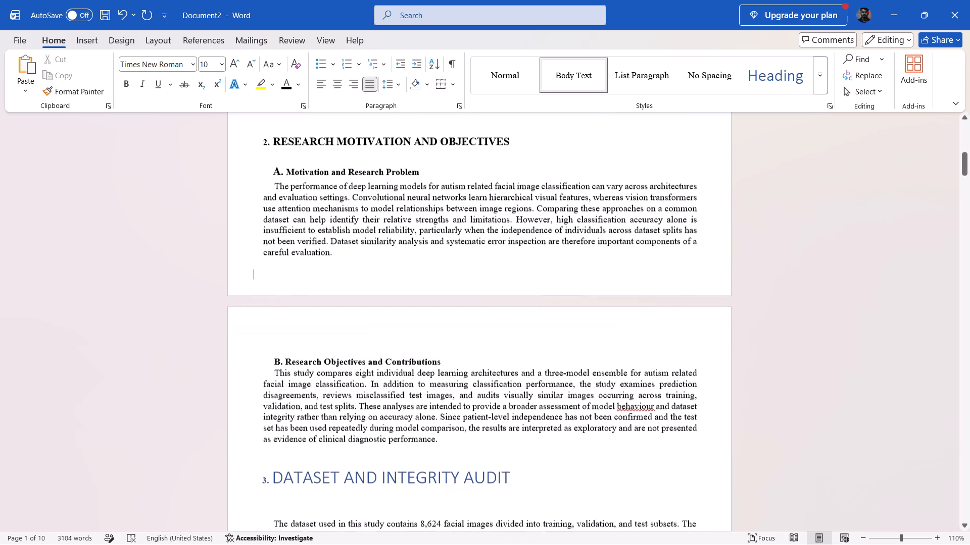
pyautogui.scroll(-4, 295, 387)
pyautogui.scroll(5, 303, 386)
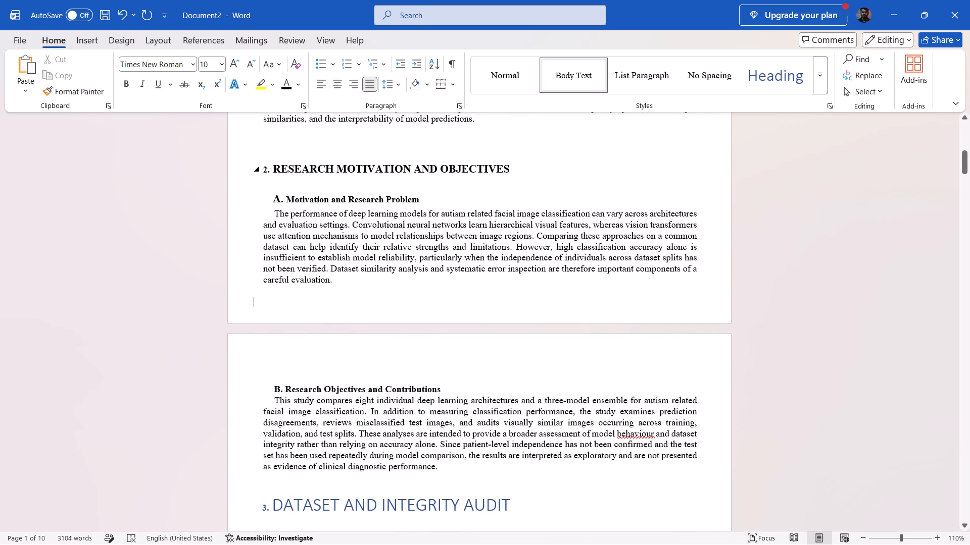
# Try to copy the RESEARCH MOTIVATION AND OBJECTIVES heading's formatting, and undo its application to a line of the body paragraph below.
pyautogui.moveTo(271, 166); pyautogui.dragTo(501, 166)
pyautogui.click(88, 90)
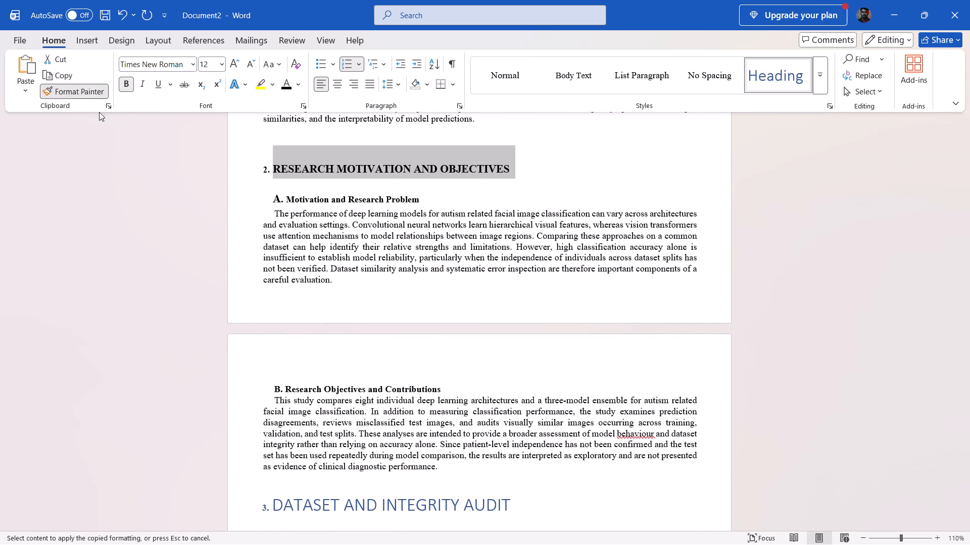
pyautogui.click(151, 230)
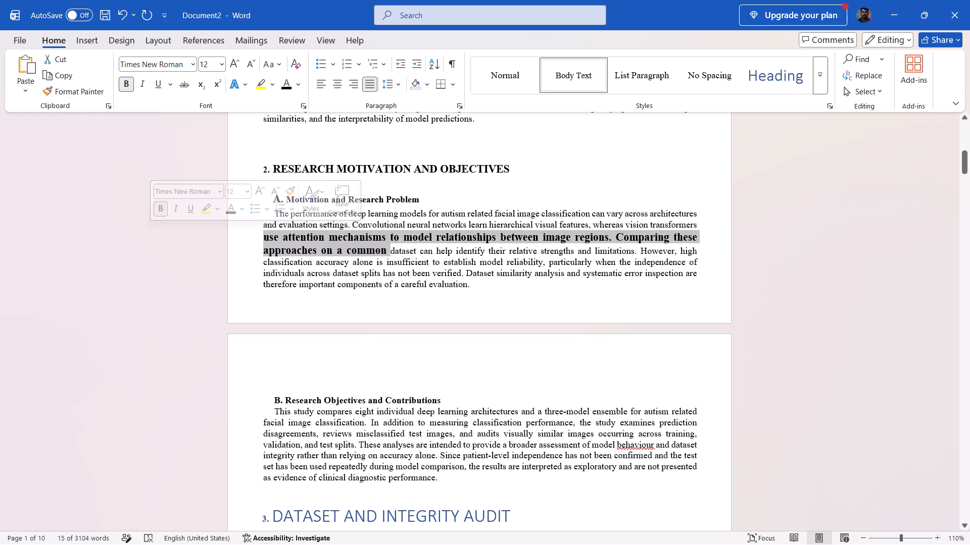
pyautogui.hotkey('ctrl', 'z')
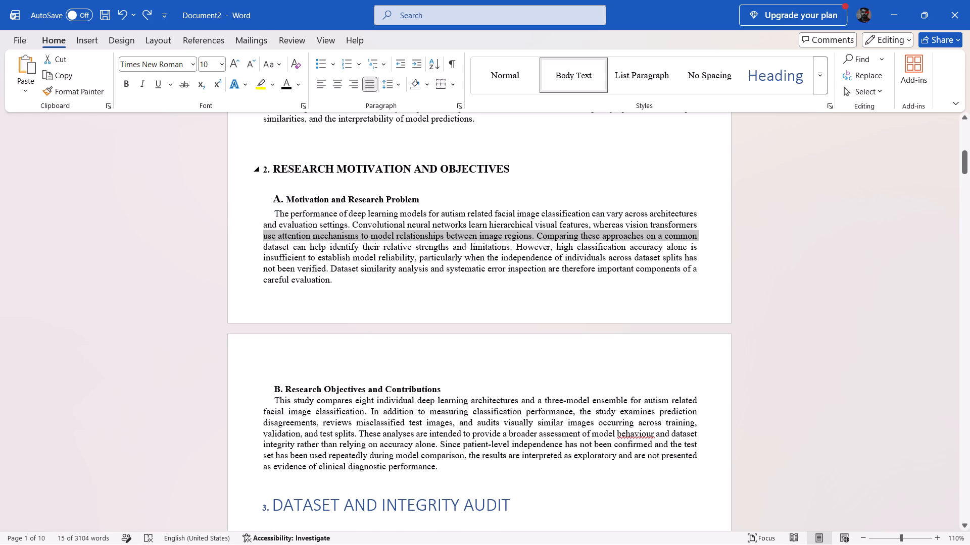
# Copy the RESEARCH MOTIVATION AND OBJECTIVES heading's formatting onto the blue DATASET AND INTEGRITY AUDIT heading.
pyautogui.moveTo(273, 167); pyautogui.dragTo(493, 169)
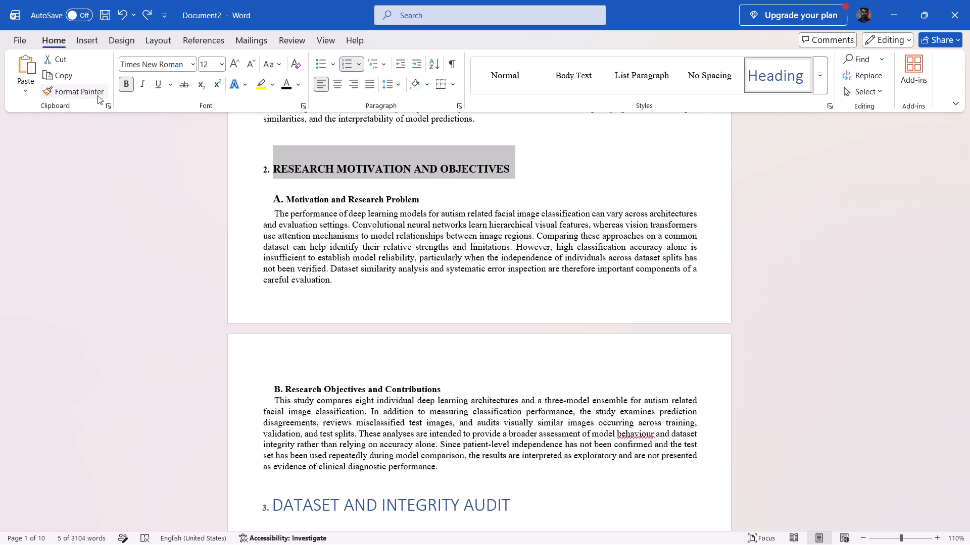
pyautogui.click(91, 91)
pyautogui.scroll(-3, 402, 419)
pyautogui.scroll(-1, 371, 379)
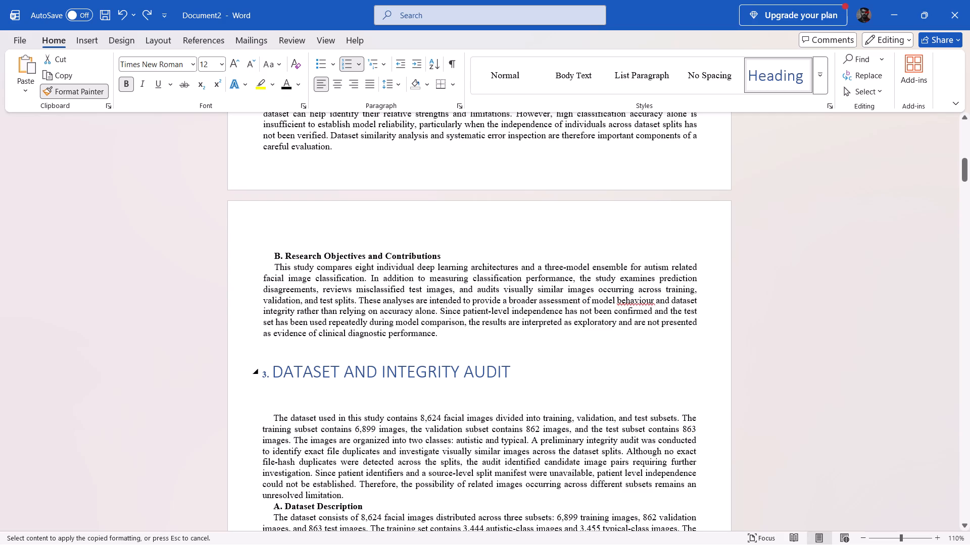
pyautogui.moveTo(271, 368); pyautogui.dragTo(513, 368)
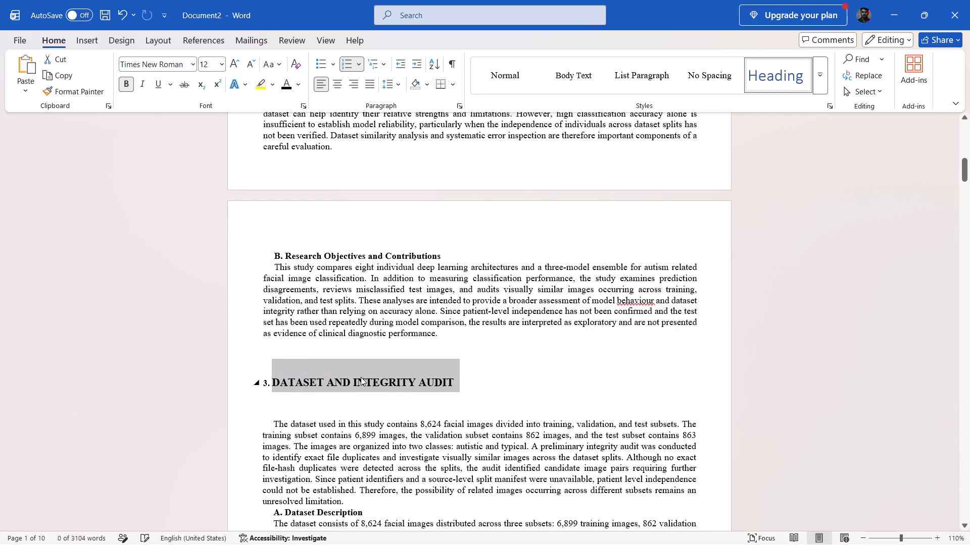
pyautogui.click(518, 384)
# Delete the extra blank lines directly above and below the DATASET AND INTEGRITY AUDIT heading.
pyautogui.scroll(-1, 400, 391)
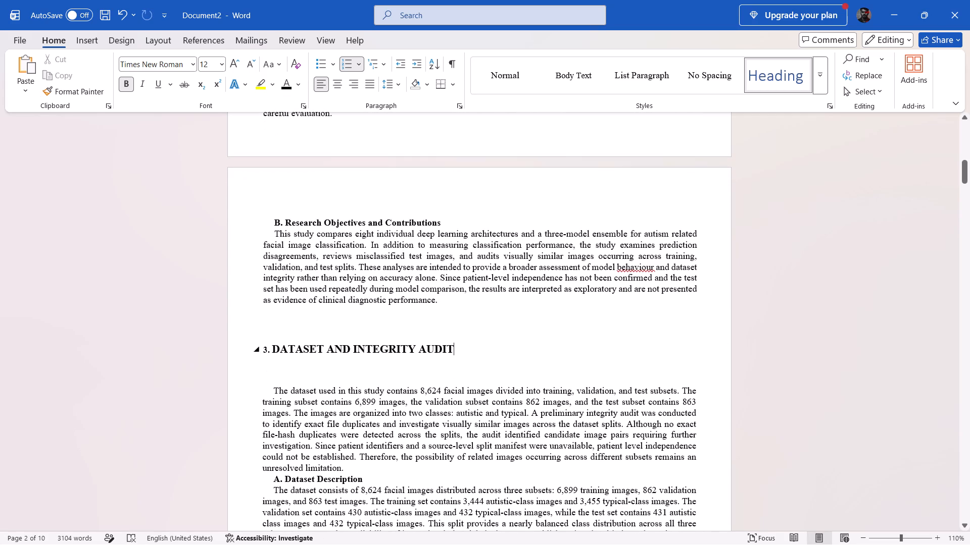
pyautogui.click(325, 331)
pyautogui.click(325, 331)
pyautogui.click(270, 323)
pyautogui.press('BackSpace')
pyautogui.scroll(-1, 254, 305)
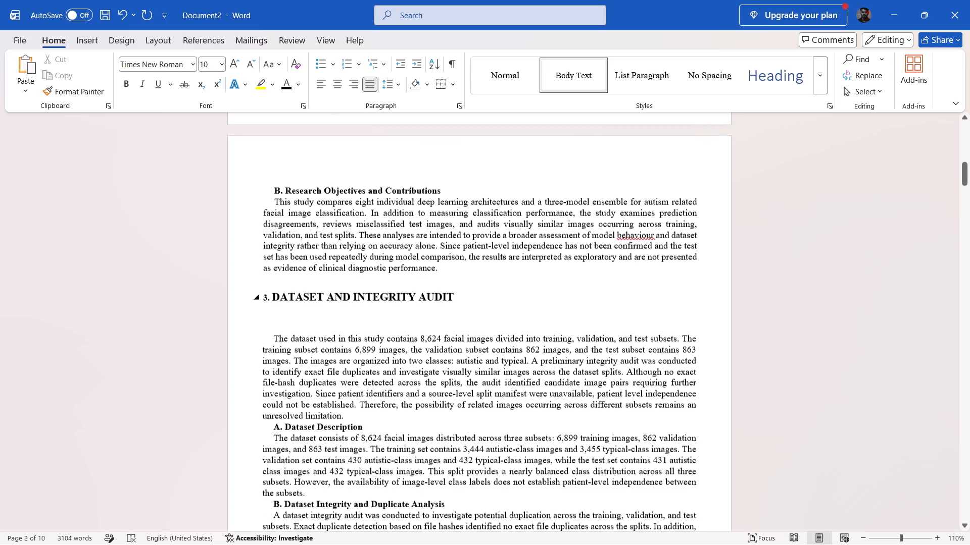
pyautogui.scroll(-1, 264, 305)
pyautogui.click(295, 295)
pyautogui.press('BackSpace')
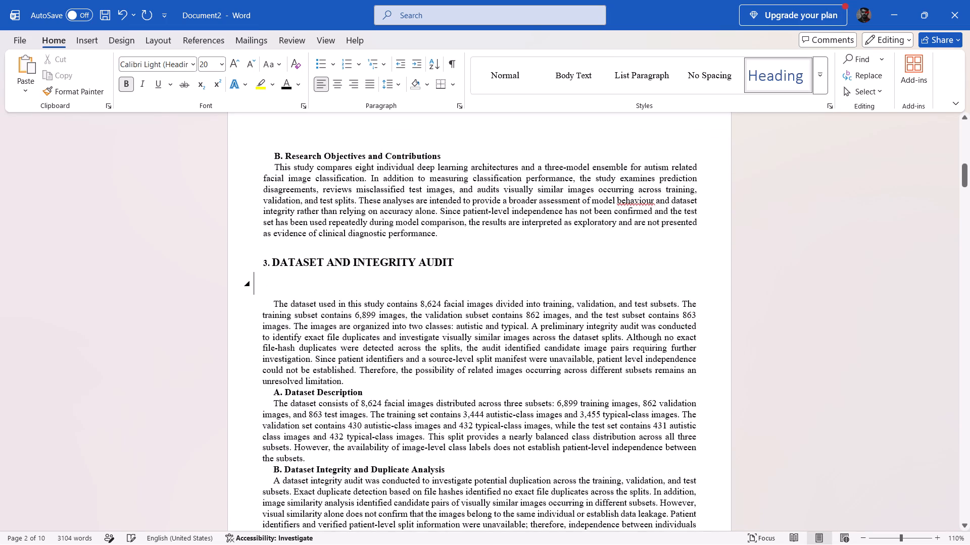
pyautogui.press('BackSpace')
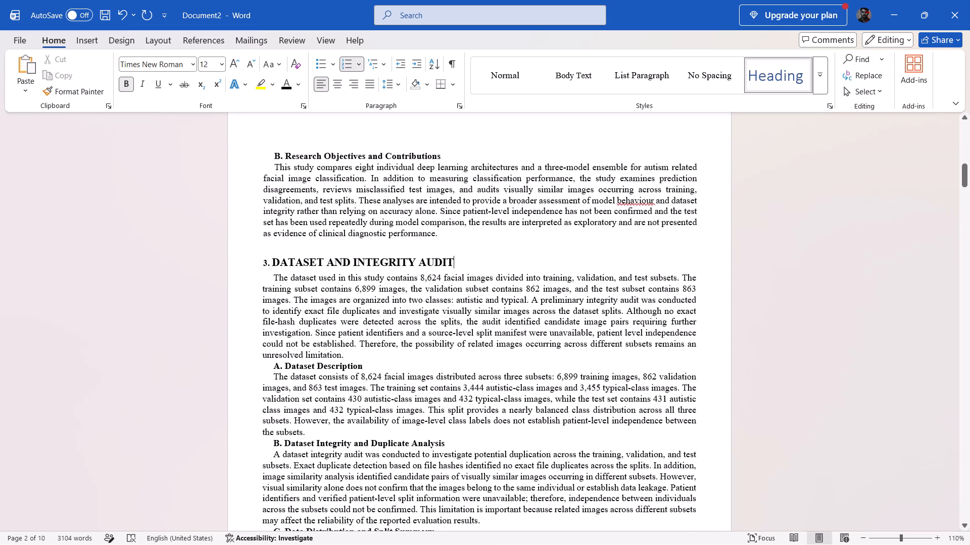
pyautogui.click(307, 185)
pyautogui.click(364, 326)
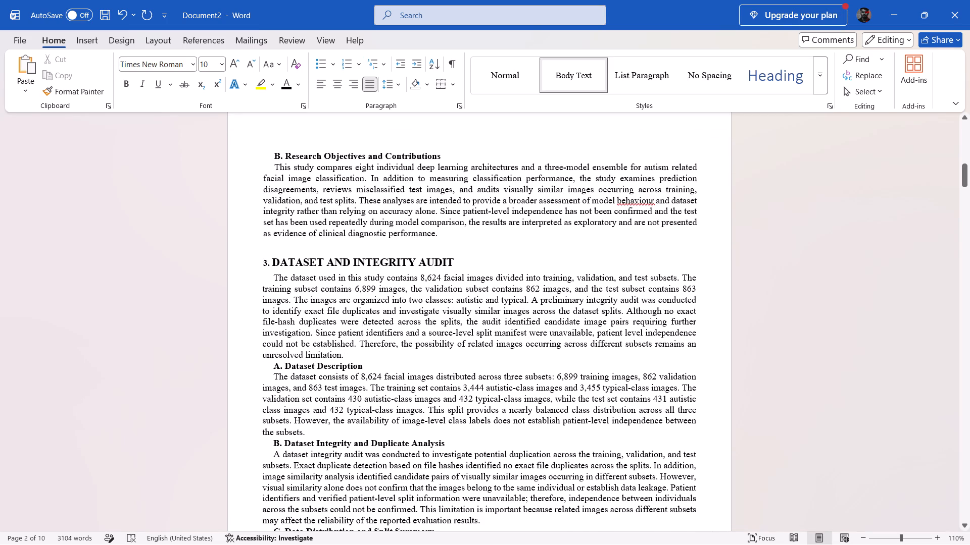
# Insert a blank line above "A. Dataset Description" and one below each of the subheadings "B. Dataset Integrity and Duplicate Analysis" and "C. Data Distribution and Split Summary".
pyautogui.scroll(-2, 364, 326)
pyautogui.click(357, 290)
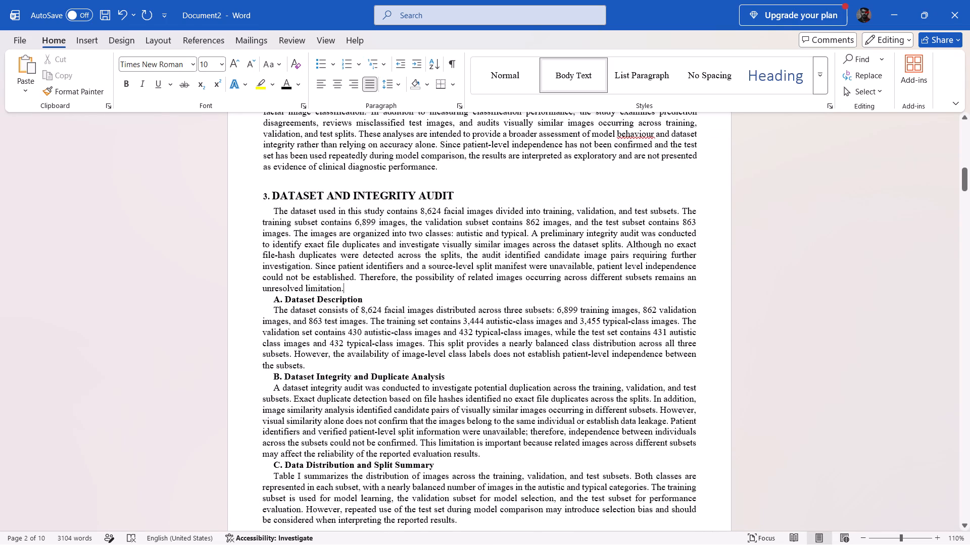
pyautogui.press('Return')
pyautogui.scroll(-2, 348, 293)
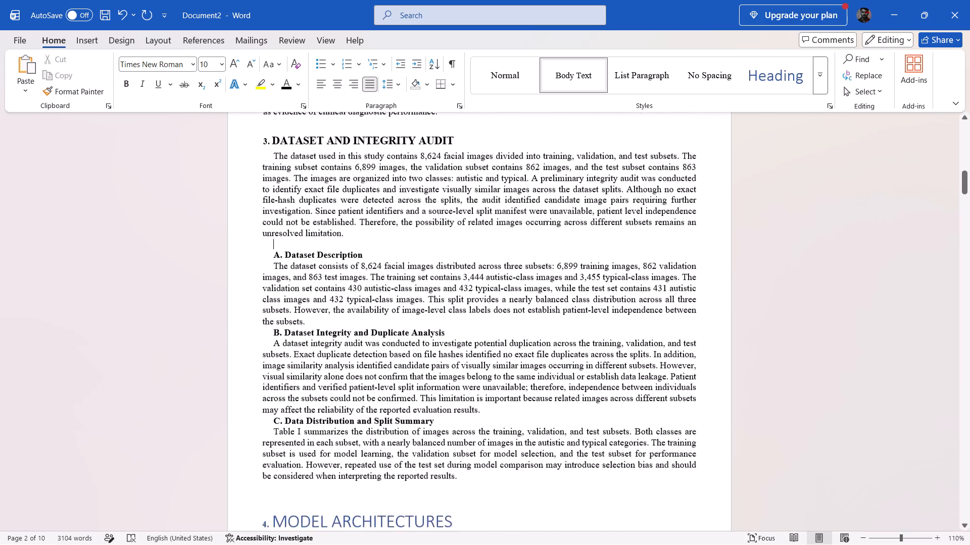
pyautogui.scroll(-2, 347, 290)
pyautogui.click(475, 255)
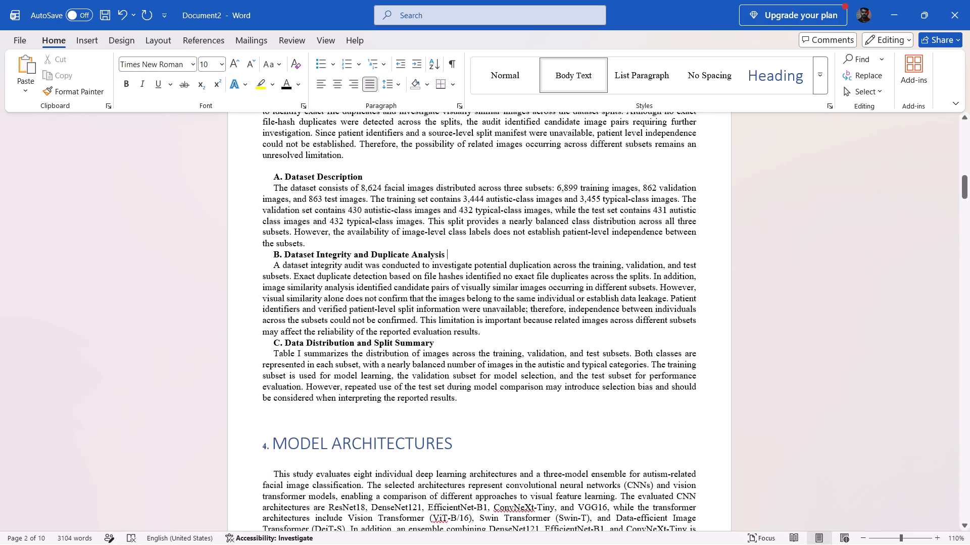
pyautogui.press('Return')
pyautogui.click(444, 353)
pyautogui.press('Return')
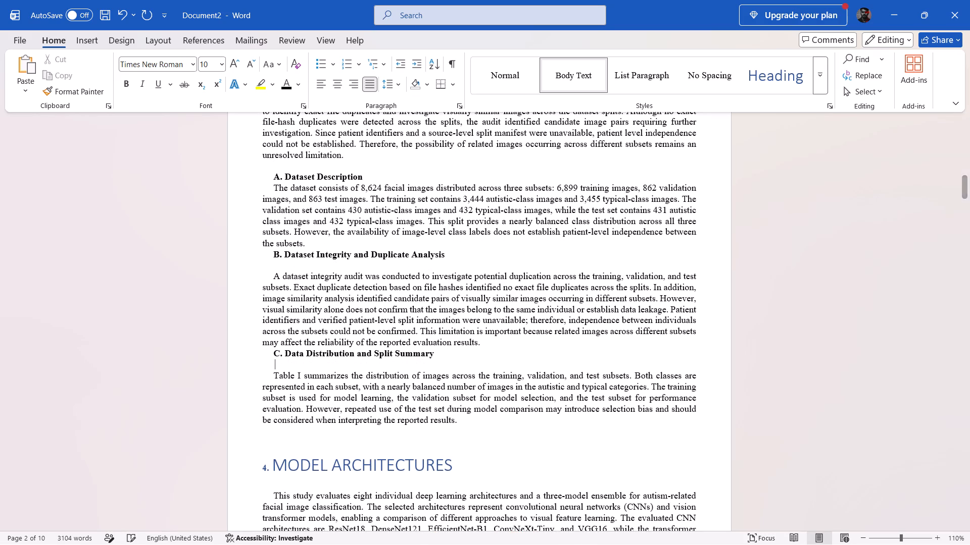
pyautogui.scroll(-4, 458, 399)
pyautogui.scroll(3, 448, 392)
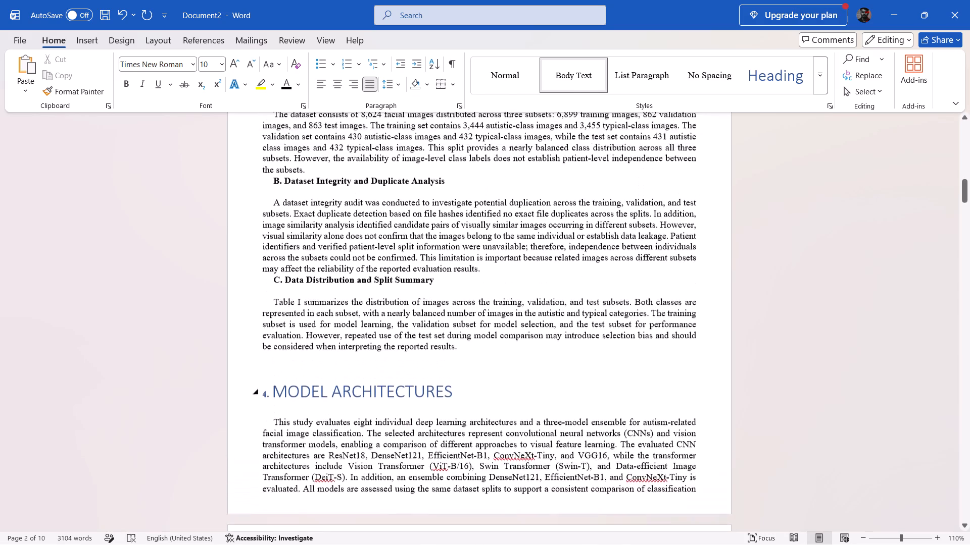
# Copy the DATASET AND INTEGRITY AUDIT heading's formatting onto the blue MODEL ARCHITECTURES heading.
pyautogui.scroll(4, 464, 387)
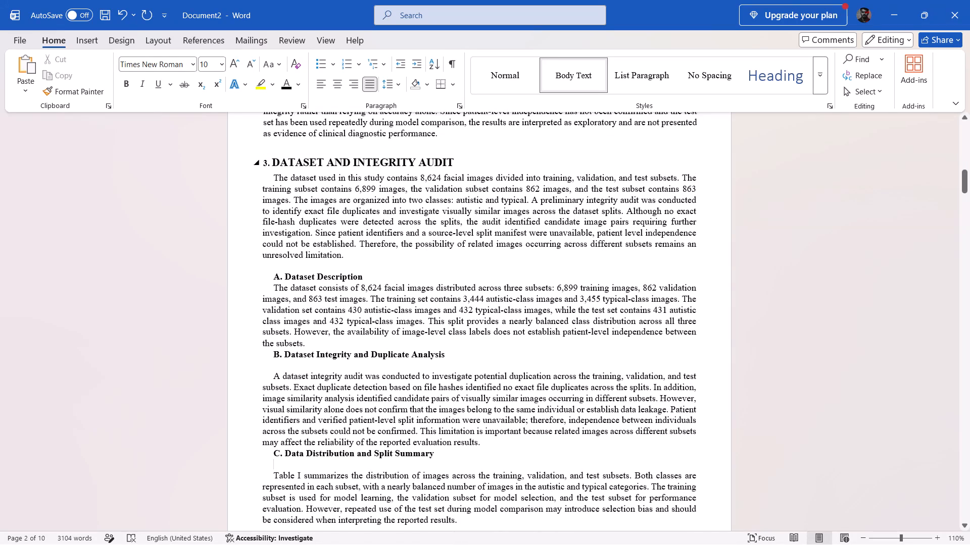
pyautogui.moveTo(271, 164); pyautogui.dragTo(452, 164)
pyautogui.click(54, 89)
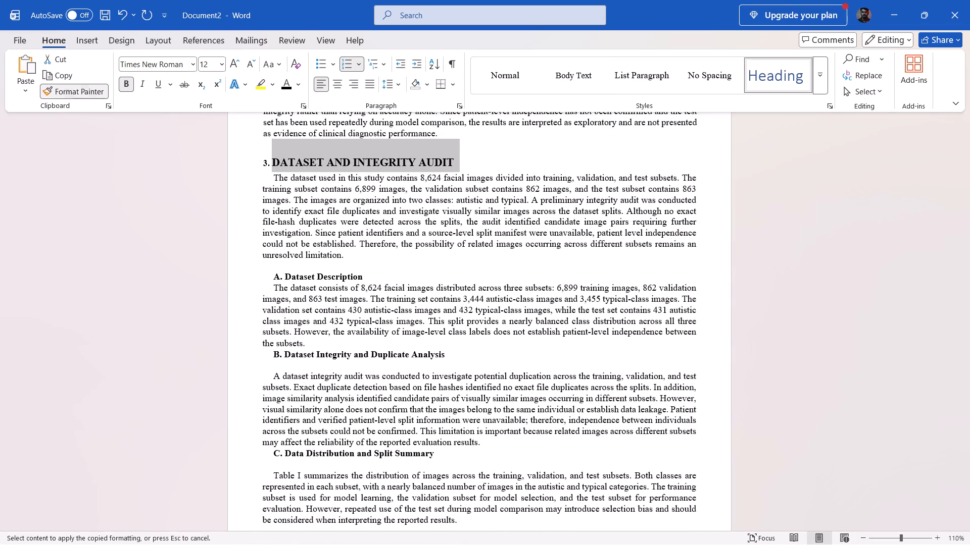
pyautogui.scroll(-8, 359, 284)
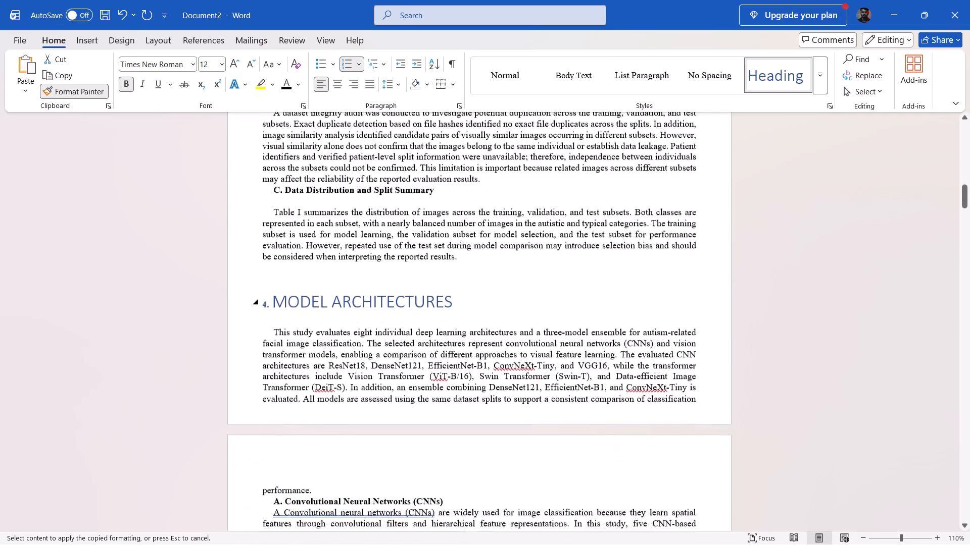
pyautogui.scroll(-2, 383, 287)
pyautogui.moveTo(274, 232); pyautogui.dragTo(437, 234)
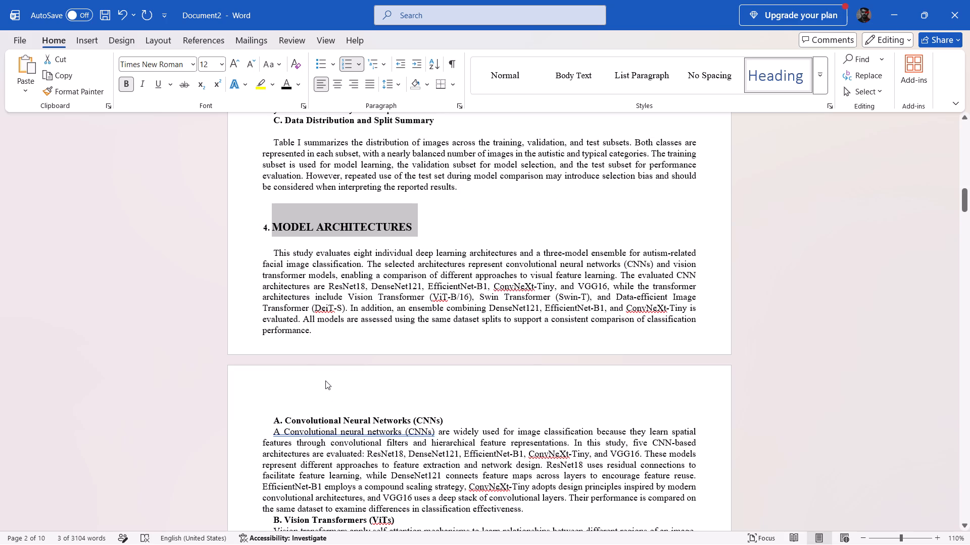
# Insert a blank line below each of the subheadings "A. Convolutional Neural Networks (CNNs)", "B. Vision Transformers (ViTs)" and "C. Ensemble Model".
pyautogui.click(325, 380)
pyautogui.click(450, 423)
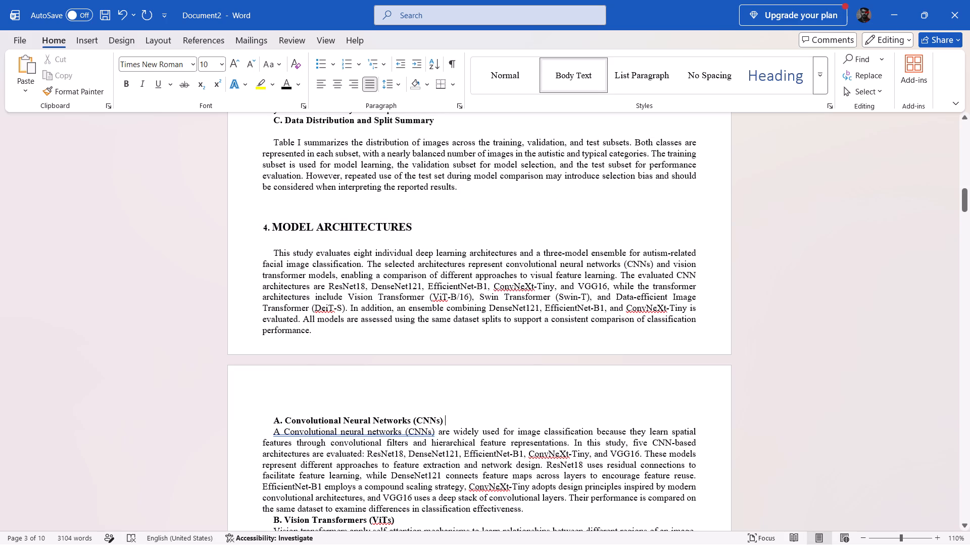
pyautogui.press('Return')
pyautogui.scroll(-4, 445, 416)
pyautogui.click(409, 400)
pyautogui.press('Return')
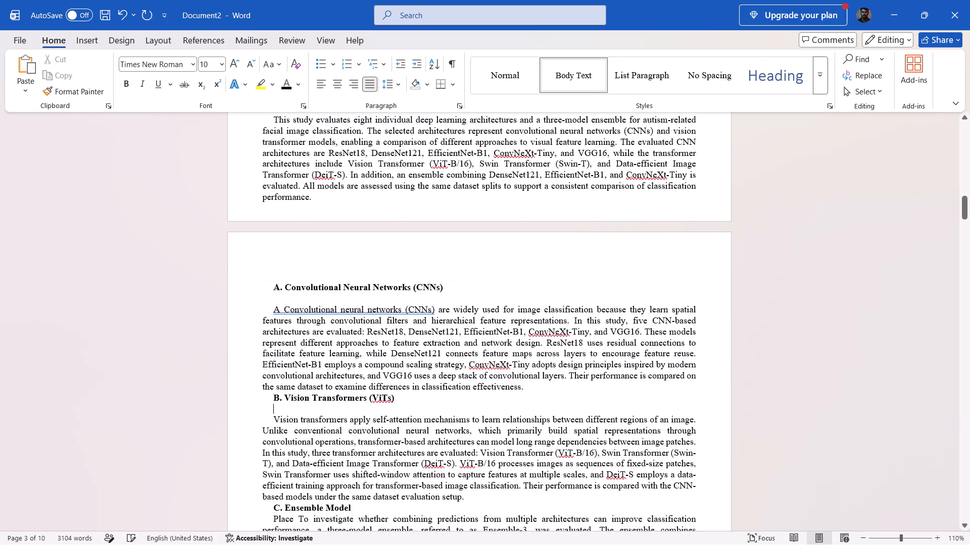
pyautogui.scroll(6, 475, 379)
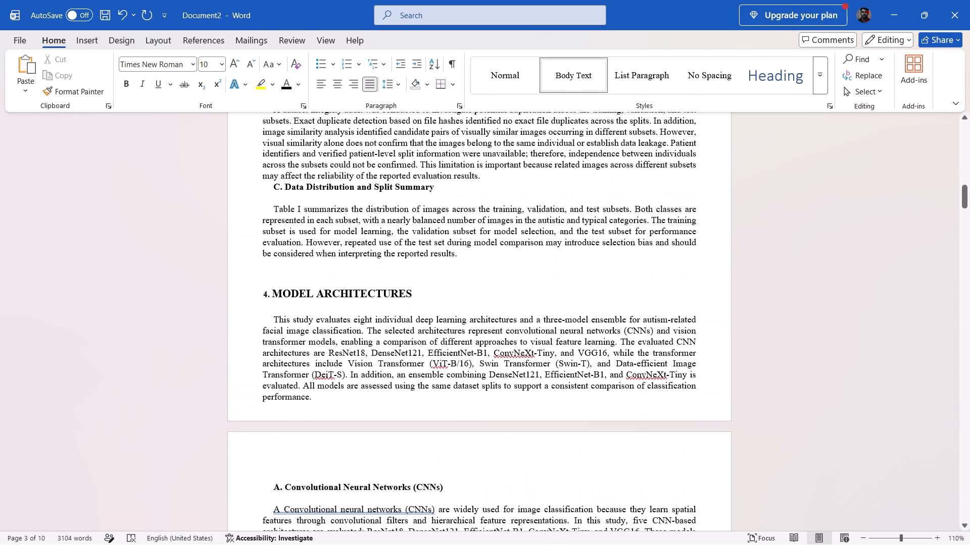
pyautogui.scroll(-8, 497, 388)
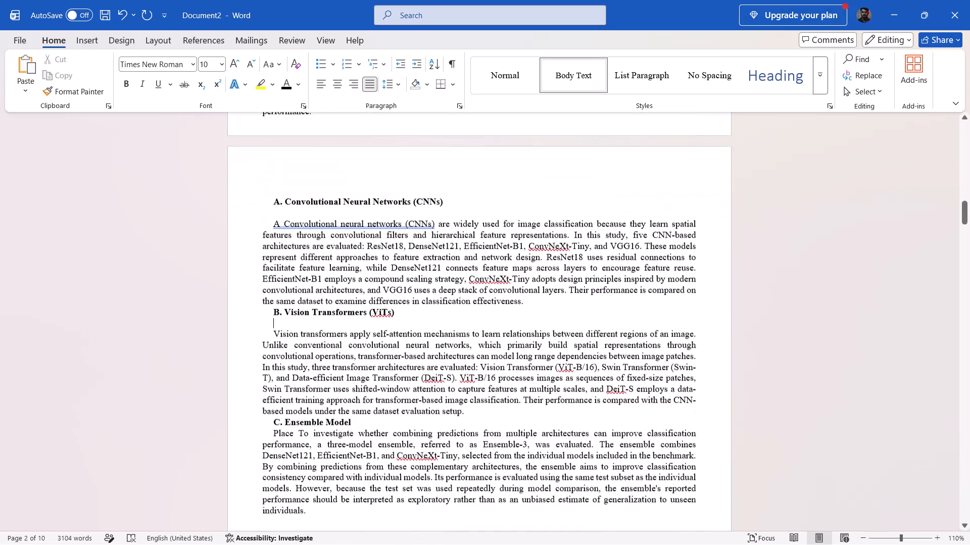
pyautogui.scroll(-2, 510, 369)
pyautogui.click(377, 374)
pyautogui.press('Return')
# Copy the MODEL ARCHITECTURES heading's formatting onto the blue EXPERIMENTAL SETUP heading.
pyautogui.scroll(-3, 383, 374)
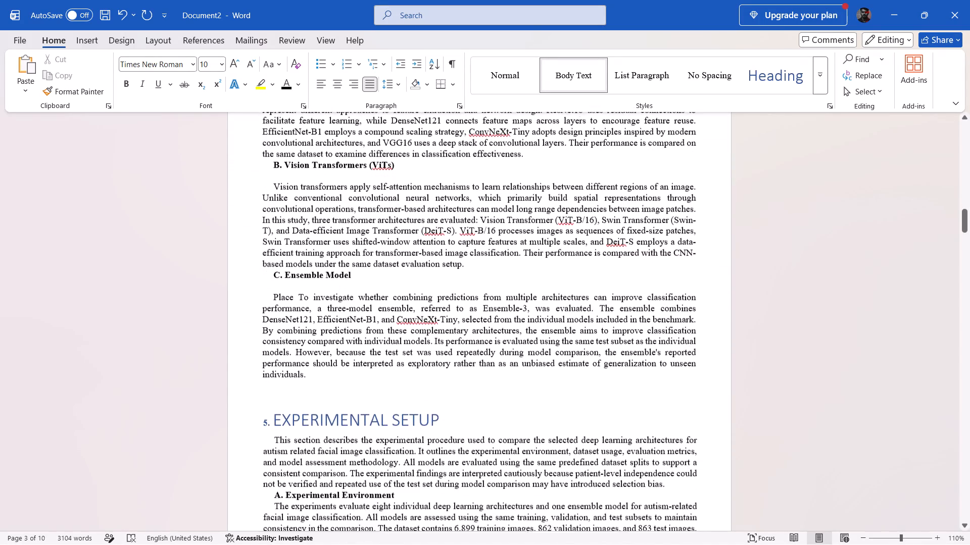
pyautogui.scroll(-1, 389, 368)
pyautogui.scroll(10, 387, 364)
pyautogui.moveTo(272, 158); pyautogui.dragTo(401, 159)
pyautogui.click(62, 93)
pyautogui.scroll(-6, 312, 258)
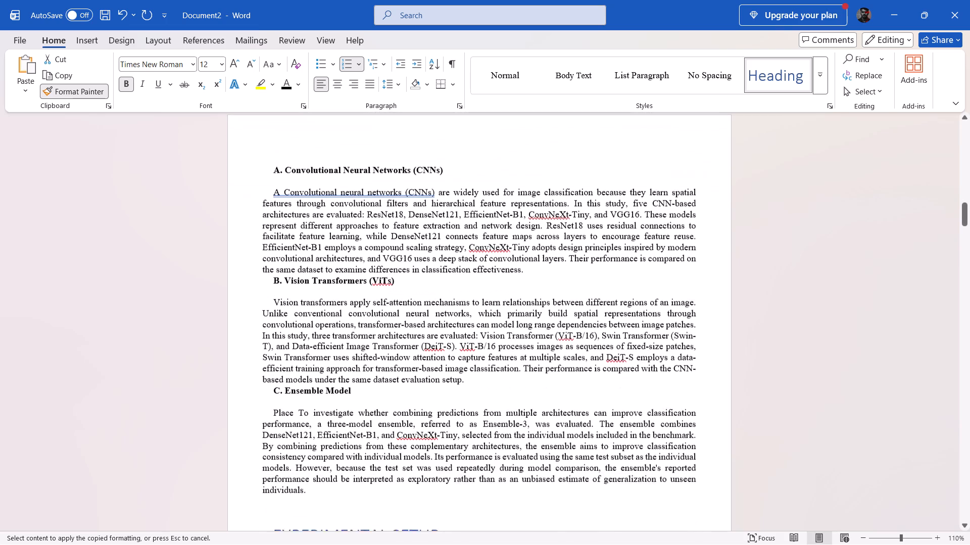
pyautogui.scroll(-5, 371, 279)
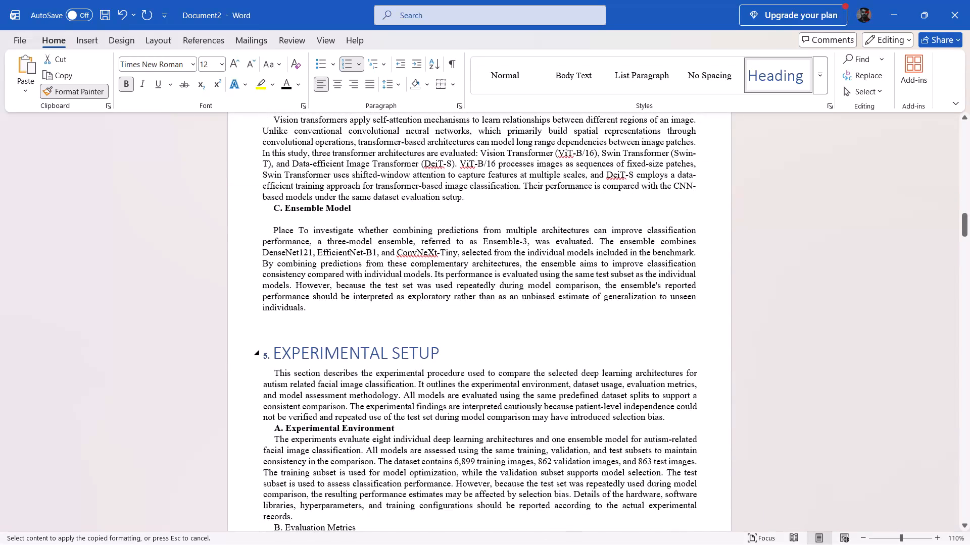
pyautogui.moveTo(272, 354); pyautogui.dragTo(426, 355)
# Insert a blank line below the subheading "A. Experimental Environment" in the EXPERIMENTAL SETUP section.
pyautogui.scroll(-2, 408, 356)
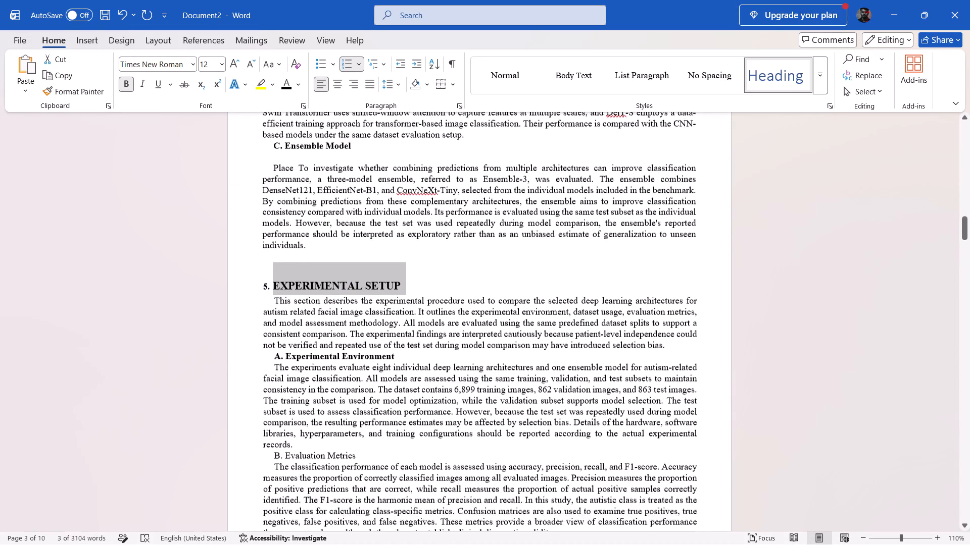
pyautogui.scroll(-1, 403, 351)
pyautogui.click(458, 317)
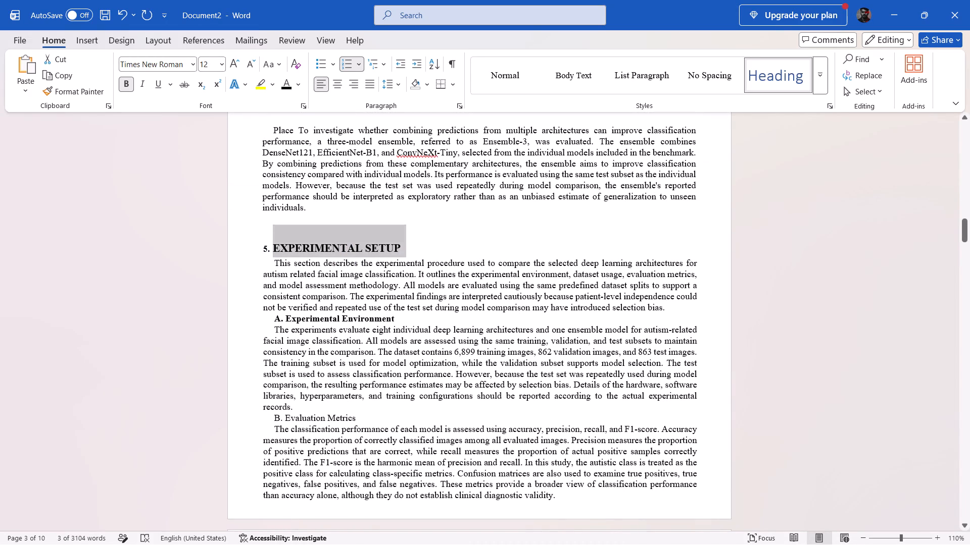
pyautogui.press('Return')
# Make the whole subheading "B. Evaluation Metrics", including its letter, bold and insert a blank line below it.
pyautogui.scroll(-3, 455, 318)
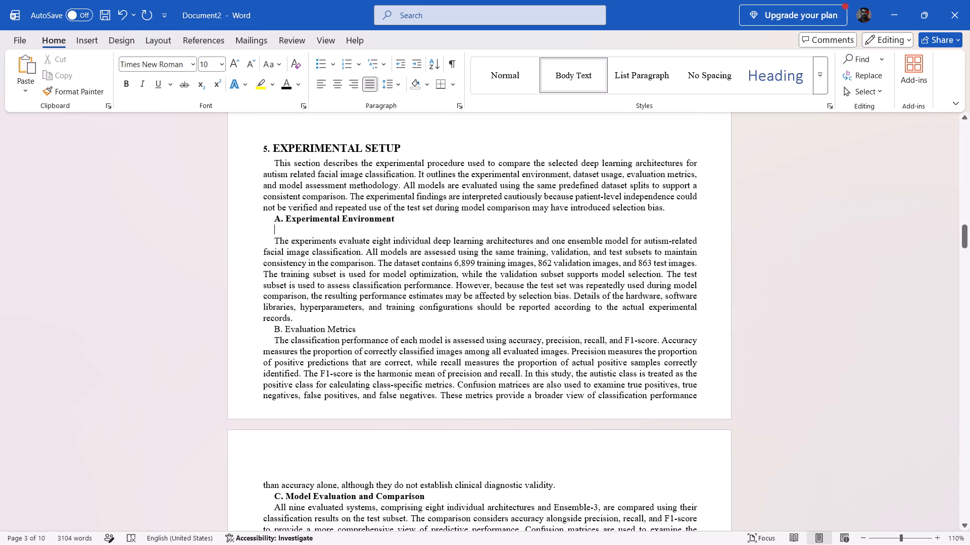
pyautogui.moveTo(285, 328); pyautogui.dragTo(361, 331)
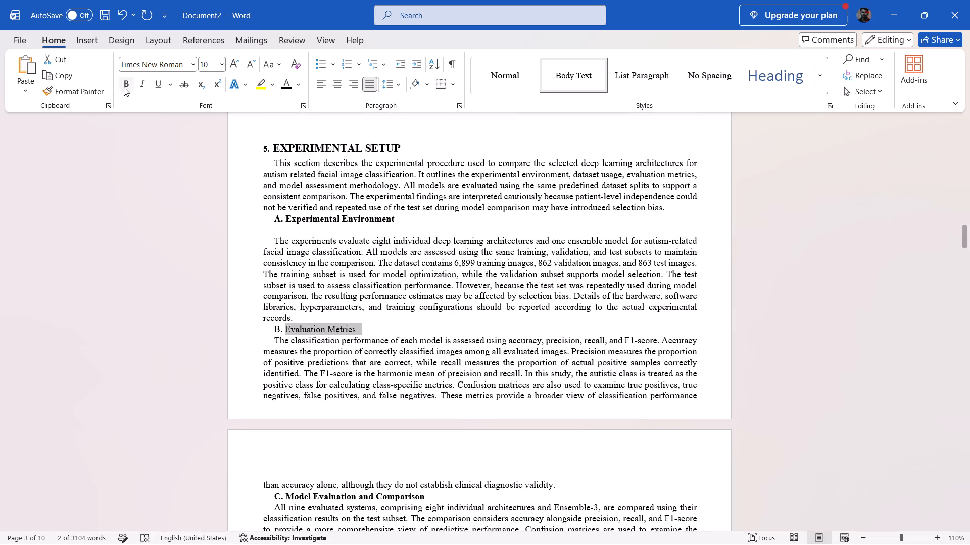
pyautogui.click(124, 82)
pyautogui.click(272, 331)
pyautogui.moveTo(272, 331); pyautogui.dragTo(273, 331)
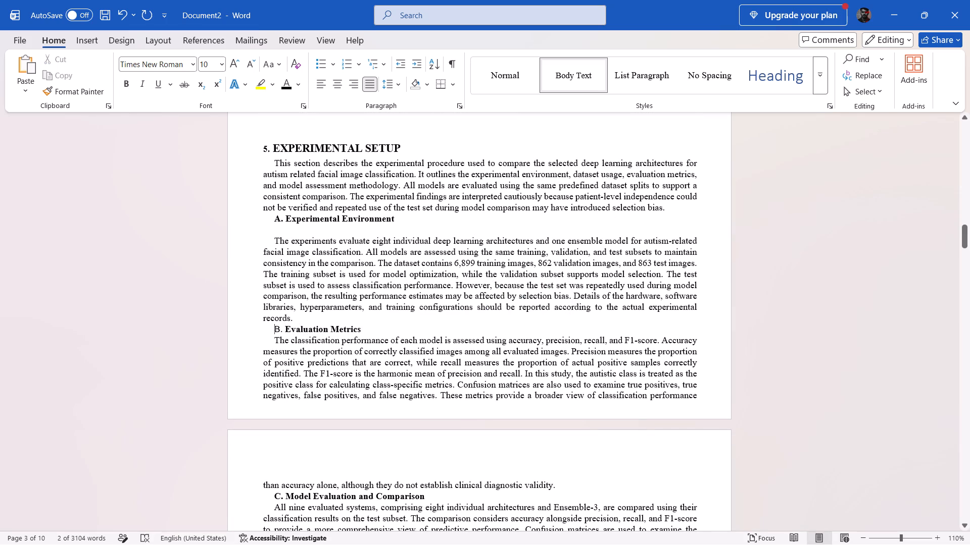
pyautogui.moveTo(273, 331); pyautogui.dragTo(364, 331)
pyautogui.doubleClick(126, 86)
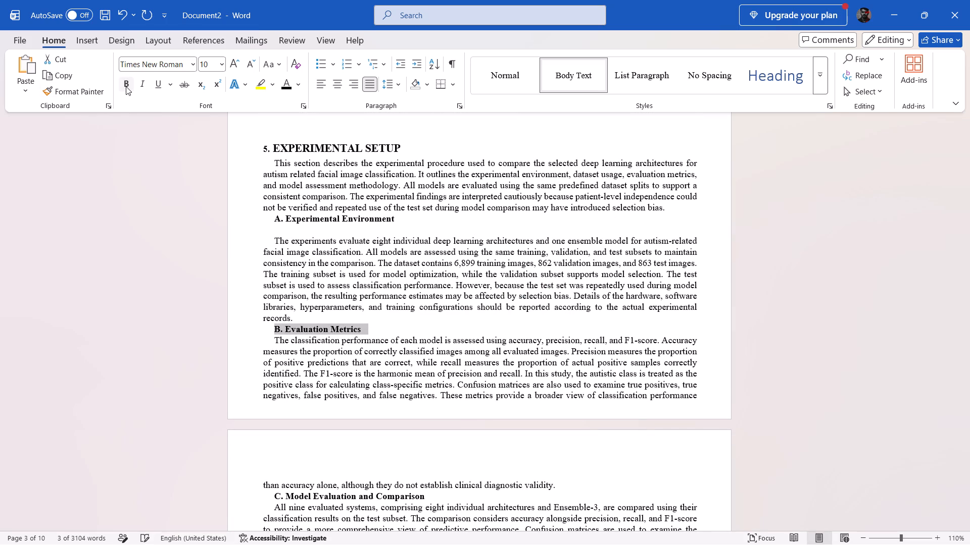
pyautogui.click(126, 86)
pyautogui.click(377, 327)
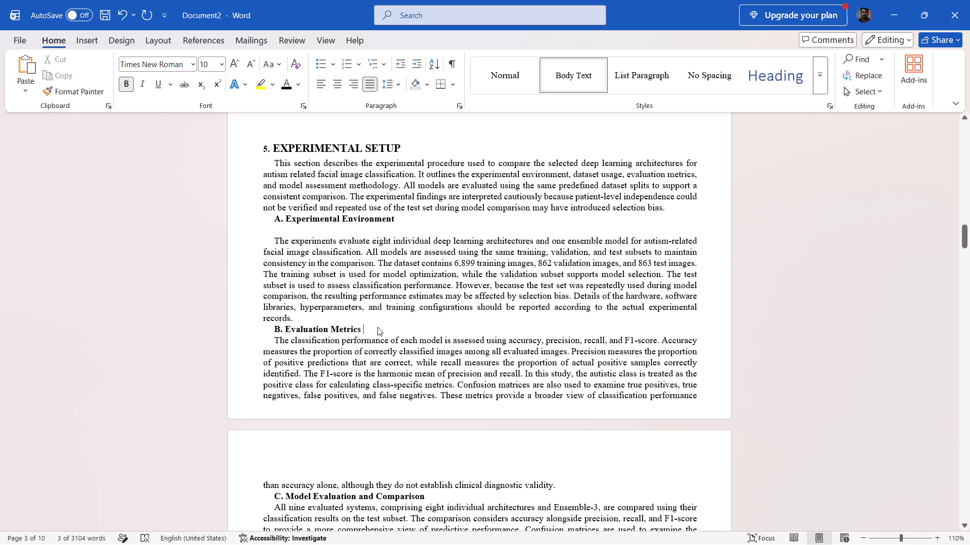
pyautogui.press('Return')
# Copy the EXPERIMENTAL SETUP heading's formatting onto the blue RESULTS AND DISCUSSION heading.
pyautogui.scroll(-7, 376, 327)
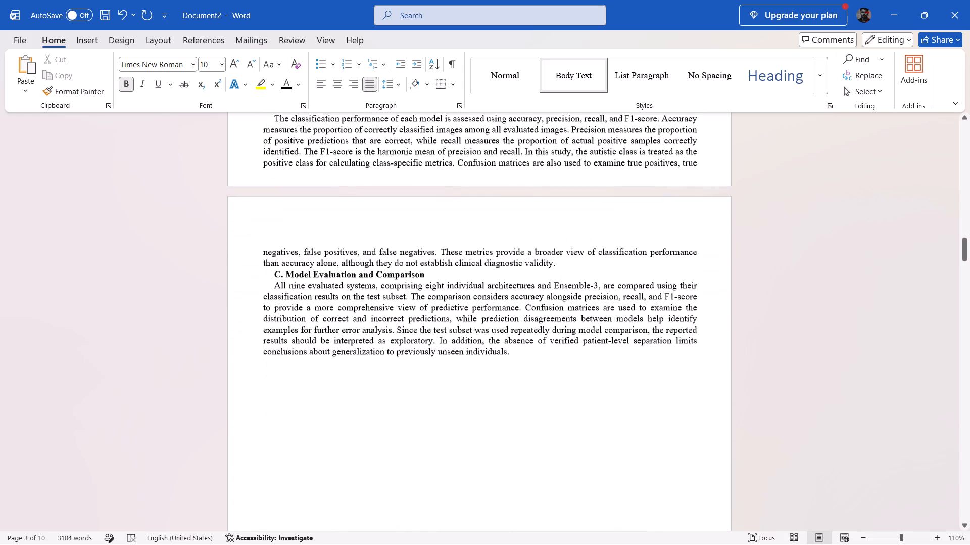
pyautogui.scroll(-5, 492, 289)
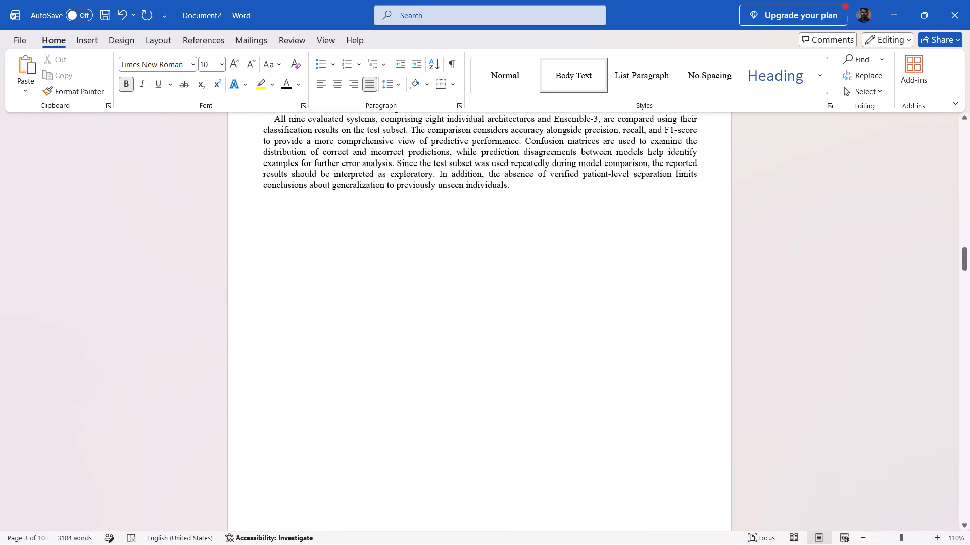
pyautogui.scroll(-10, 496, 289)
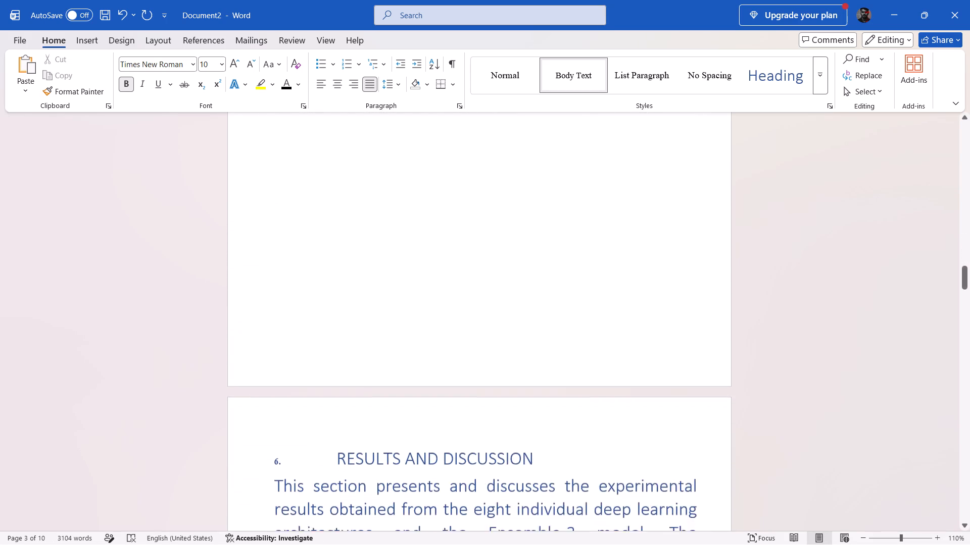
pyautogui.scroll(-6, 501, 280)
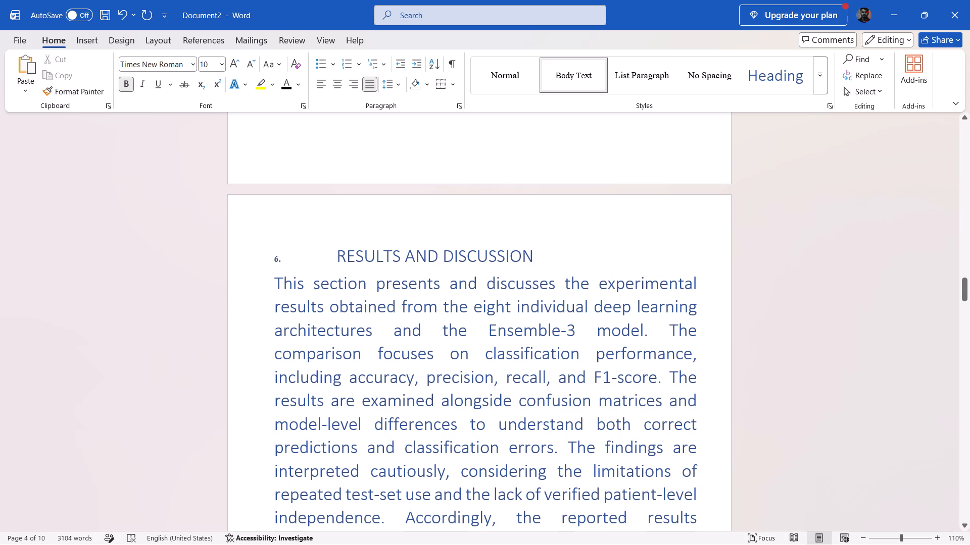
pyautogui.moveTo(966, 295); pyautogui.dragTo(962, 232)
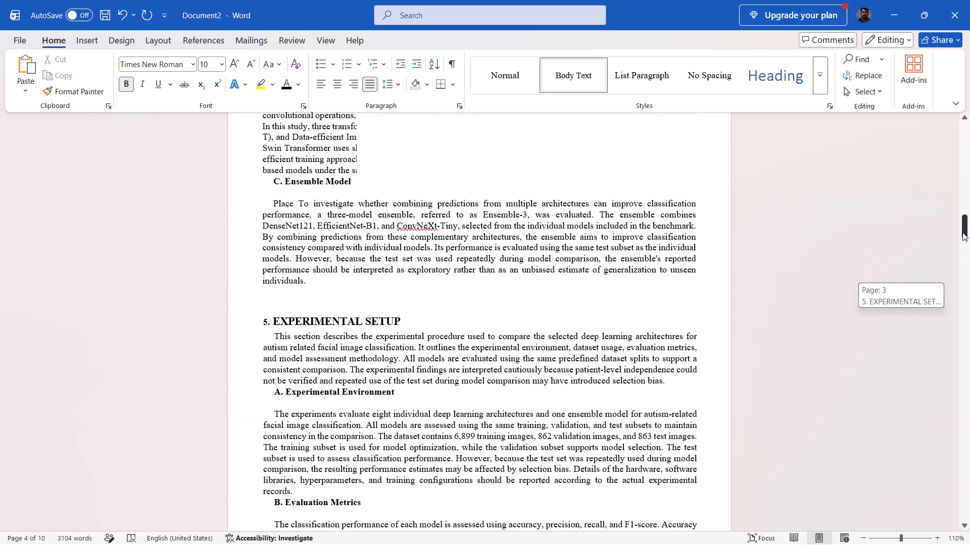
pyautogui.moveTo(962, 232); pyautogui.dragTo(962, 232)
pyautogui.moveTo(272, 316); pyautogui.dragTo(403, 316)
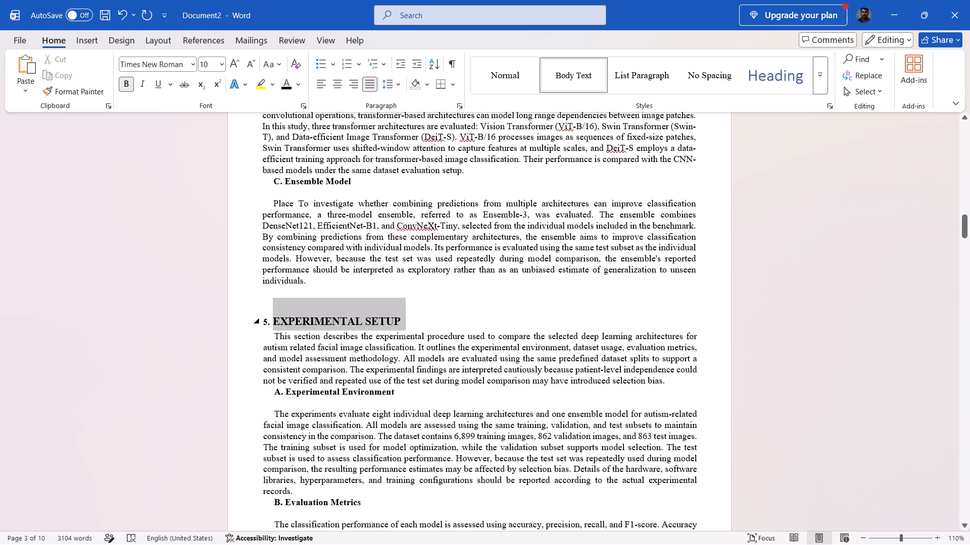
pyautogui.click(65, 91)
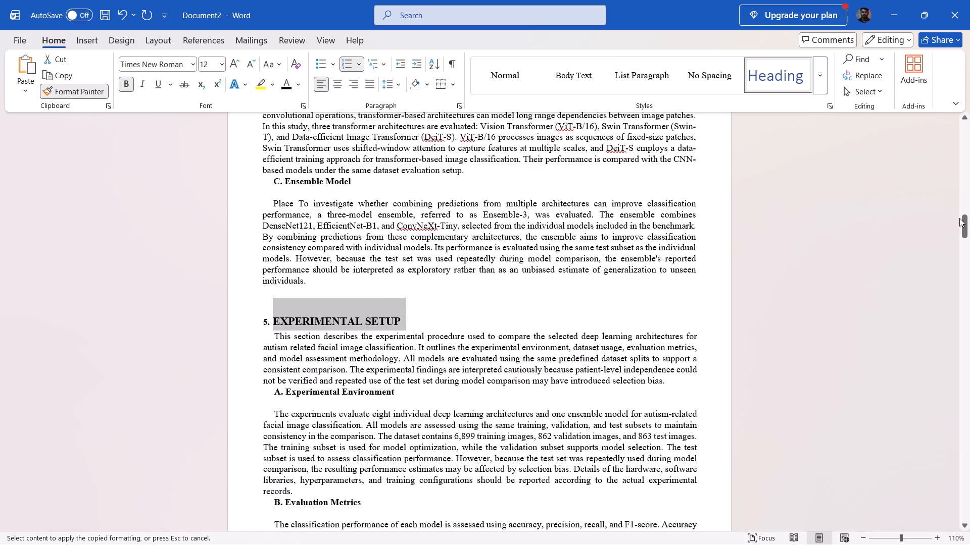
pyautogui.moveTo(965, 224); pyautogui.dragTo(967, 289)
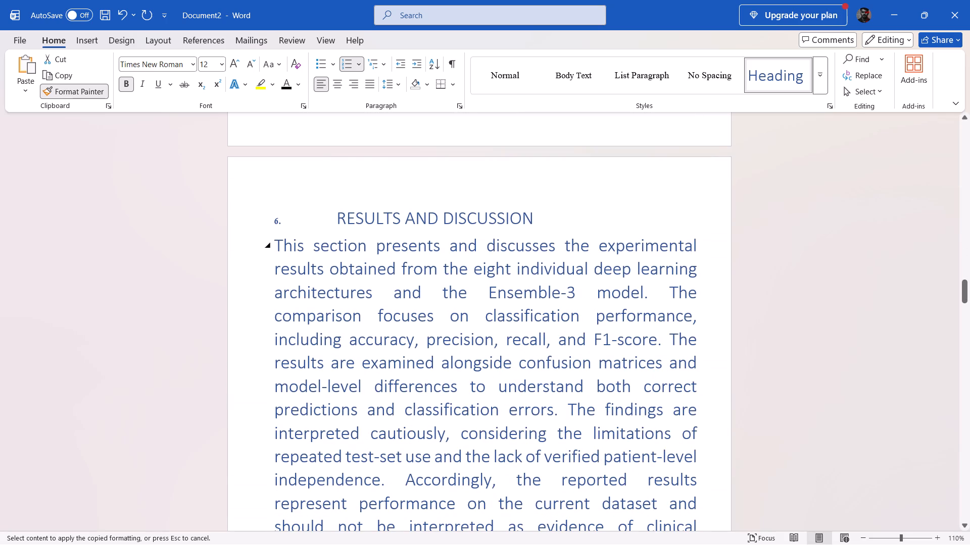
pyautogui.moveTo(336, 222); pyautogui.dragTo(498, 225)
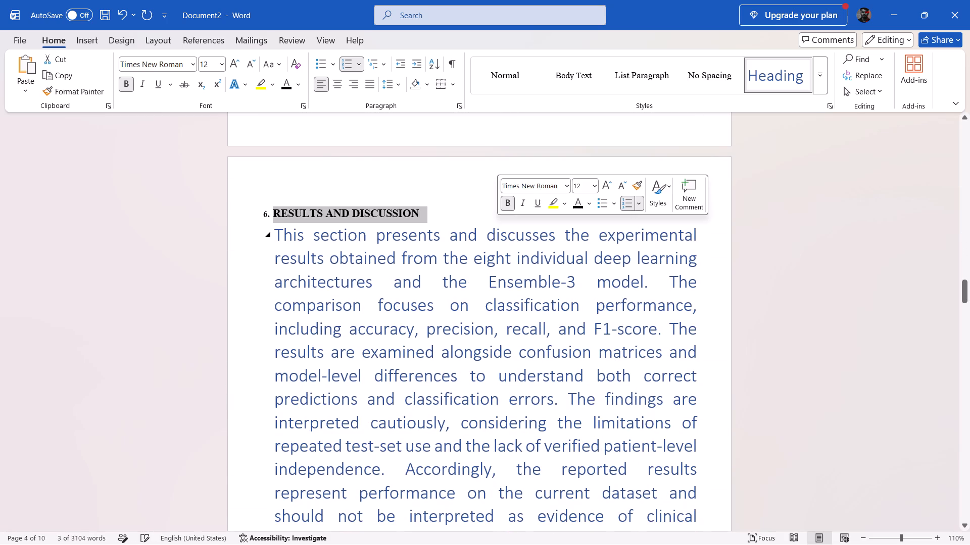
# Copy the body formatting of the "C. Model Evaluation and Comparison" paragraph onto the blue text under RESULTS AND DISCUSSION, through the paragraph above Table I.
pyautogui.scroll(-4, 428, 229)
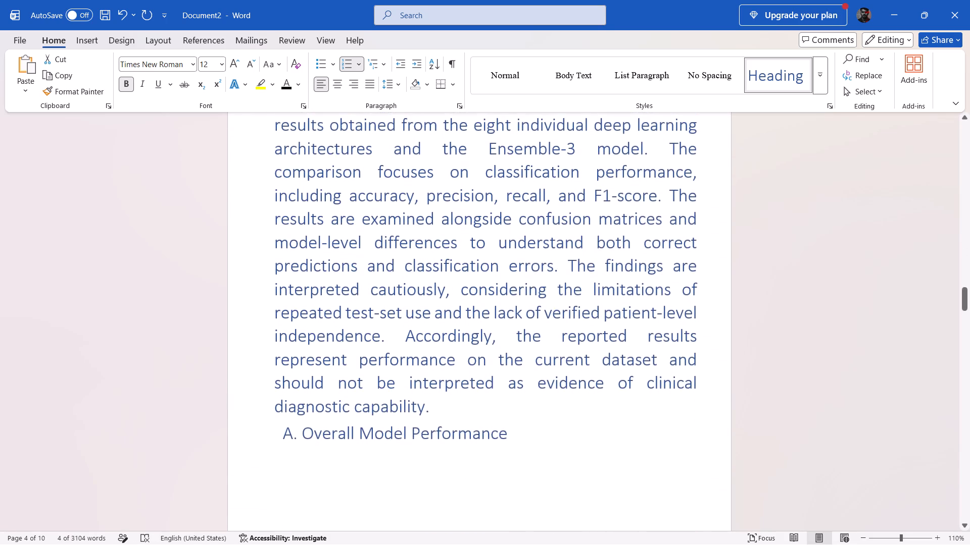
pyautogui.scroll(-1, 429, 226)
pyautogui.scroll(-2, 805, 279)
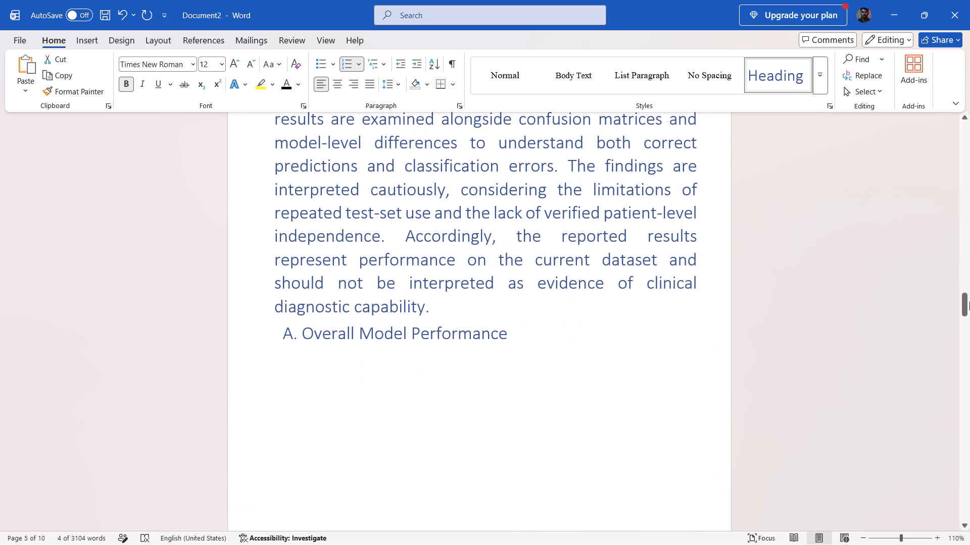
pyautogui.moveTo(969, 302); pyautogui.dragTo(969, 385)
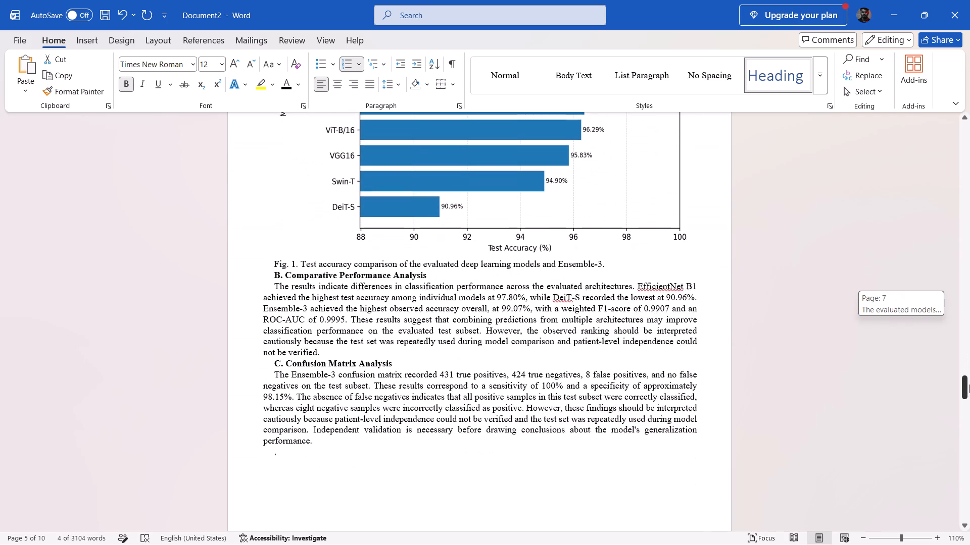
pyautogui.moveTo(969, 385); pyautogui.dragTo(968, 214)
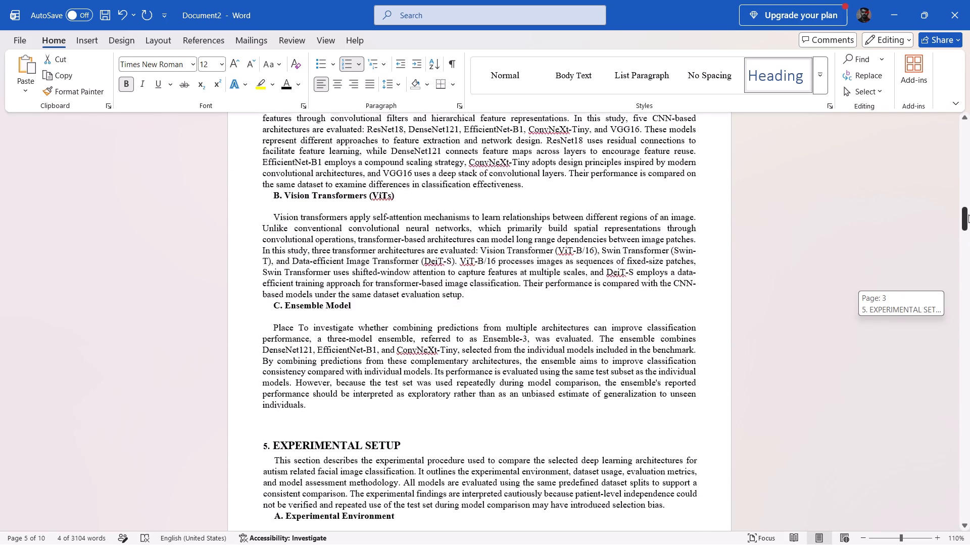
pyautogui.moveTo(968, 214); pyautogui.dragTo(969, 285)
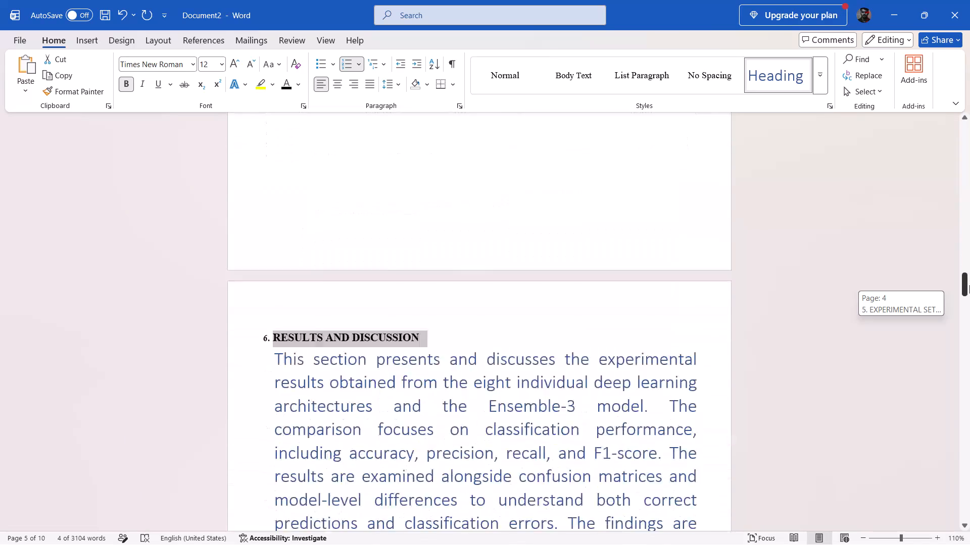
pyautogui.moveTo(969, 285); pyautogui.dragTo(969, 246)
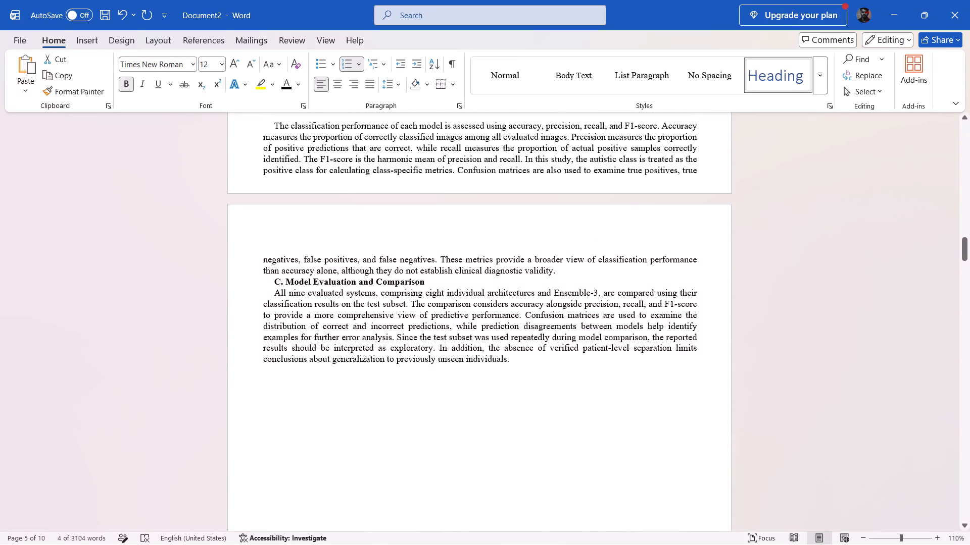
pyautogui.moveTo(274, 293); pyautogui.dragTo(515, 360)
pyautogui.click(78, 94)
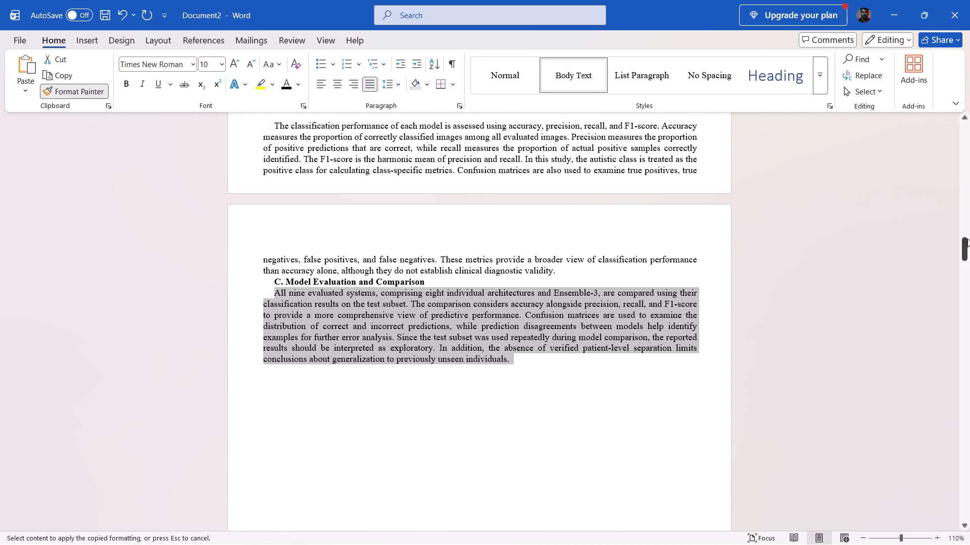
pyautogui.moveTo(964, 245); pyautogui.dragTo(969, 288)
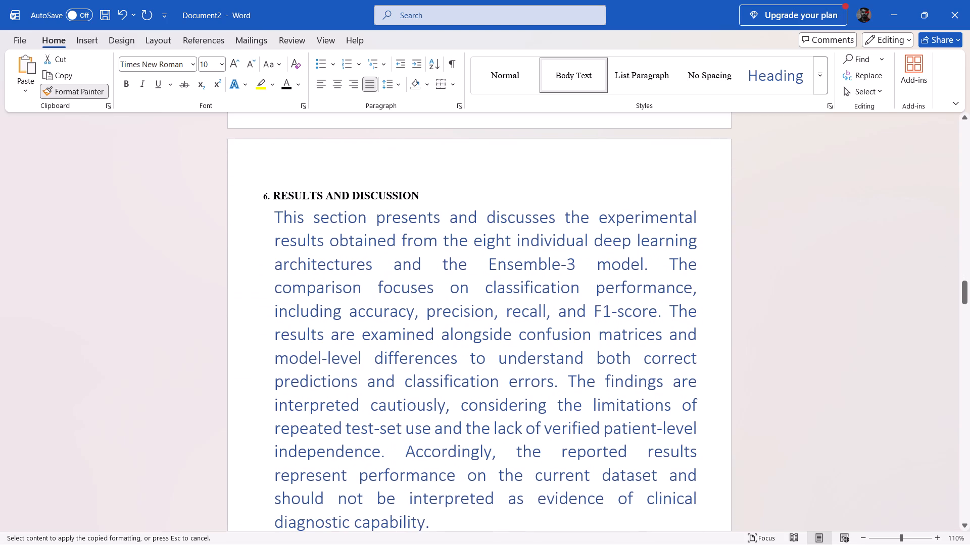
pyautogui.moveTo(277, 219); pyautogui.dragTo(473, 527)
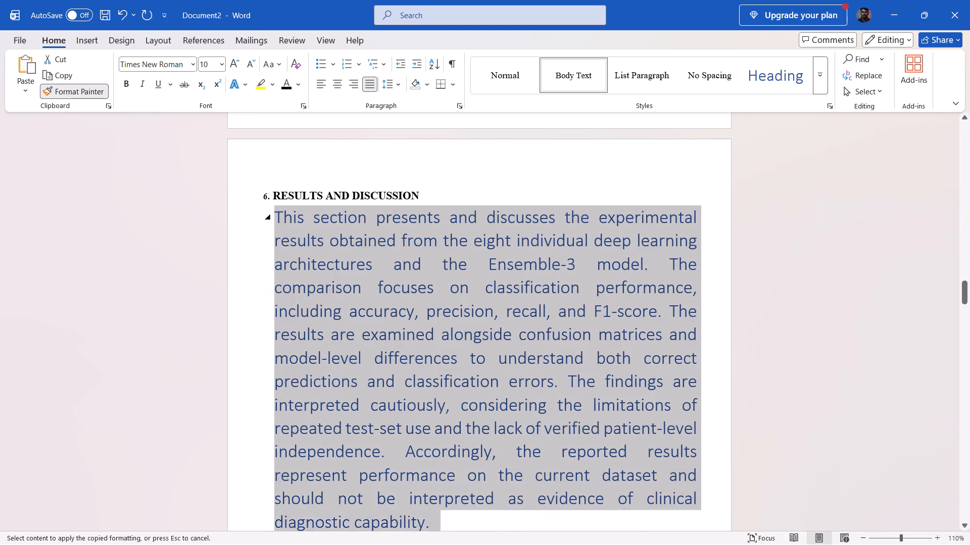
pyautogui.moveTo(473, 527); pyautogui.dragTo(533, 541)
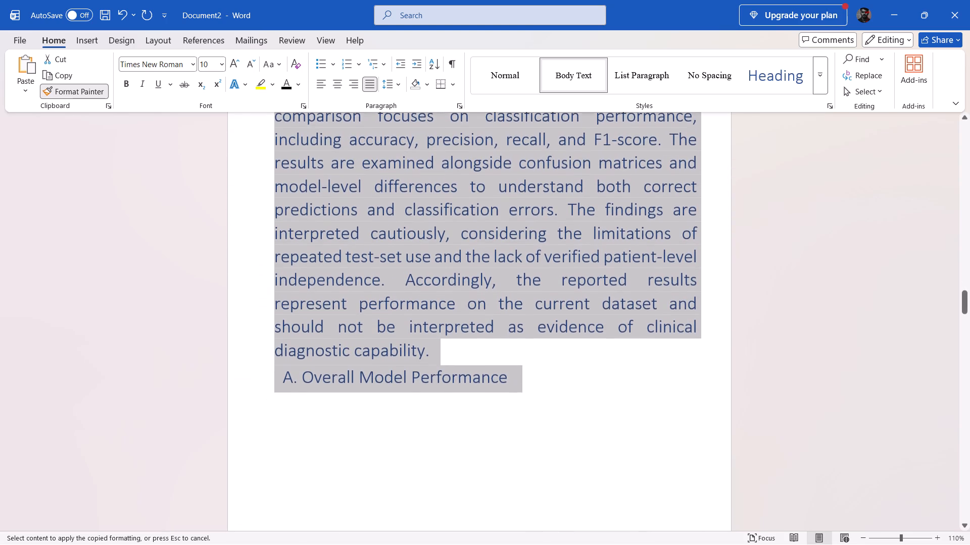
pyautogui.moveTo(533, 541); pyautogui.dragTo(533, 542)
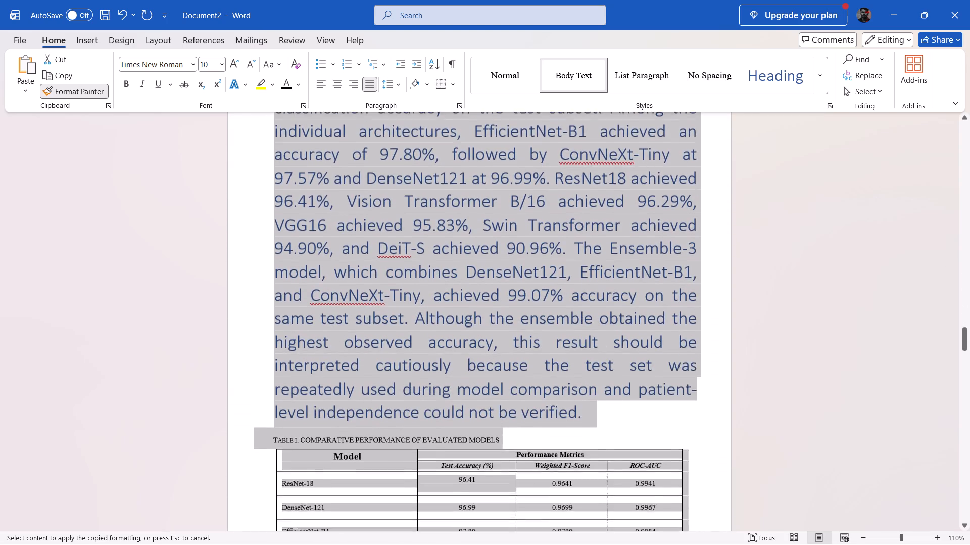
pyautogui.moveTo(533, 542); pyautogui.dragTo(587, 374)
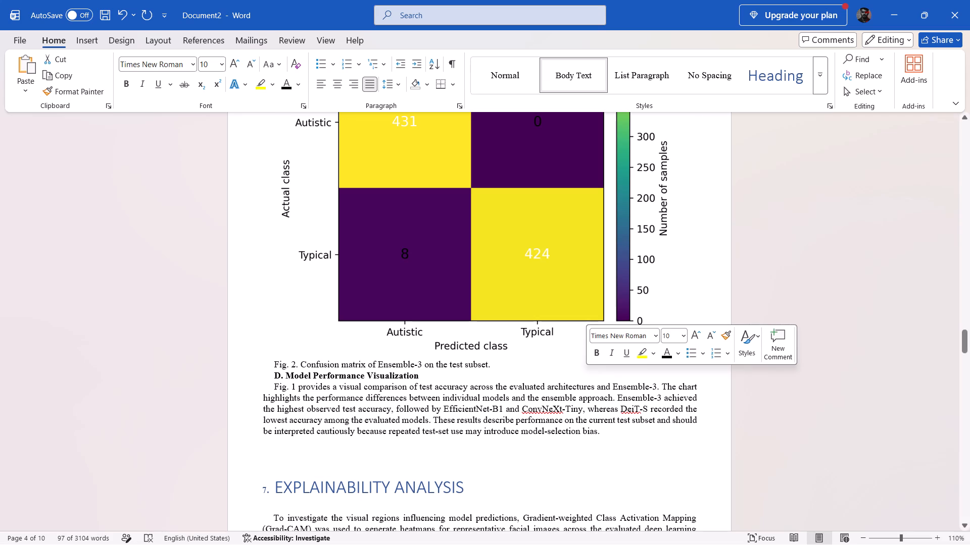
# Make the whole subheading "A. Overall Model Performance" in the RESULTS AND DISCUSSION section bold.
pyautogui.moveTo(964, 341); pyautogui.dragTo(963, 278)
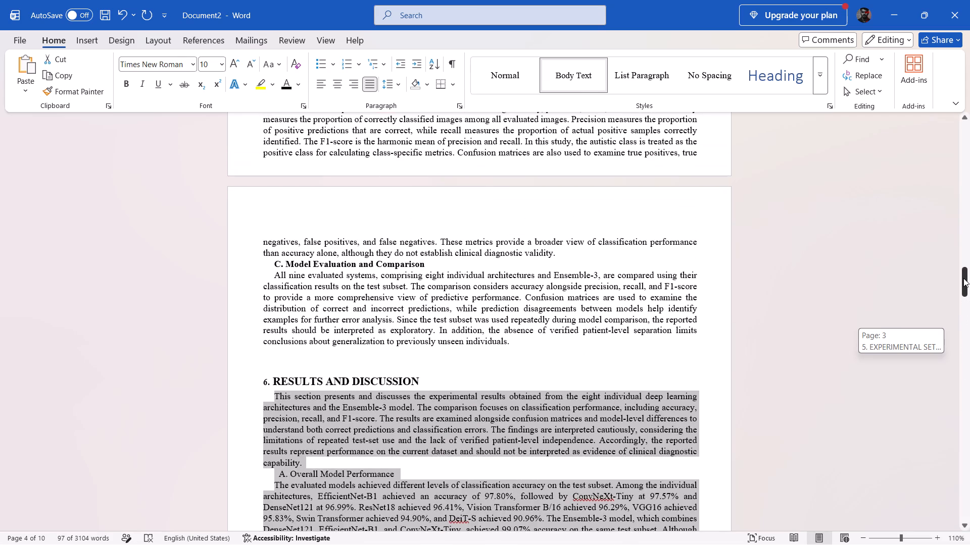
pyautogui.moveTo(963, 278); pyautogui.dragTo(964, 291)
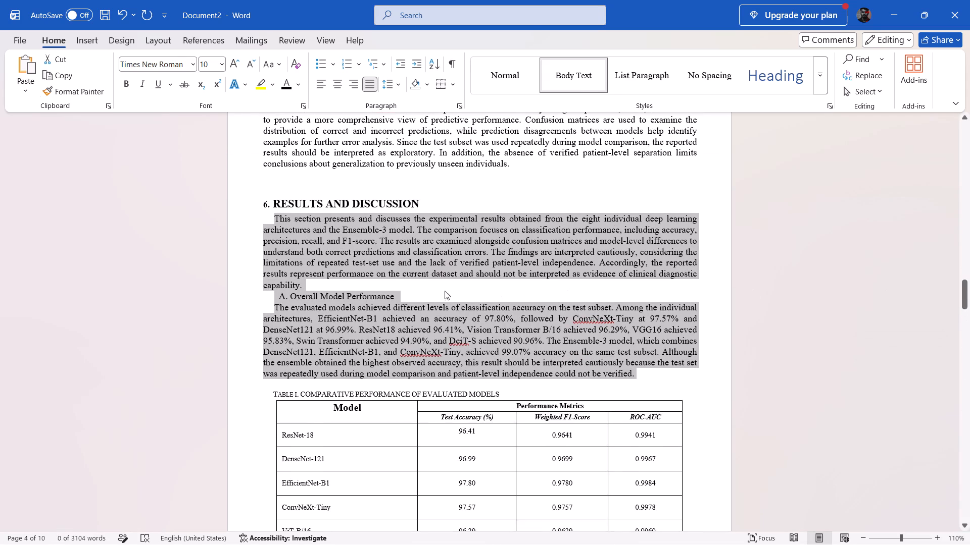
pyautogui.click(386, 293)
pyautogui.moveTo(274, 295); pyautogui.dragTo(416, 295)
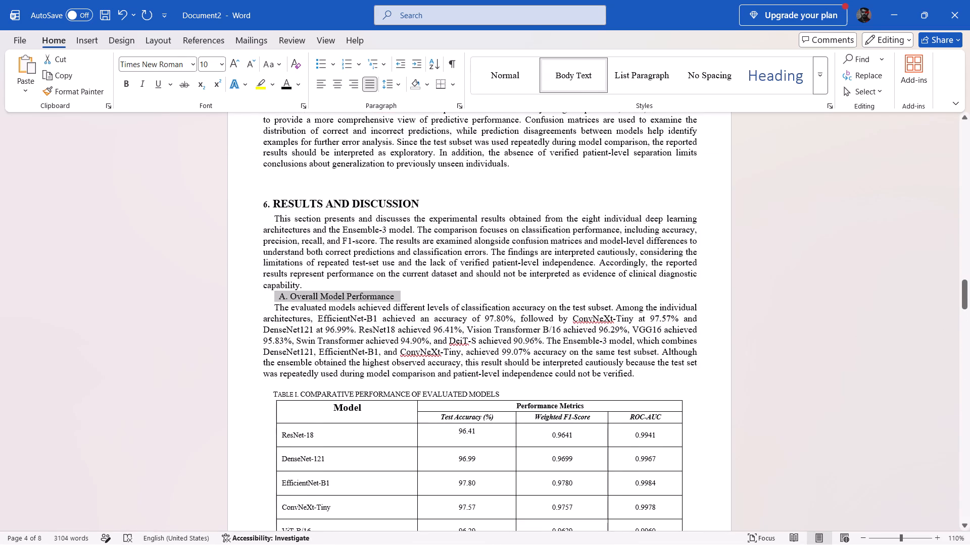
pyautogui.click(119, 86)
pyautogui.click(150, 276)
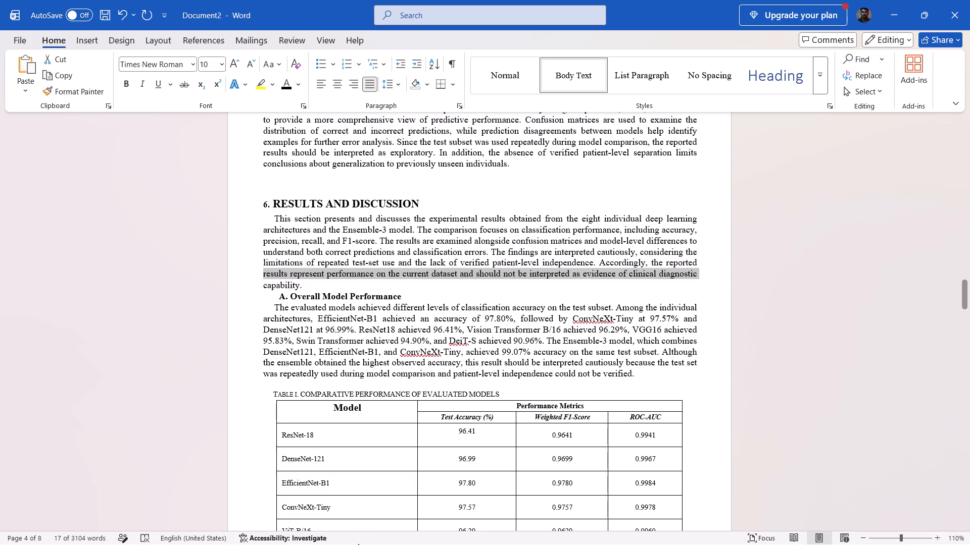
# Leave the document and bring up the Windows power options.
pyautogui.click(87, 532)
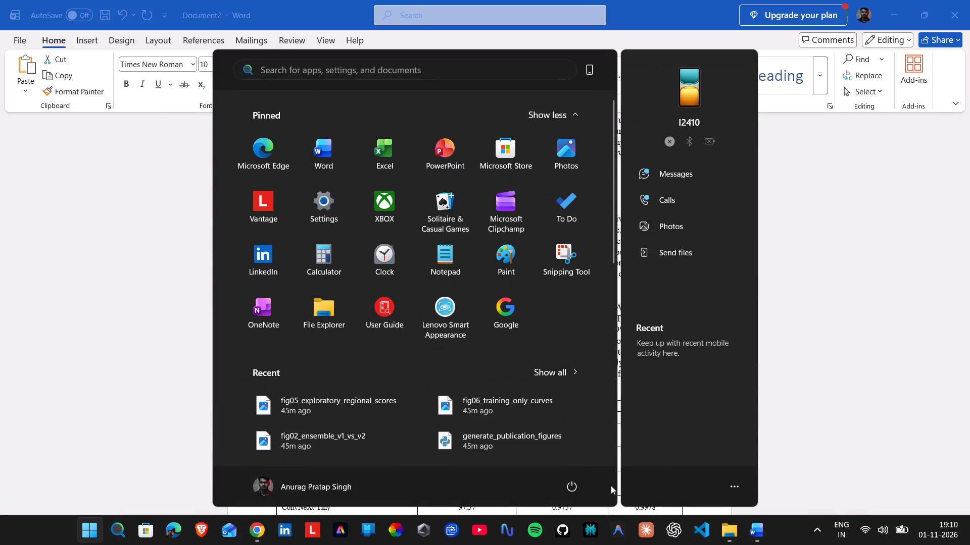
pyautogui.click(570, 486)
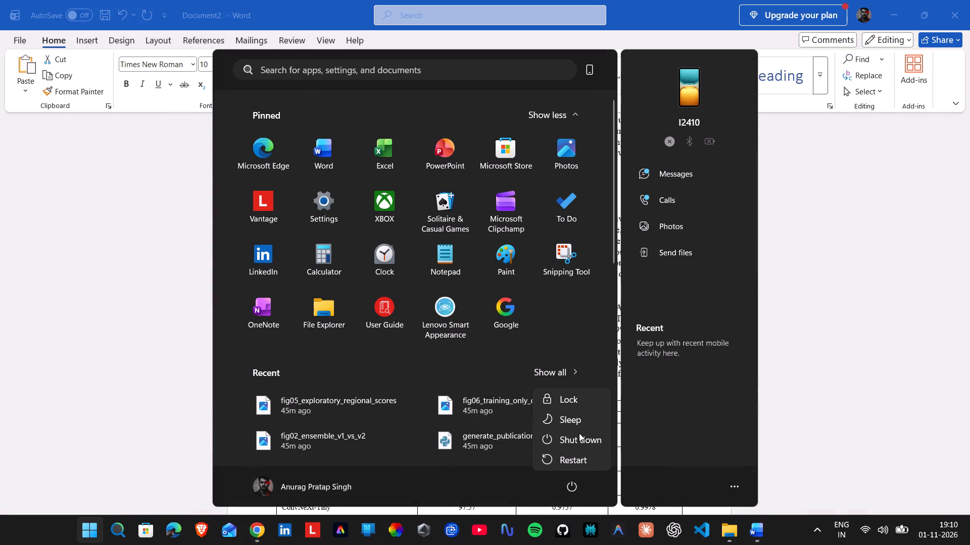